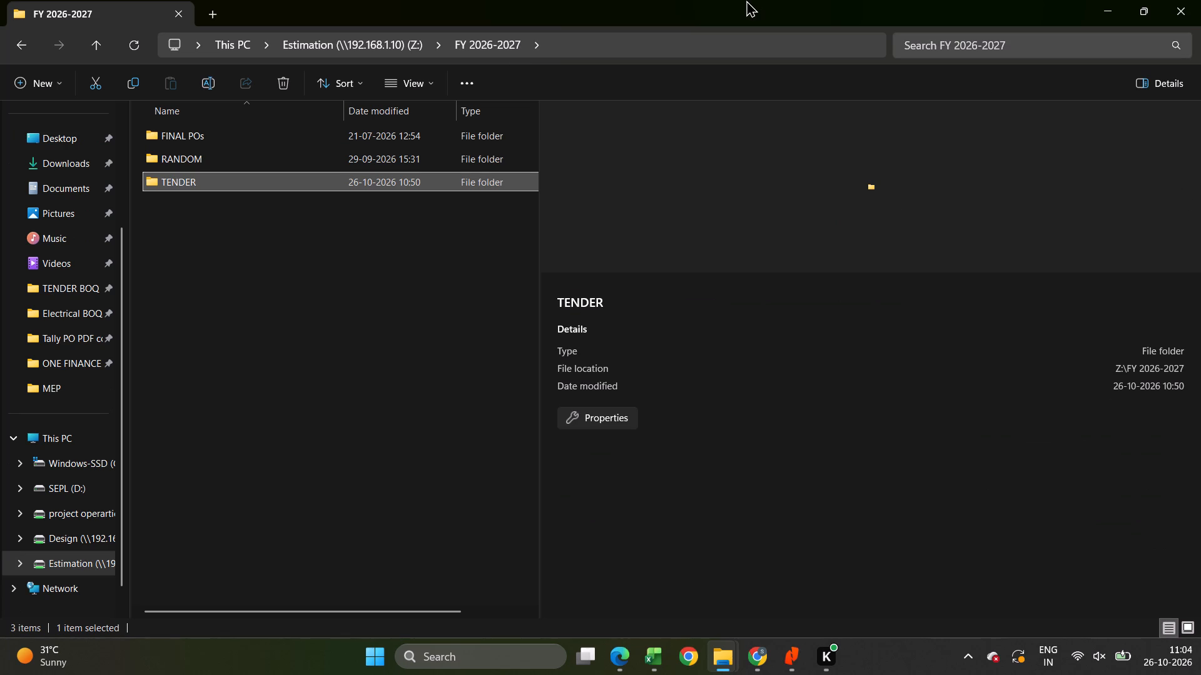
Open the TENDER folder inside FY 2026-2027.
key(Return)
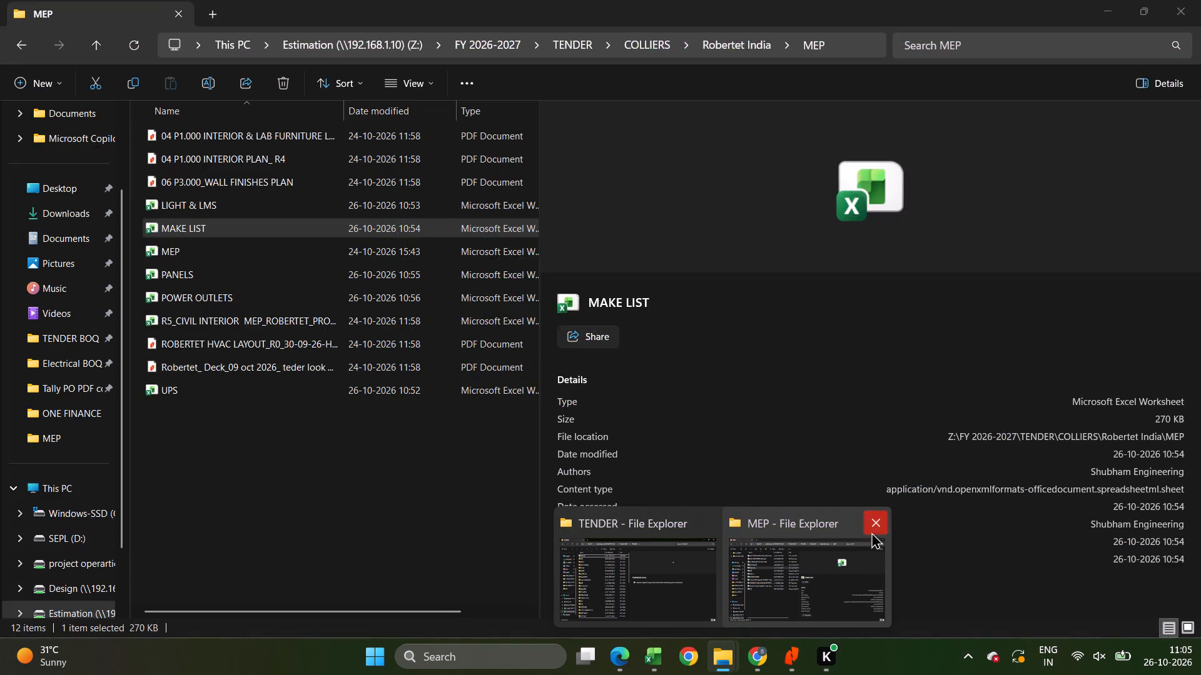
Close the separate MEP folder window and return to the TENDER folder window.
click(871, 532)
click(782, 571)
Open the PADAM folder in the TENDER directory.
click(417, 466)
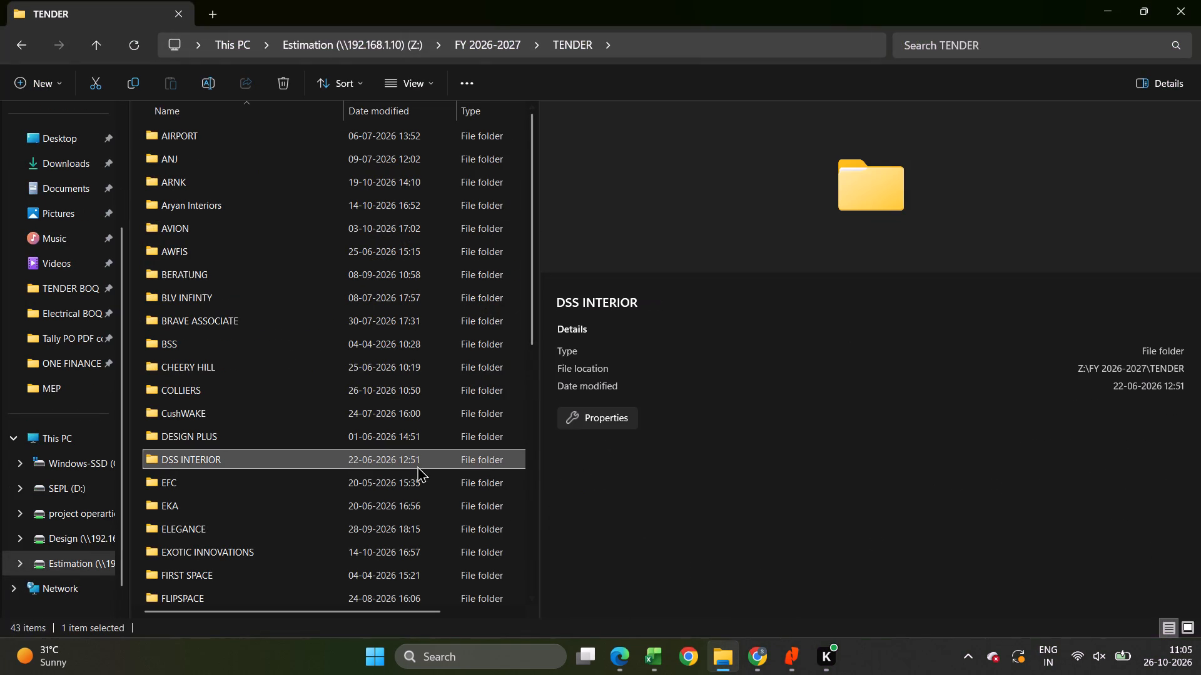
key(p)
key(Return)
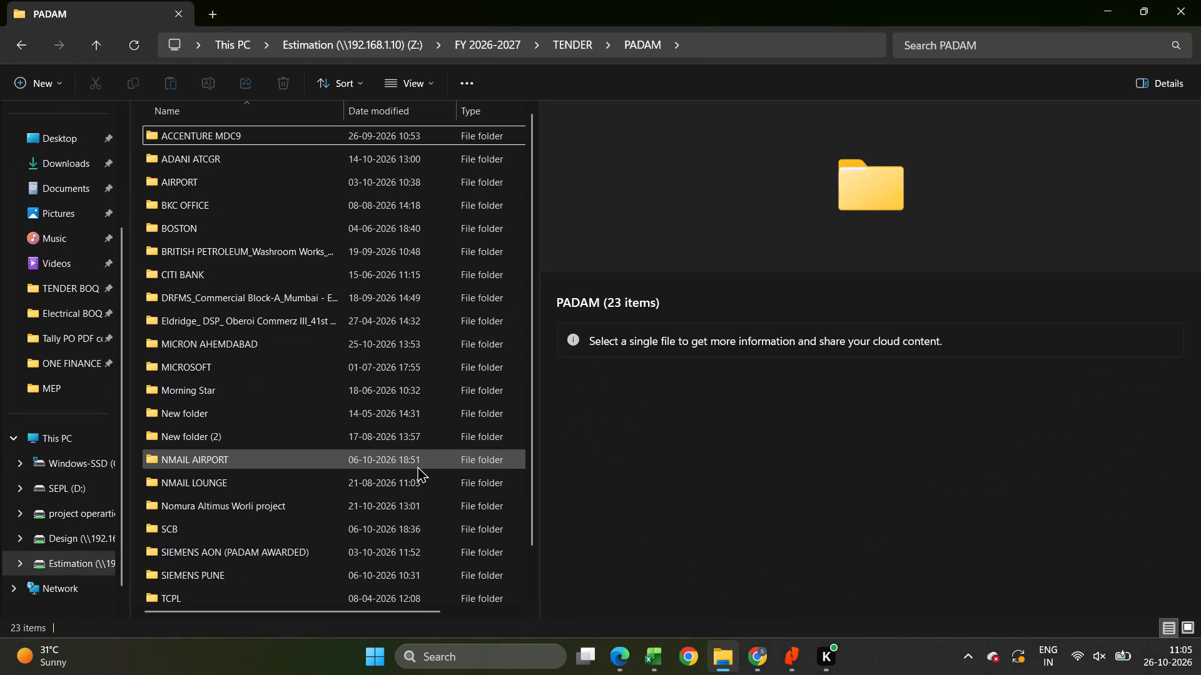
Move through the project folders inside PADAM, from ACCENTURE MDC9 down to BOSTON.
key(Down)
key(Down)
key(Down)
key(Down)
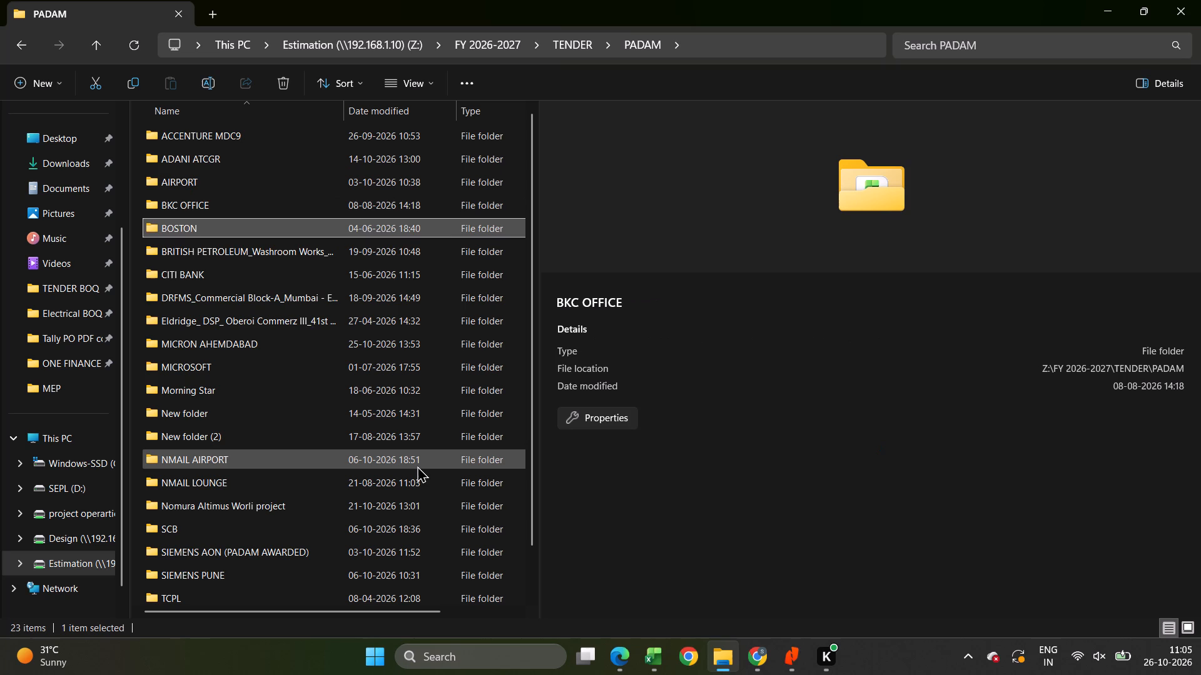
Look through the PADAM project folders from BOSTON down to MICRON AHEMDABAD, and back up to ACCENTURE MDC9.
key(Down)
key(Down)
key(Down)
key(Down)
key(Down)
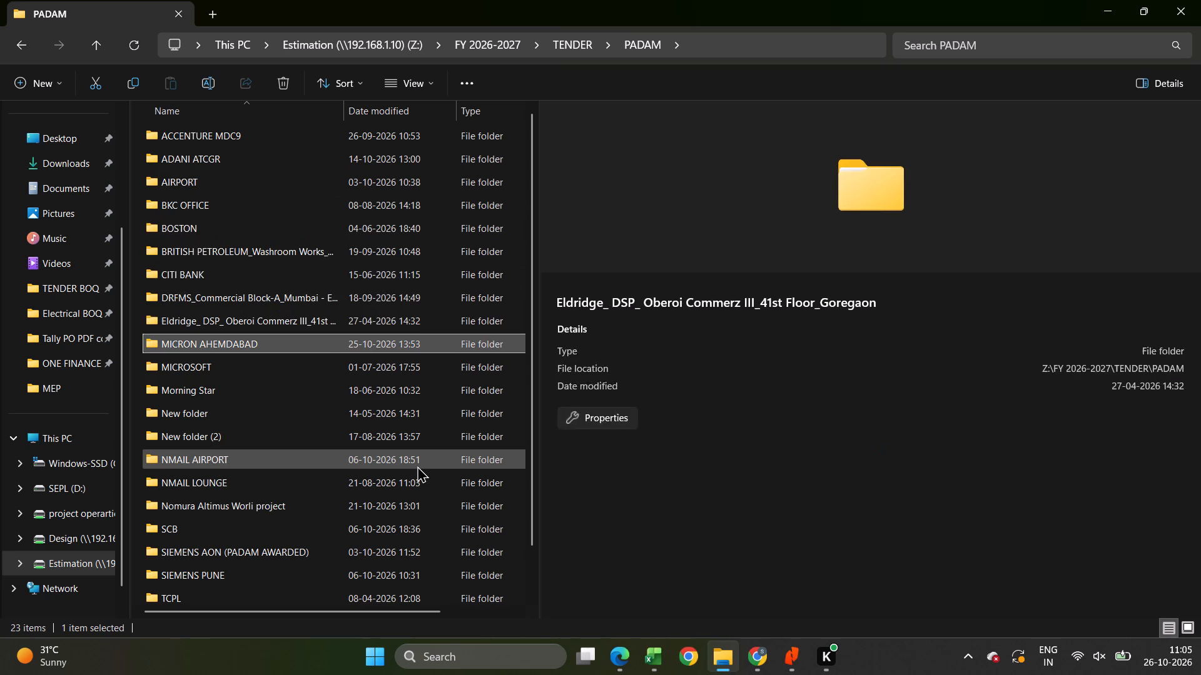
key(Up)
key(Up)
key(Up)
key(Up)
key(Up)
key(Up)
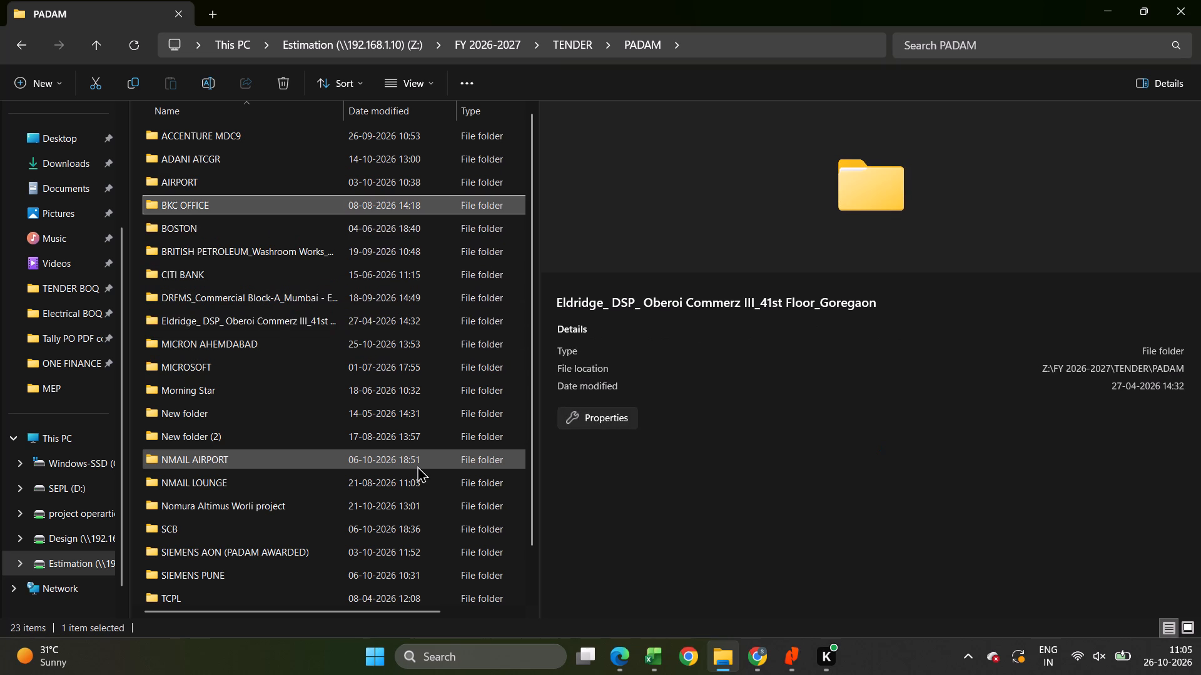
key(Up)
key(Up)
key(Up)
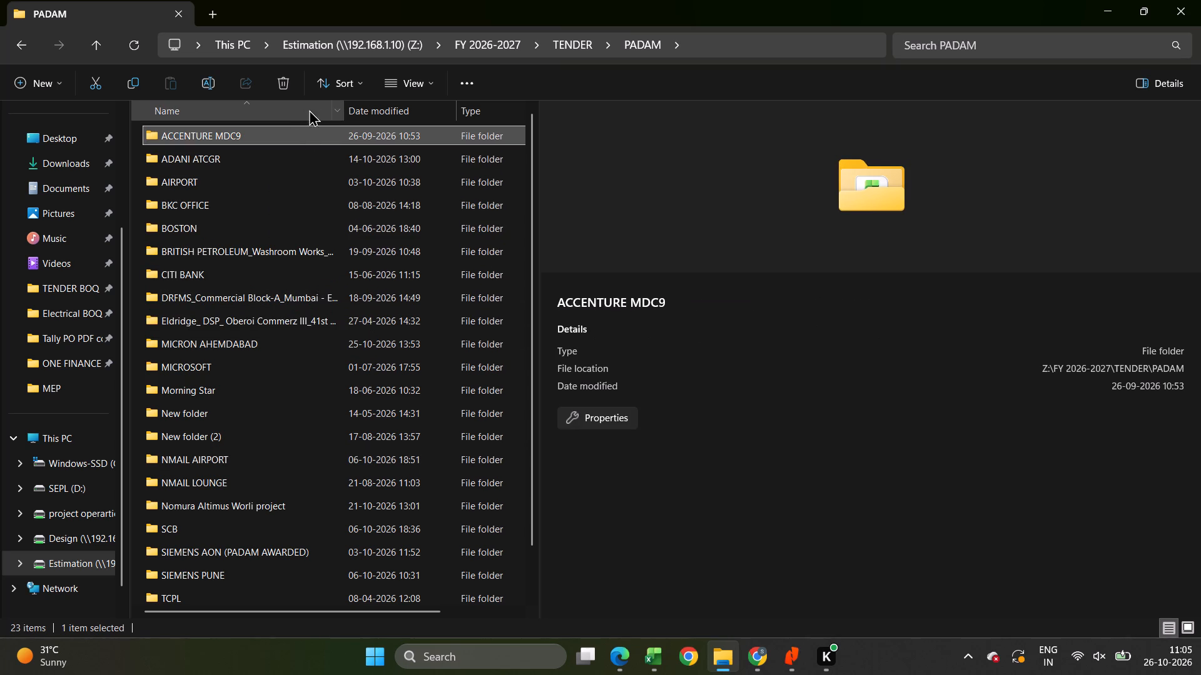
Widen the Name column of the PADAM folder list just enough to fit the longest visible folder names.
drag(345, 108, 419, 146)
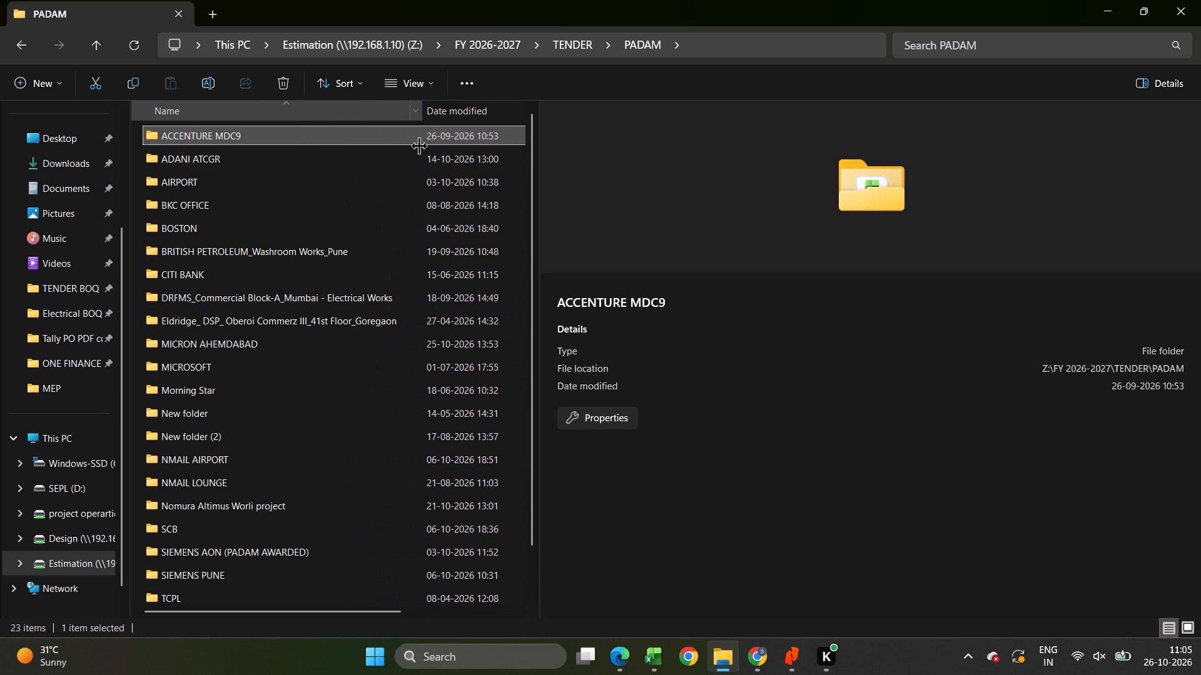
drag(419, 146, 411, 155)
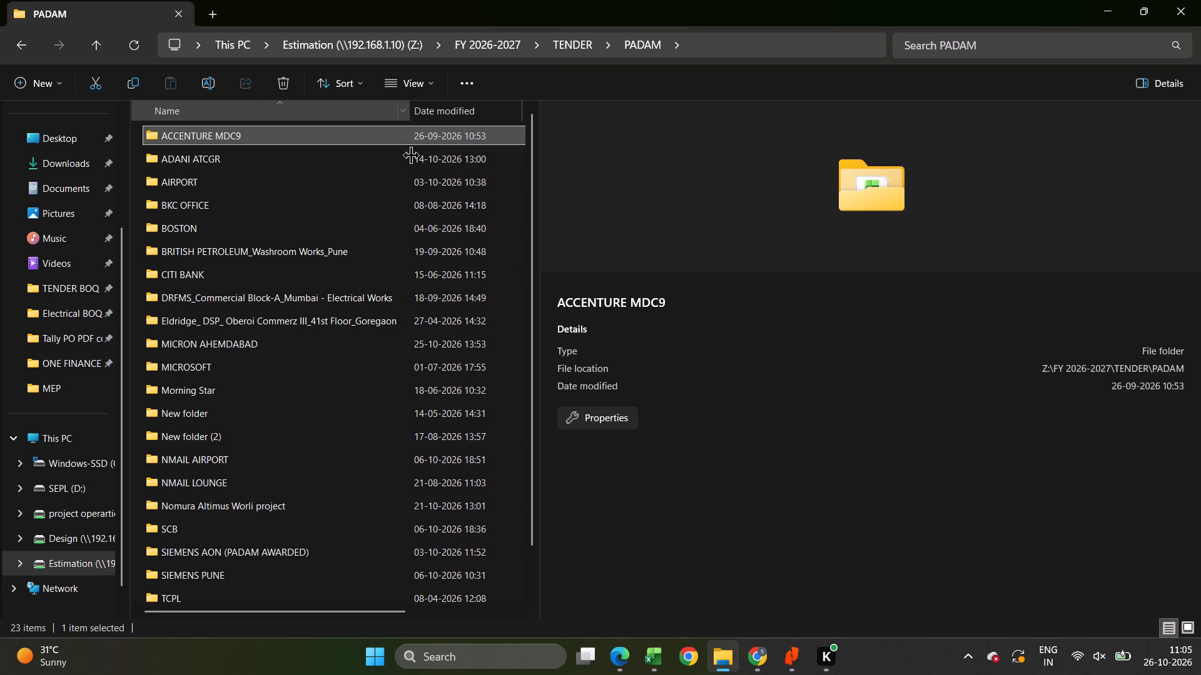
drag(411, 155, 408, 156)
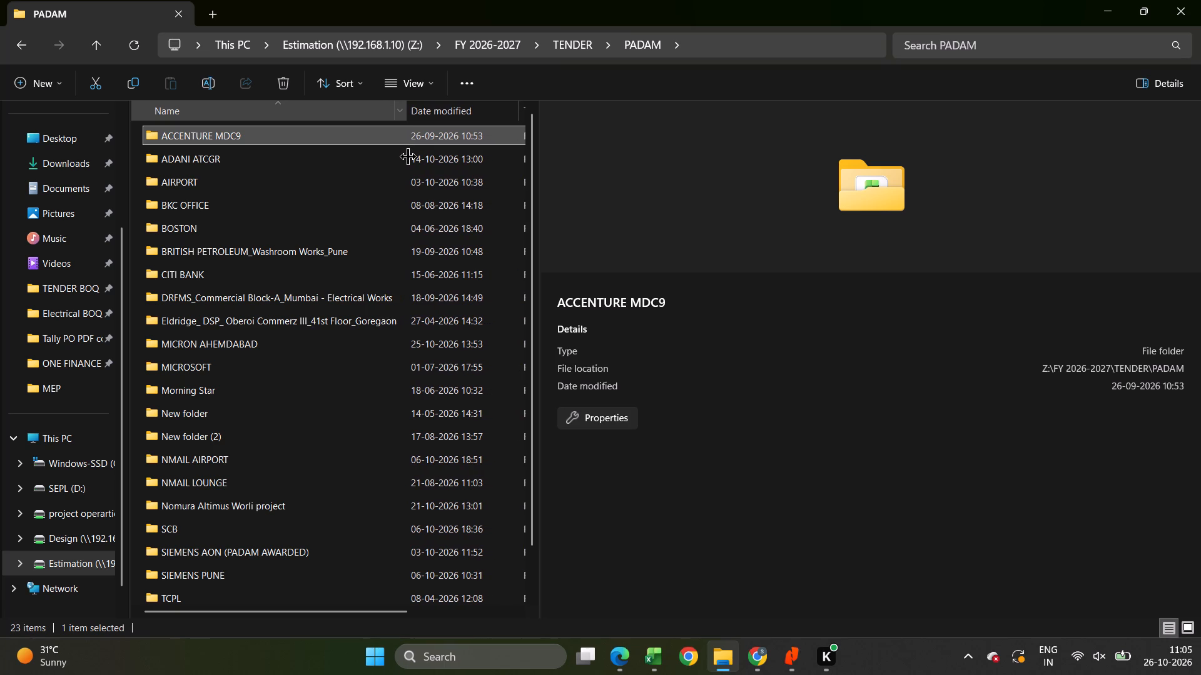
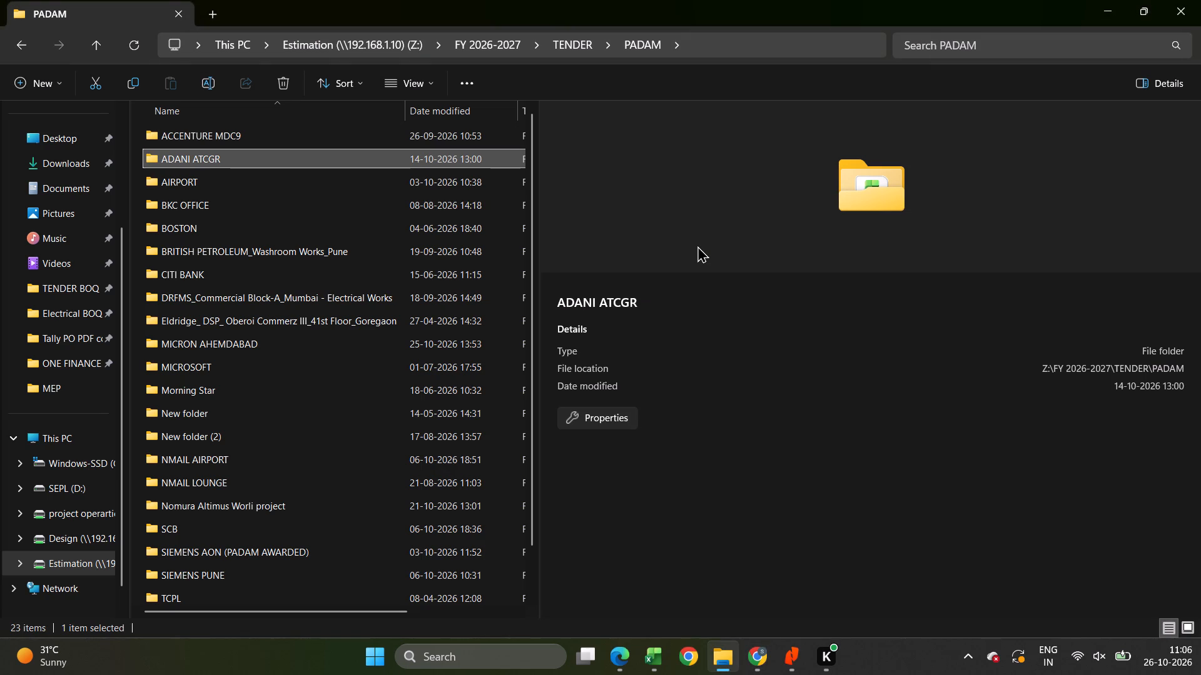
Open the folder named New folder (2) inside PADAM.
key(Down)
key(Return)
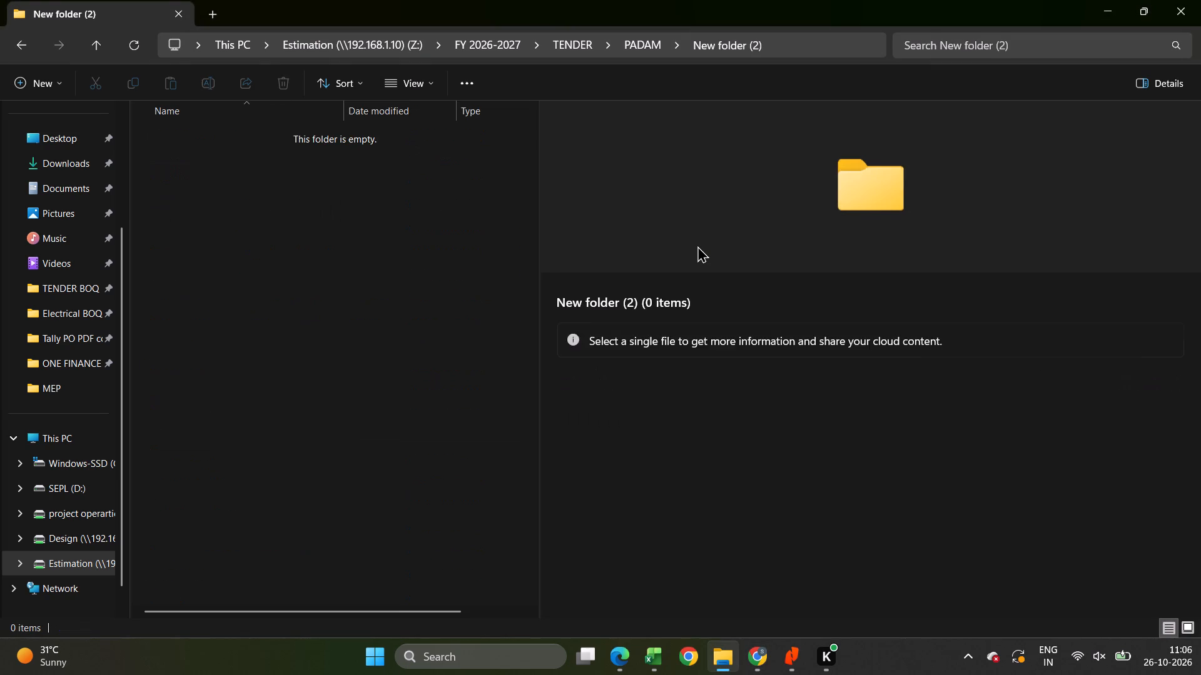
Return to PADAM and permanently delete the folder named New folder (2).
key(BackSpace)
key(Delete)
key(Return)
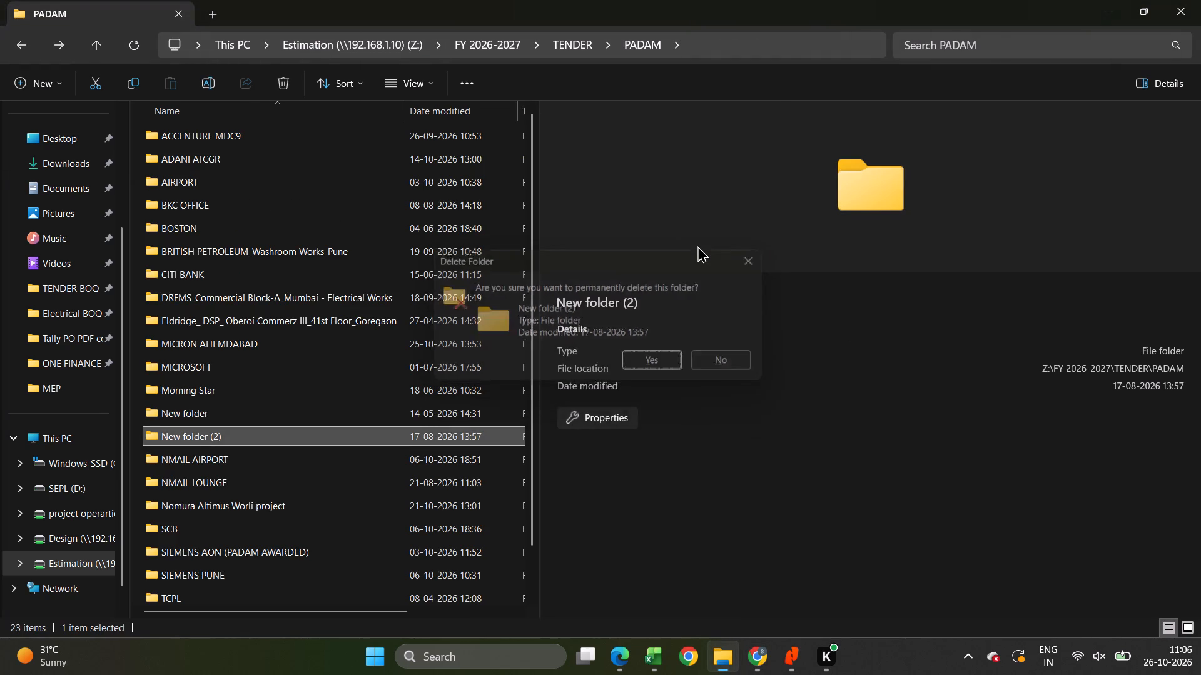
Check the contents of the folder named New folder inside PADAM and return to the PADAM listing.
key(Down)
key(Up)
key(Up)
key(Return)
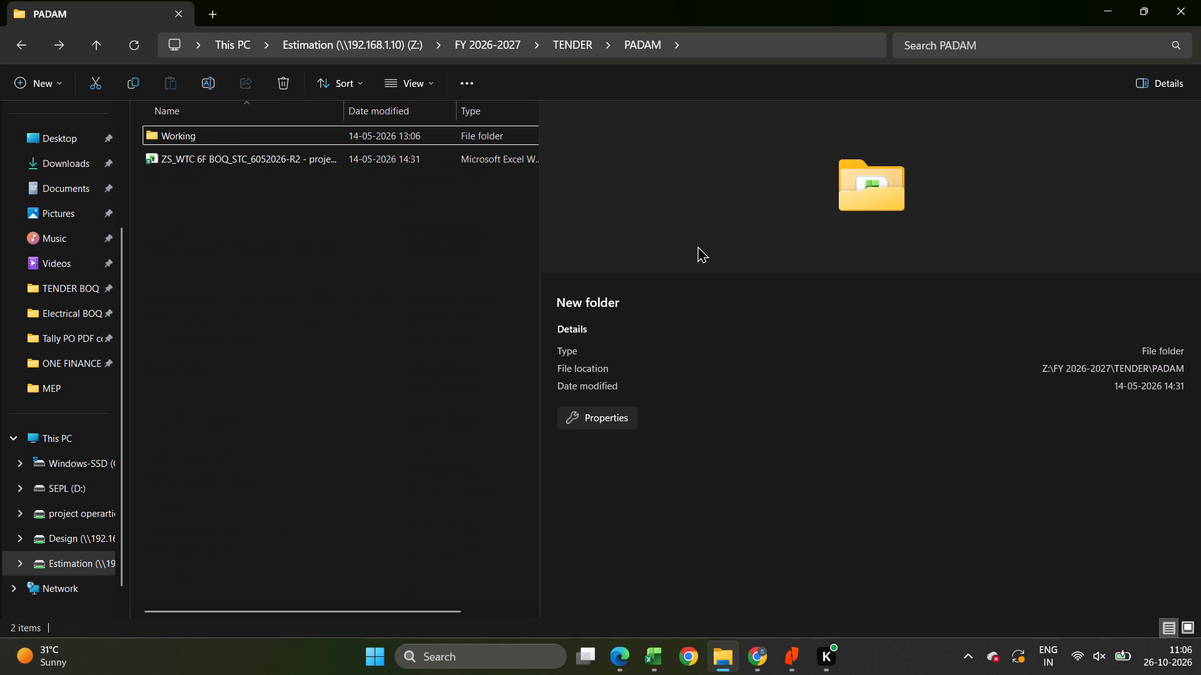
key(Delete)
key(Escape)
key(BackSpace)
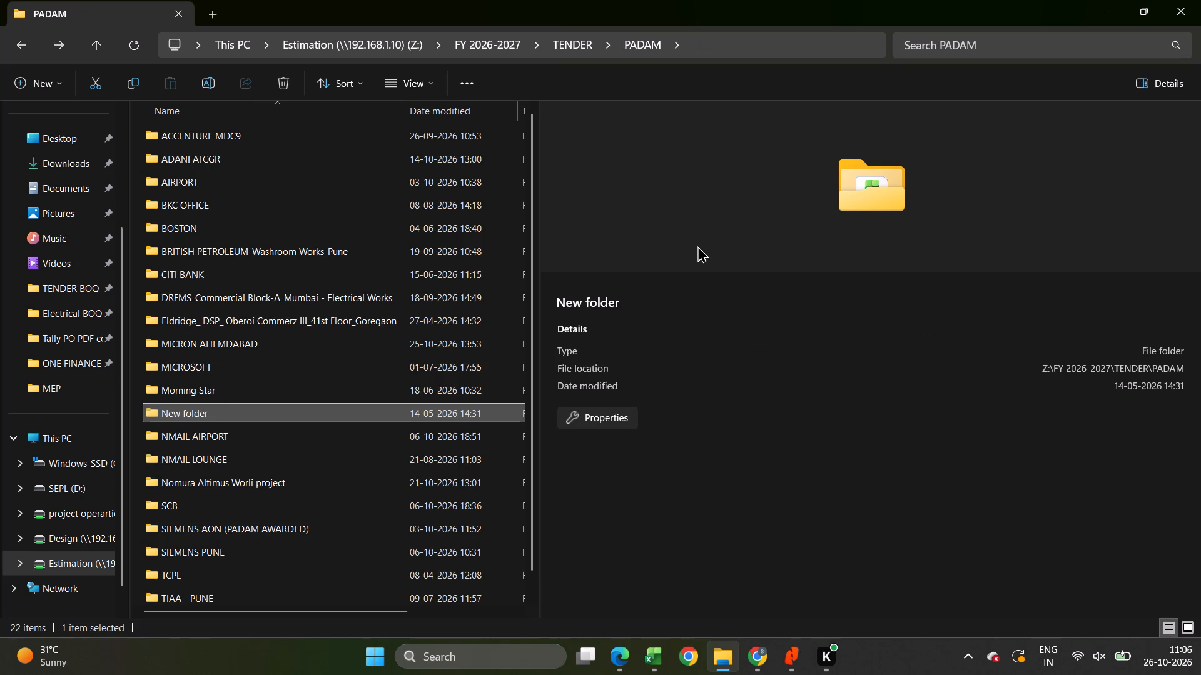
Rename the folder named New folder inside PADAM as WTC.
key(F2)
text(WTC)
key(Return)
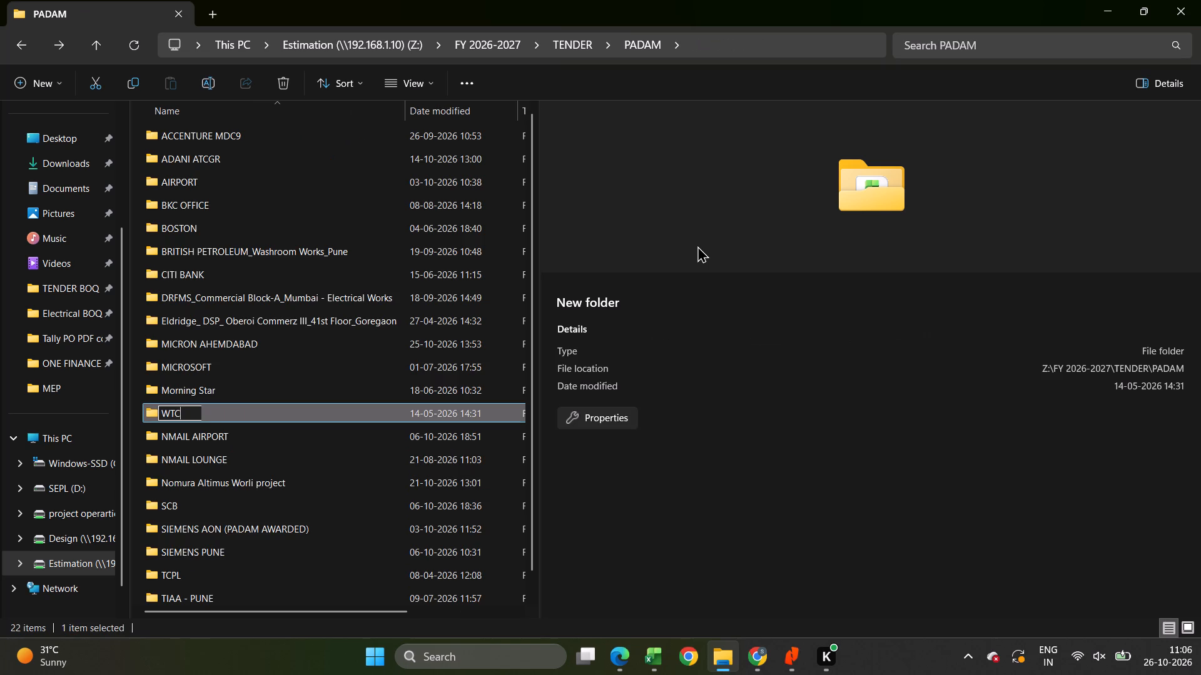
Open the meprfqfornomuraaltimusworliproject_ folder inside the Nomura Altimus Worli project folder.
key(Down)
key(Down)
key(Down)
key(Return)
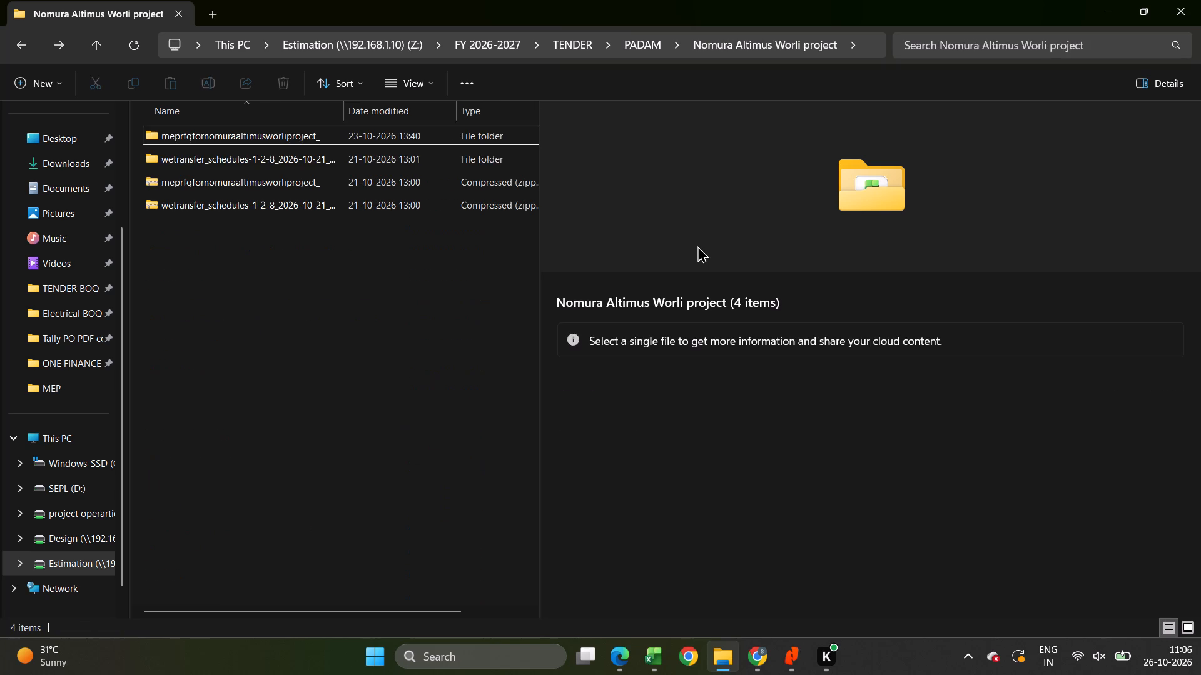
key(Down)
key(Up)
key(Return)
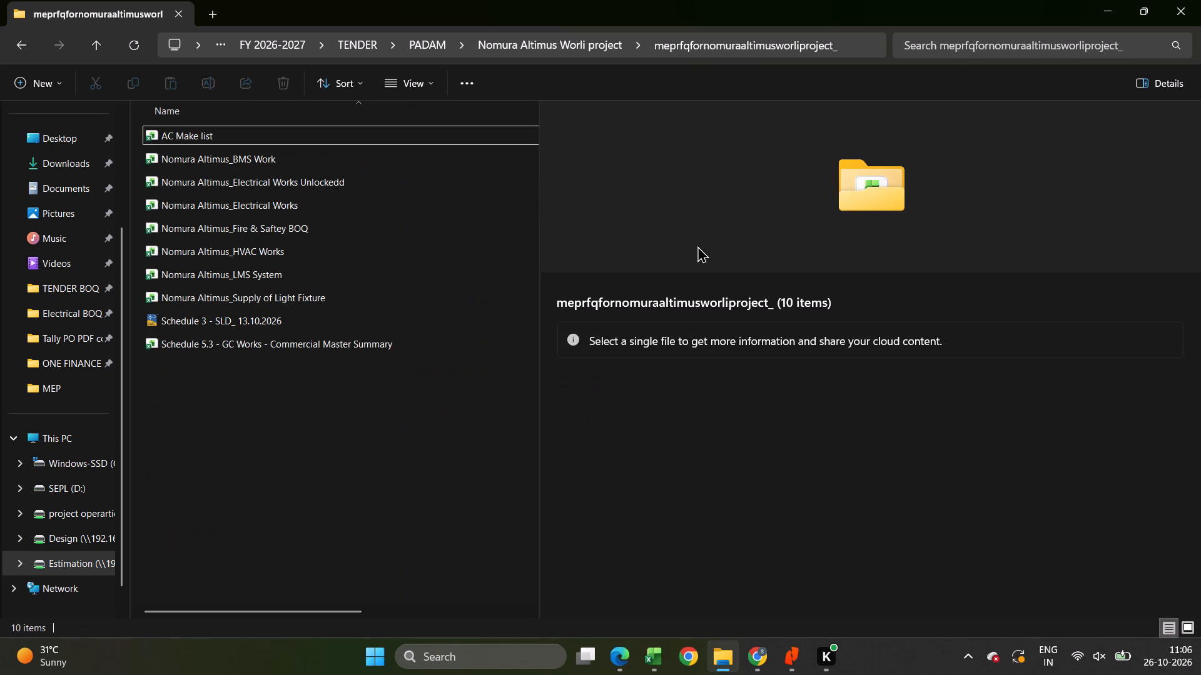
Open the Excel workbook Nomura Altimus_Electrical Works Unlockedd.
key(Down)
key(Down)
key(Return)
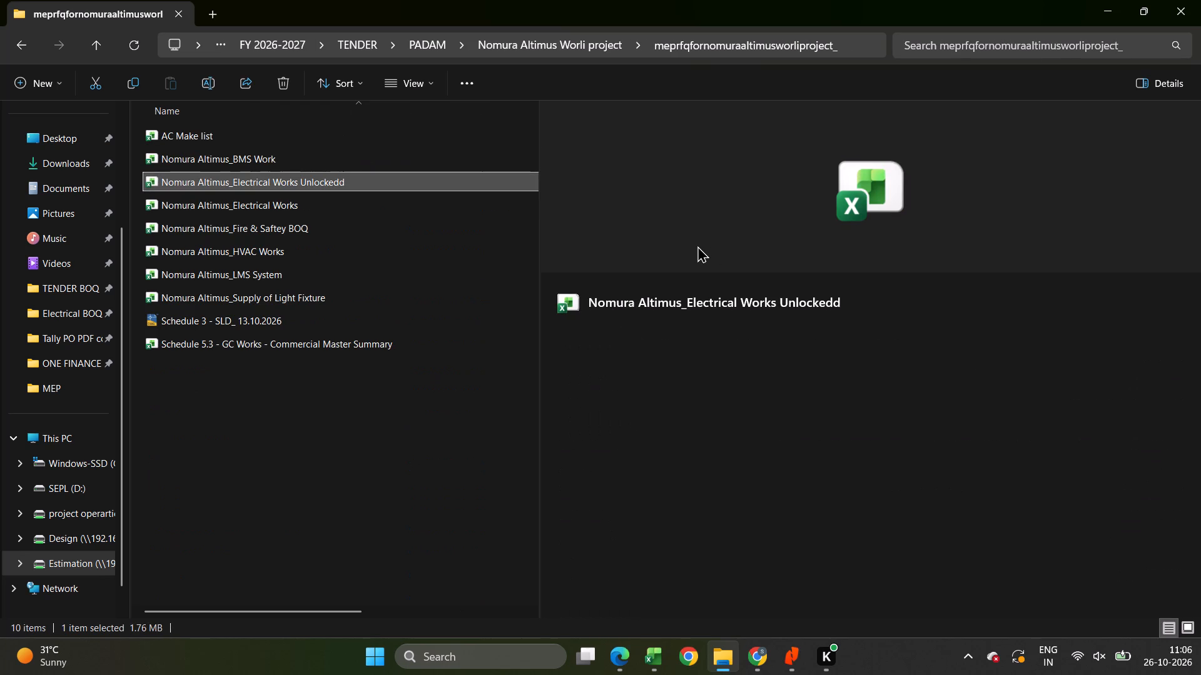
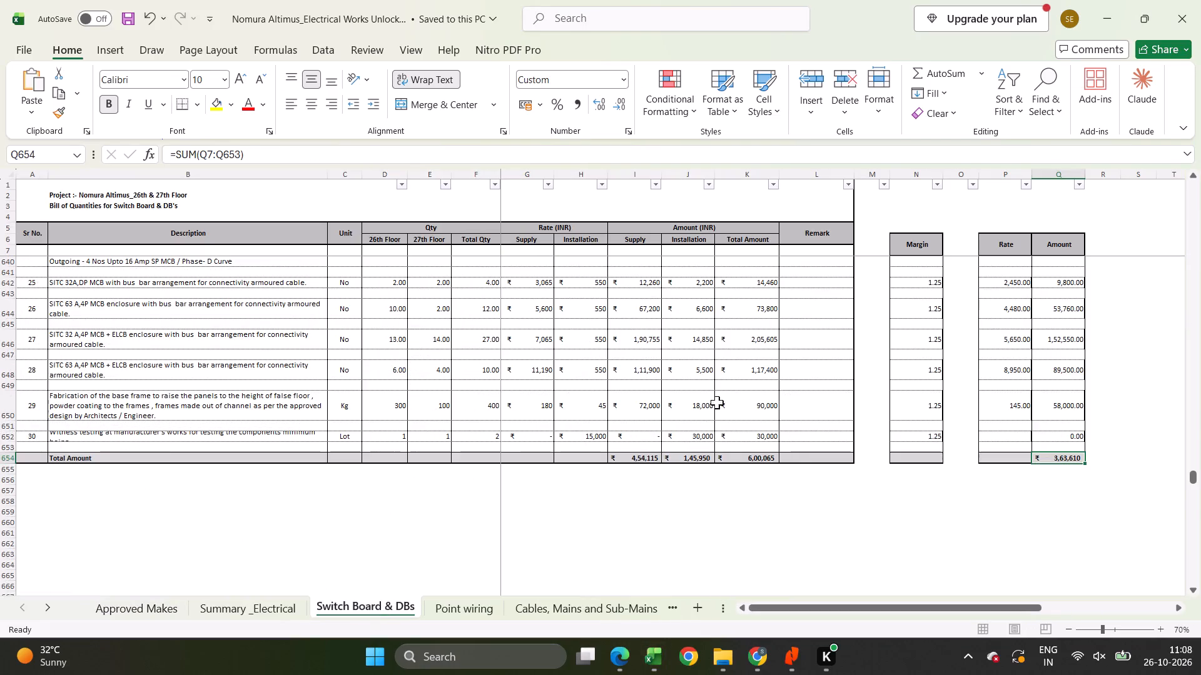
Review the Switch Board & DBs bill of quantities from its opening specification notes through the first panel items.
middle_drag(742, 483, 725, 296)
scroll(760, 422, up, 6)
scroll(761, 424, down, 6)
scroll(761, 424, up, 9)
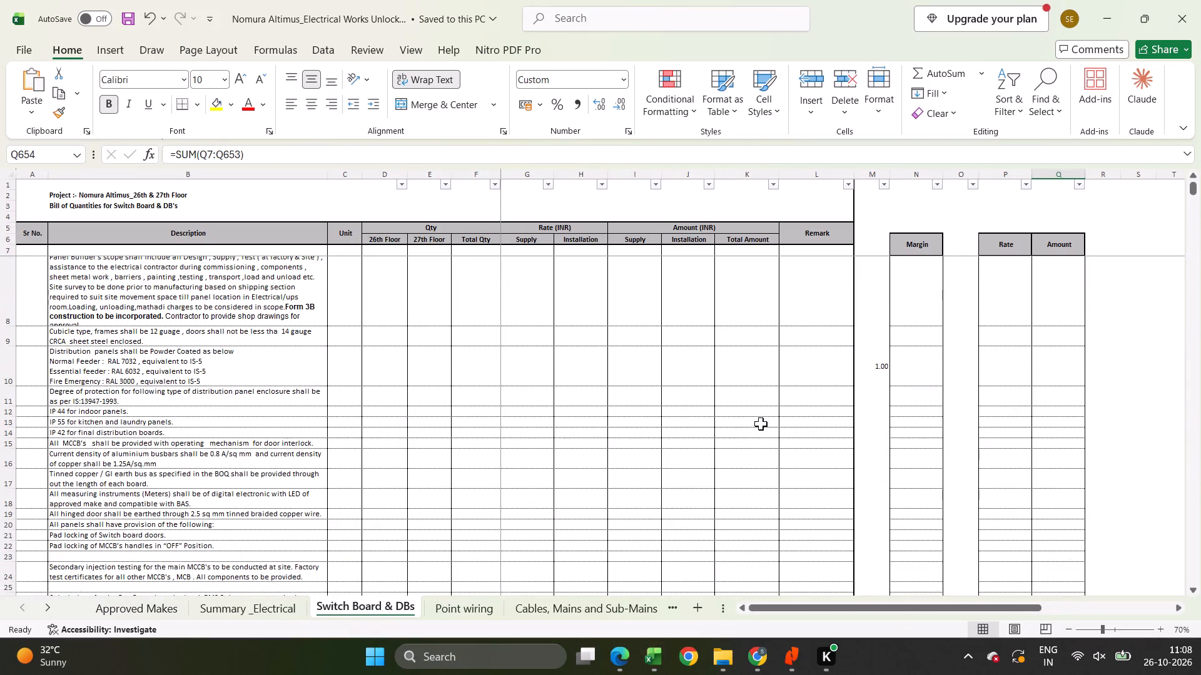
scroll(761, 424, up, 4)
scroll(761, 424, down, 11)
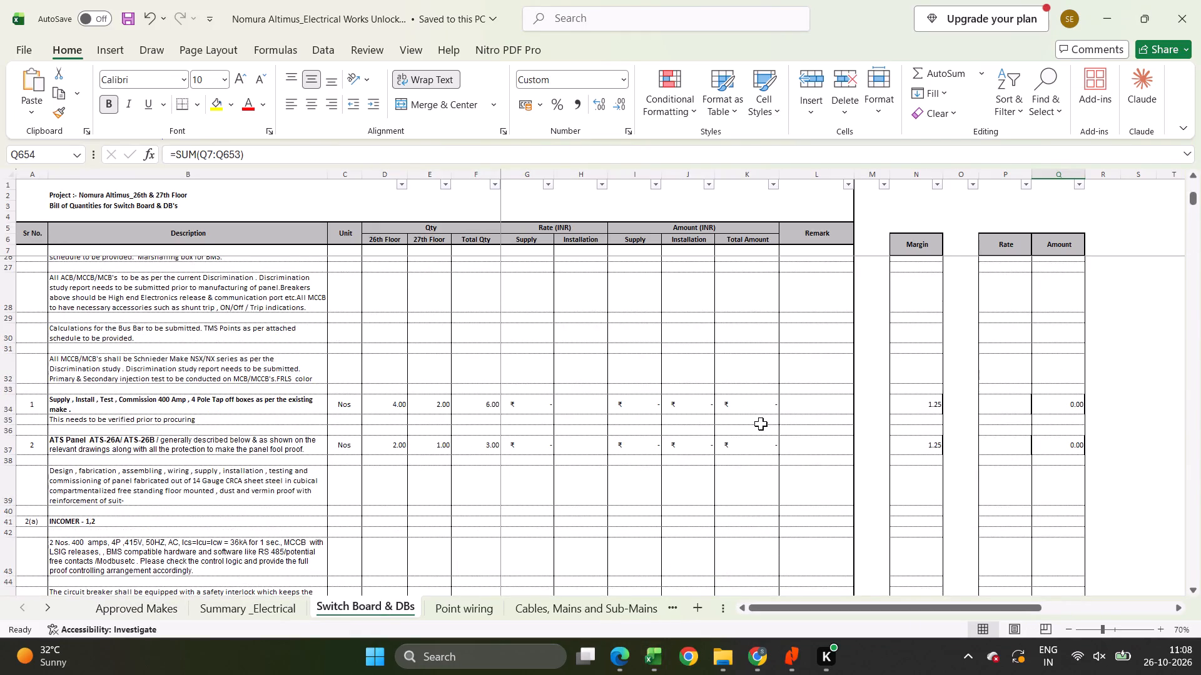
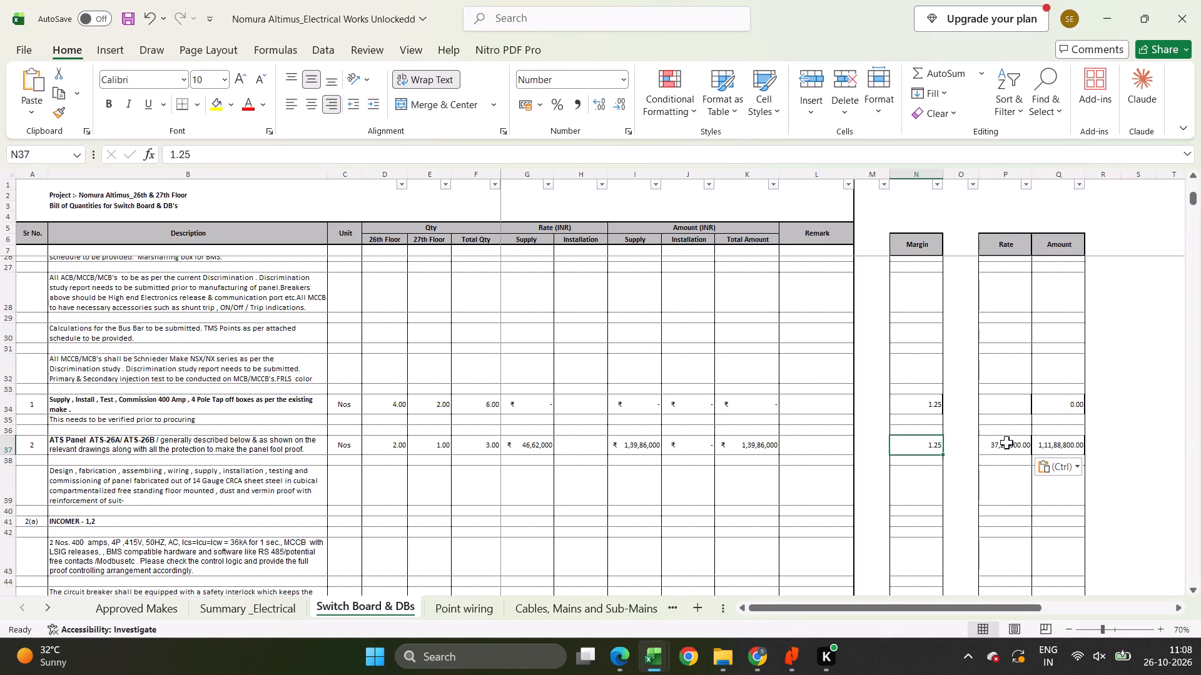
Set the margin for the ATS Panel ATS-26A/ATS-26B item to 1.15.
text(1.15)
key(Return)
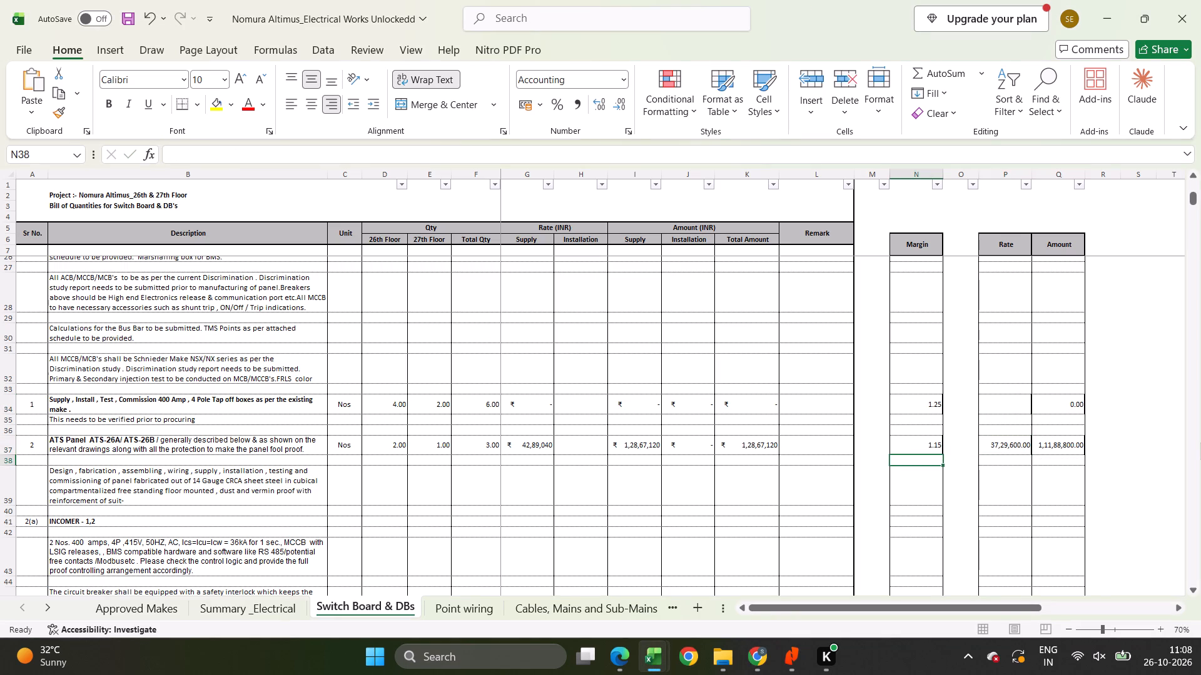
Enter a rate of 195000 for the 400 Amp, 4 Pole tap off boxes item.
click(1007, 406)
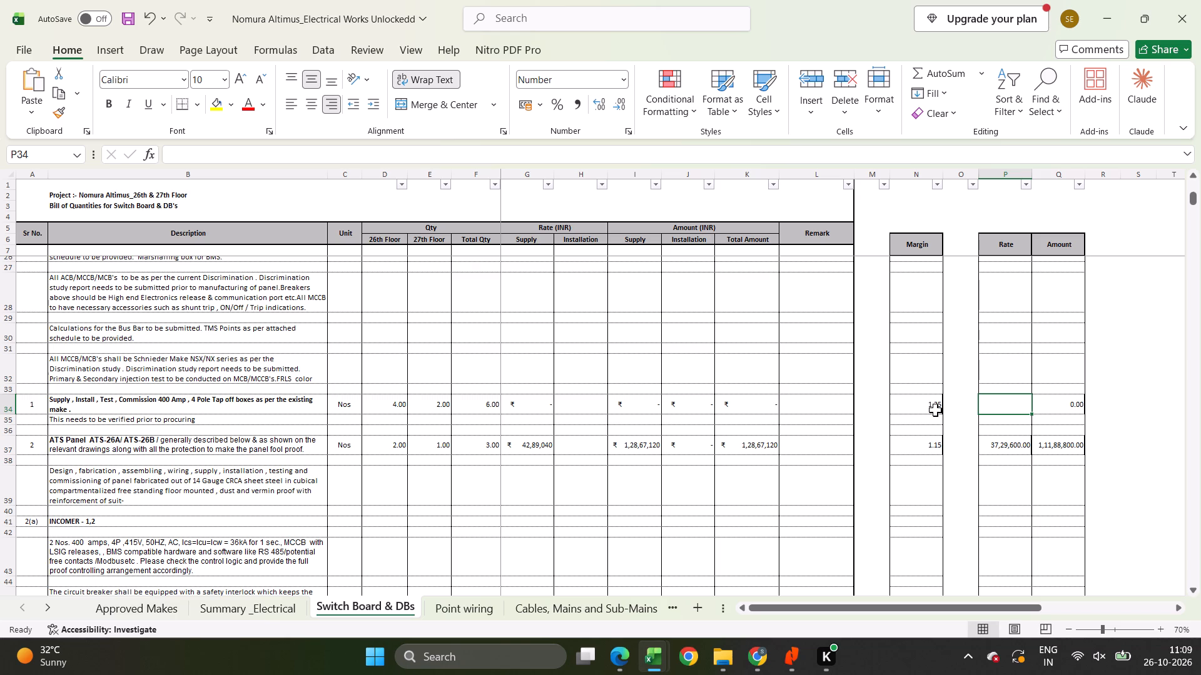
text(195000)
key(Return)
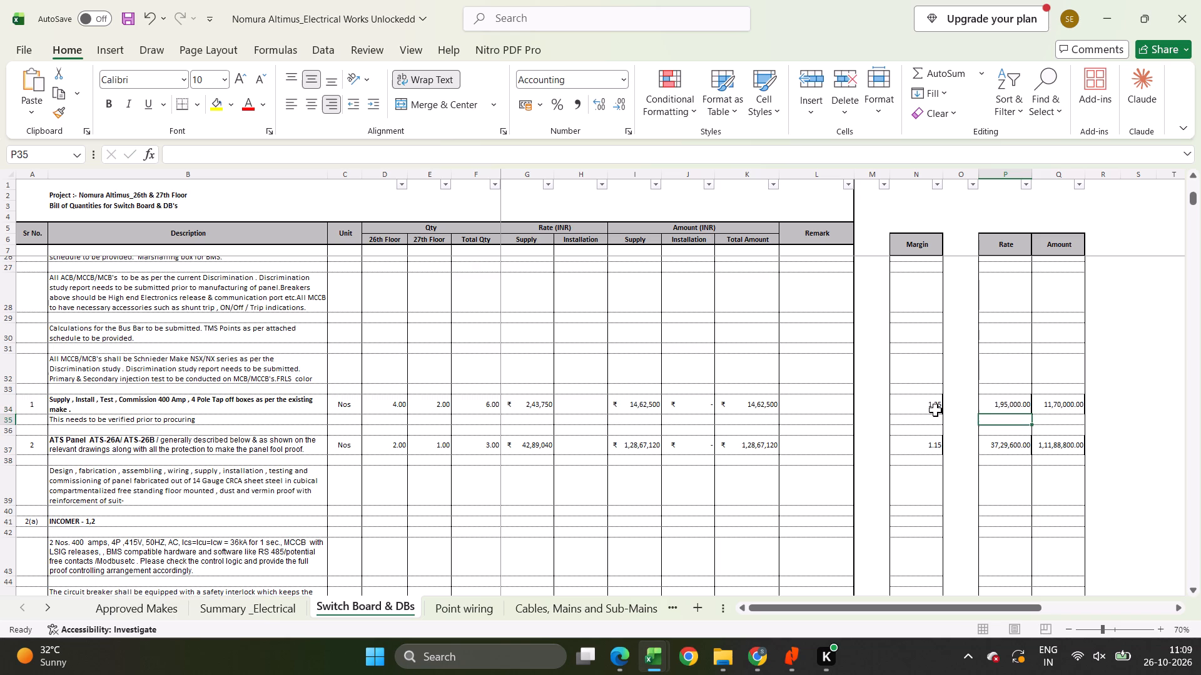
Examine the ATS panel specification rows and continue to the MSB 26A panel item and its incomer description.
scroll(744, 448, down, 16)
scroll(747, 444, down, 5)
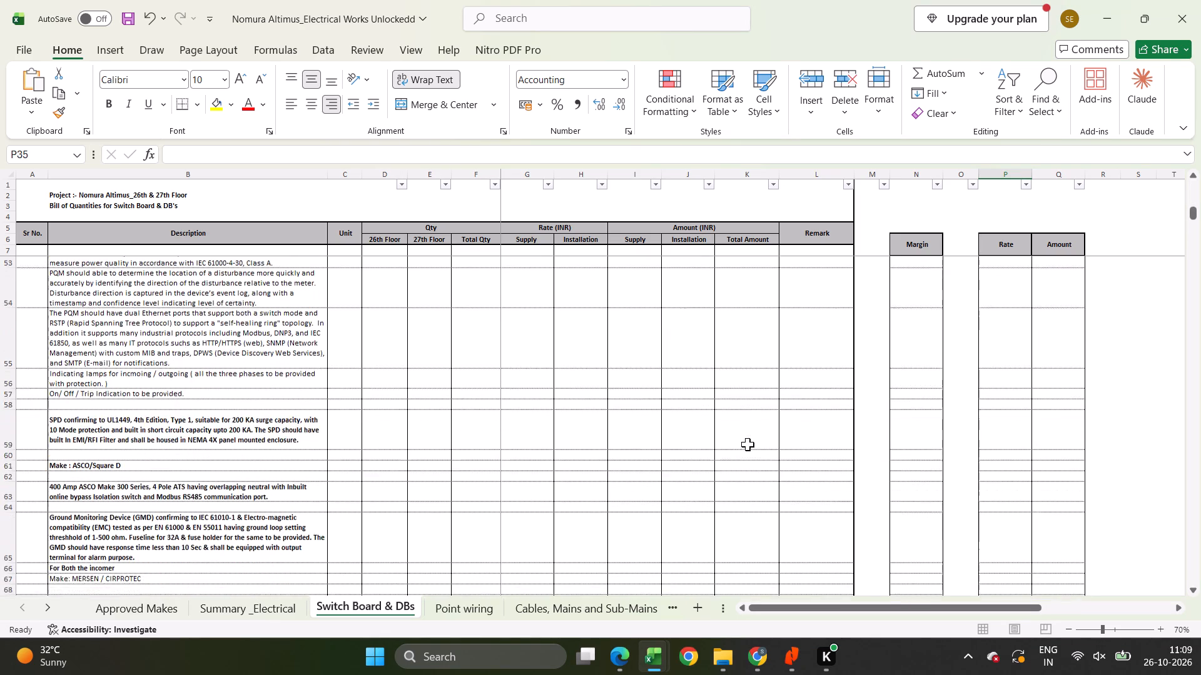
scroll(747, 444, down, 5)
scroll(747, 444, up, 5)
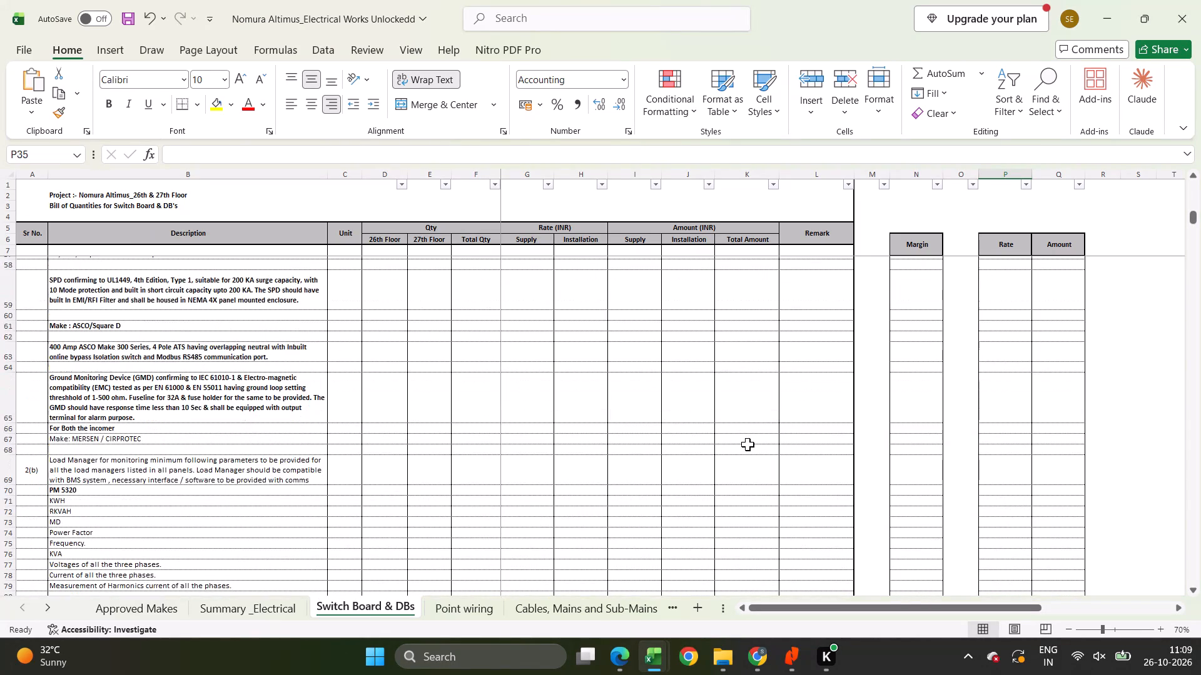
scroll(747, 444, up, 15)
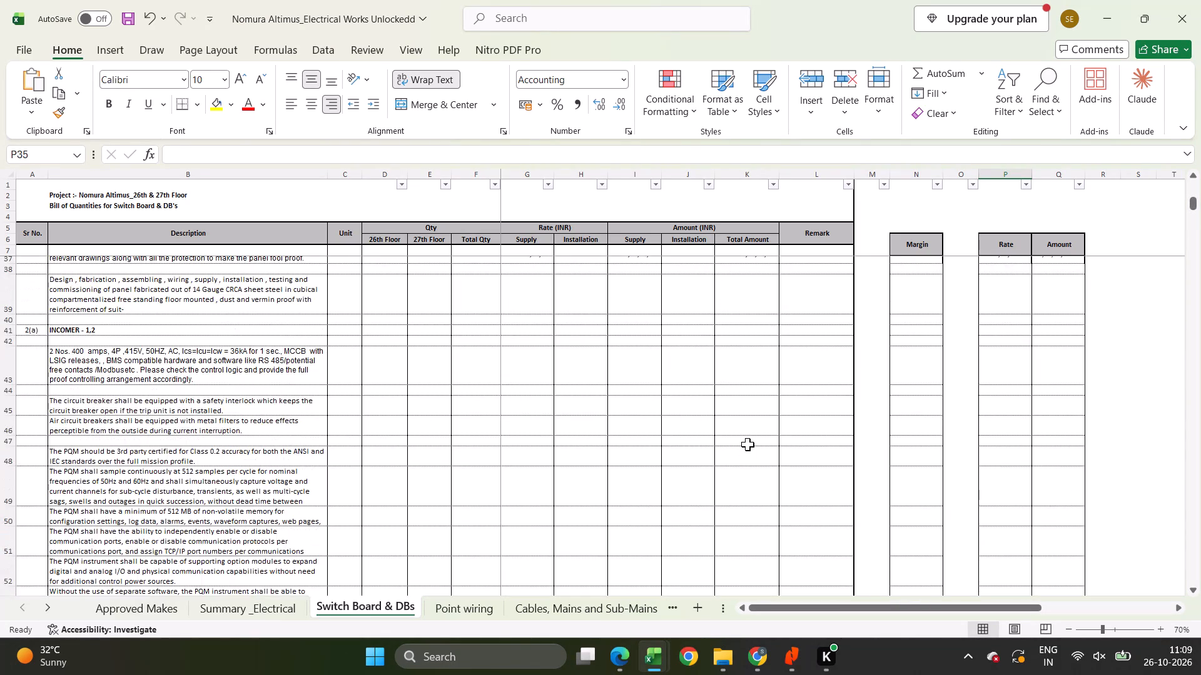
scroll(747, 444, up, 1)
scroll(747, 444, down, 20)
scroll(752, 437, down, 13)
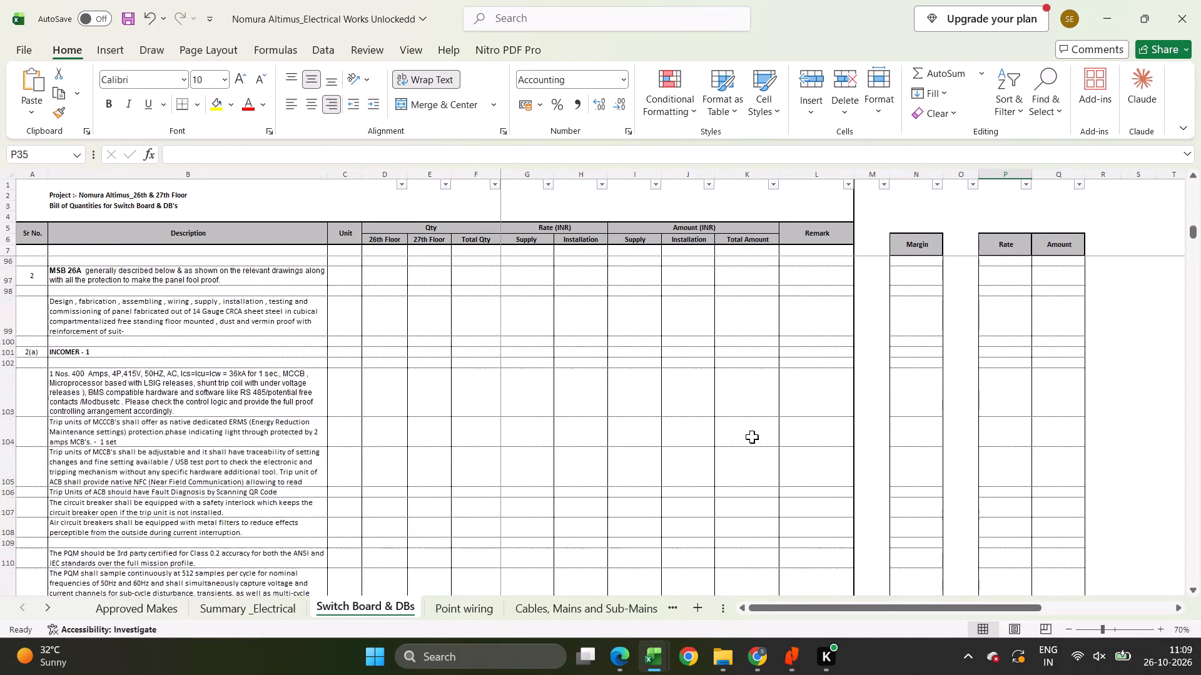
scroll(752, 437, up, 2)
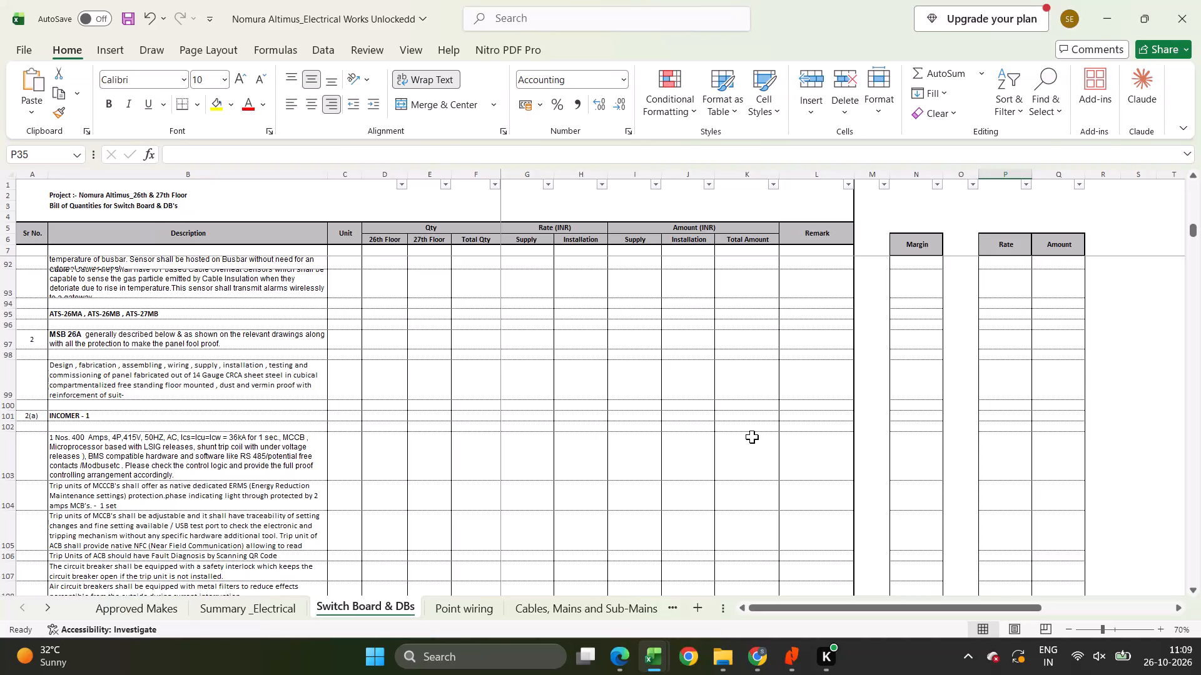
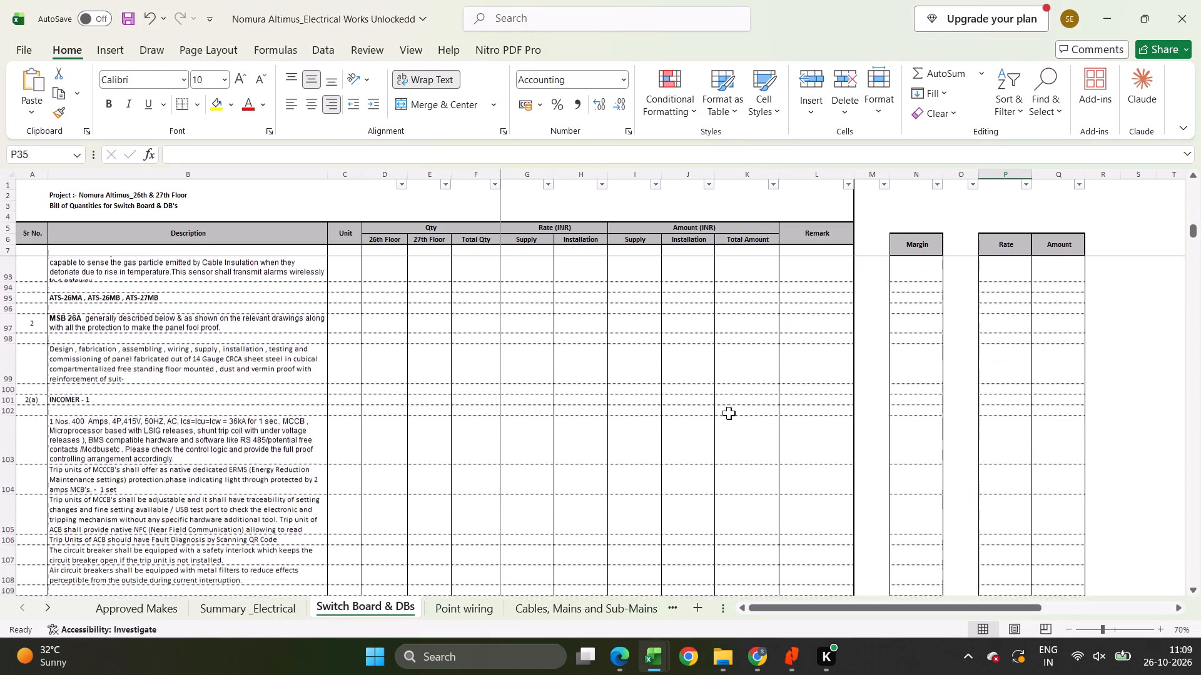
Examine the MSB 26A panel specification, its outgoing breakers and AC section, through to the MSB 26A LT Panel row.
scroll(729, 413, down, 16)
scroll(729, 413, down, 11)
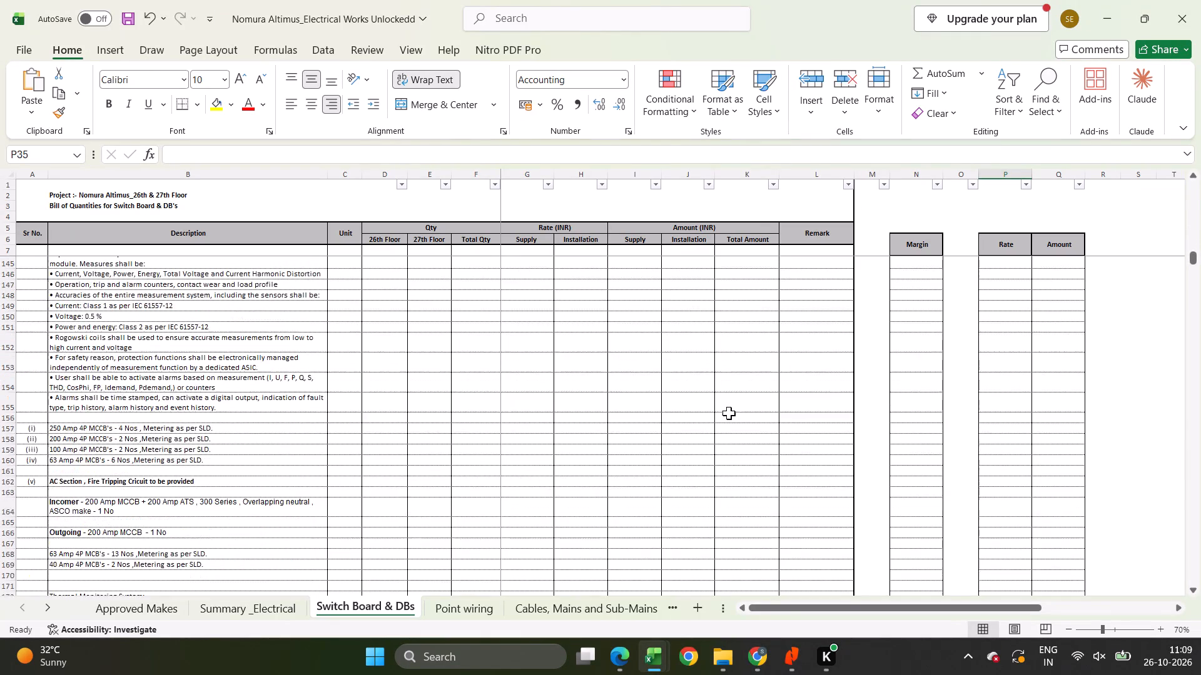
scroll(729, 413, down, 6)
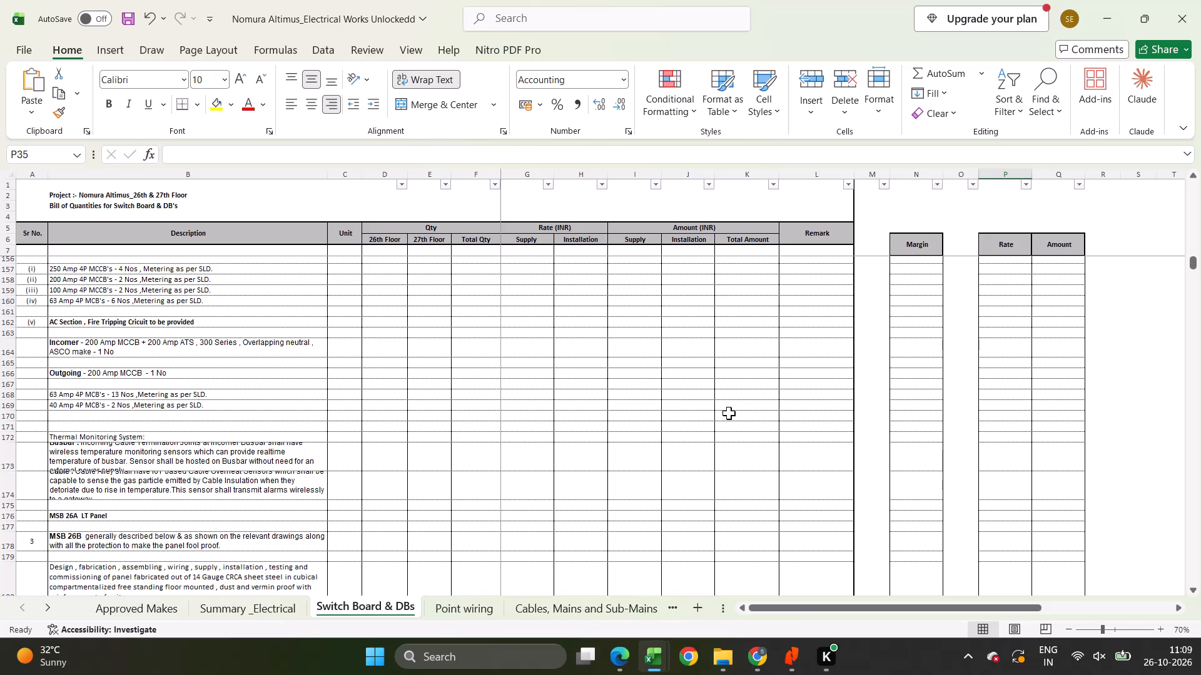
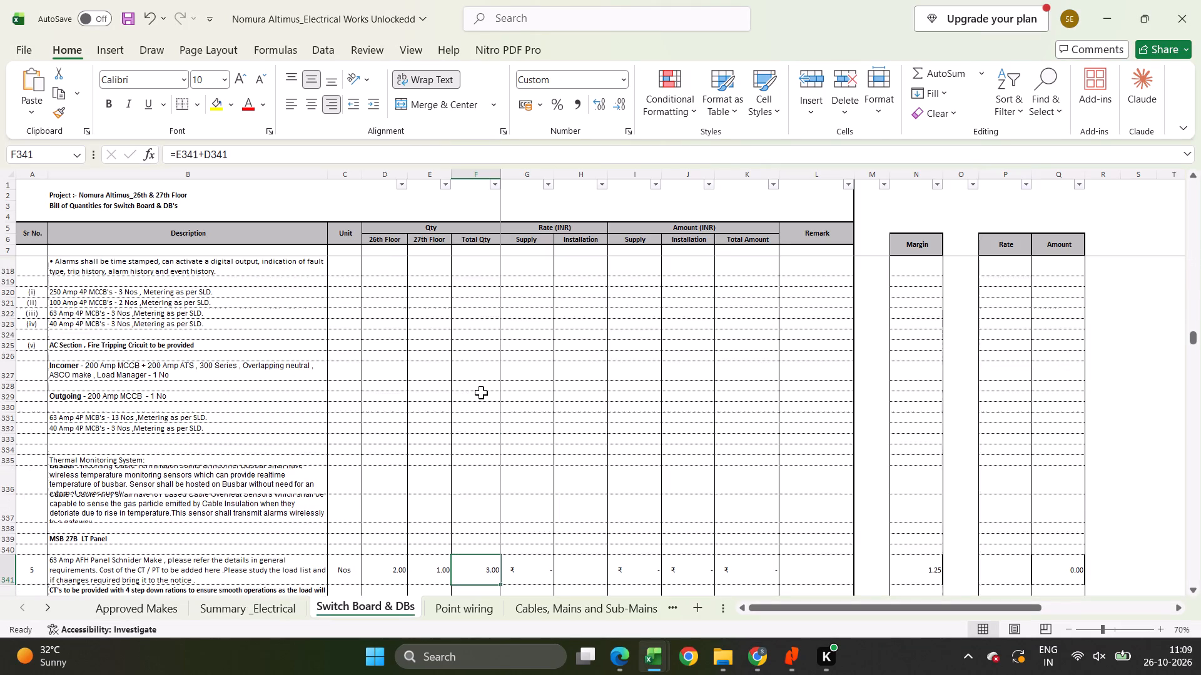
Examine the MSB 27B panel specification and the total quantities of items 5 to 8, returning to the 63 Amp AFH panel item.
scroll(481, 392, down, 4)
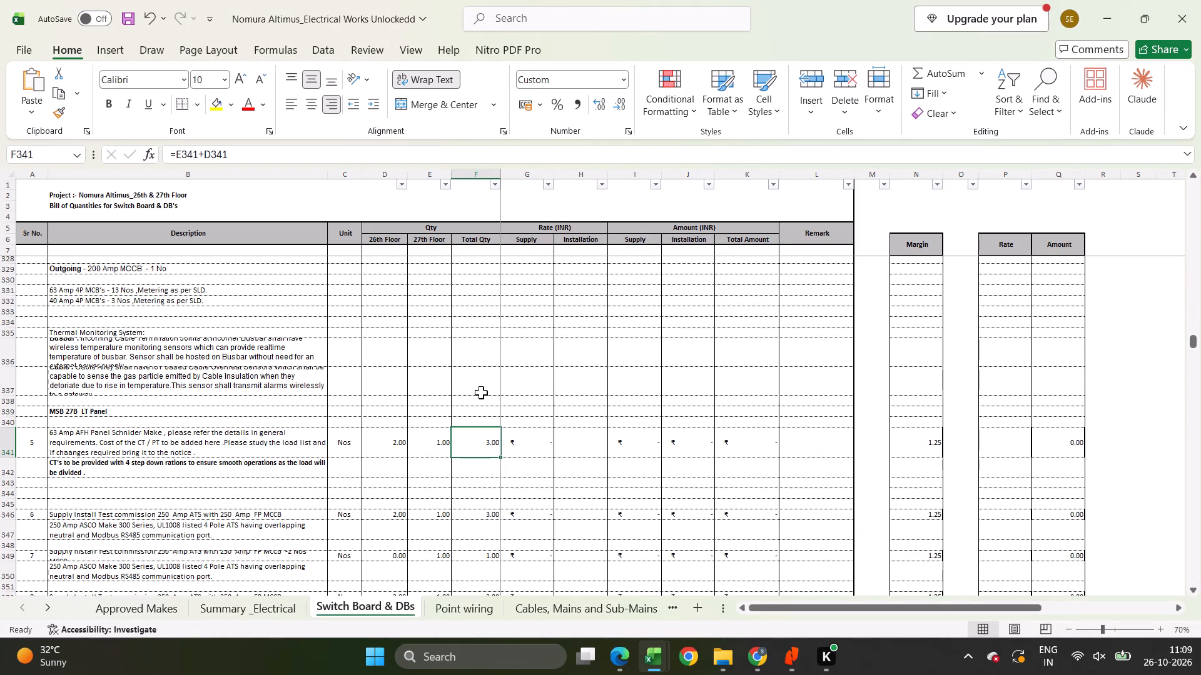
scroll(481, 392, up, 20)
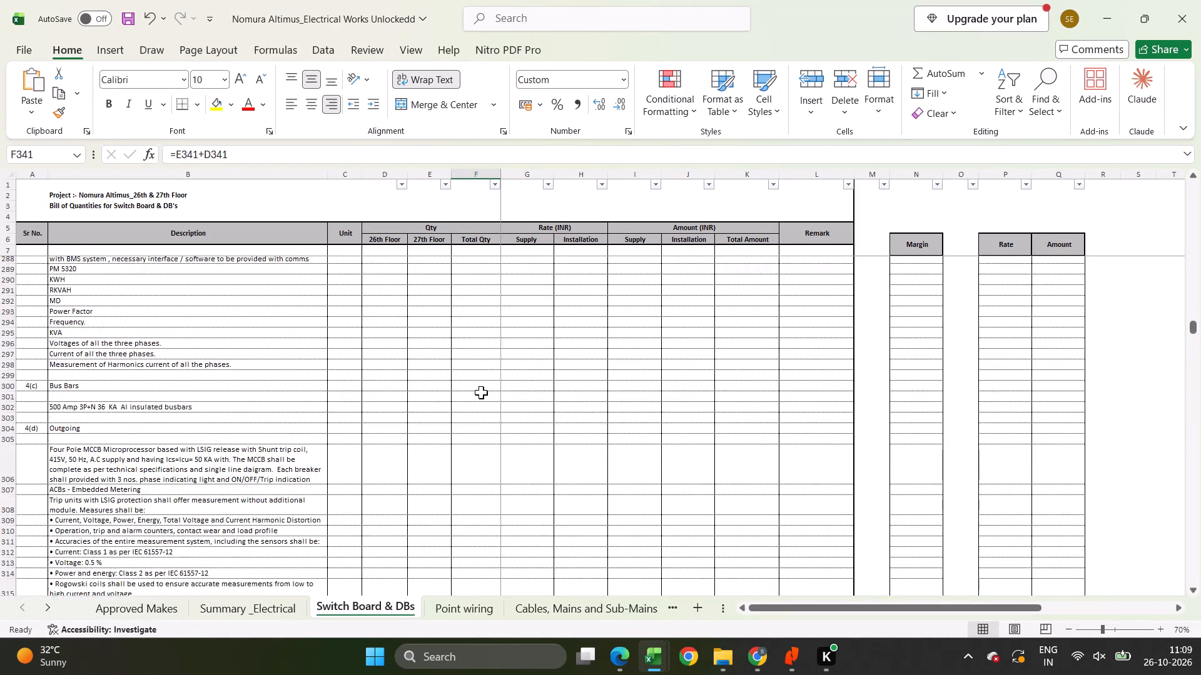
scroll(481, 392, up, 20)
scroll(481, 392, up, 13)
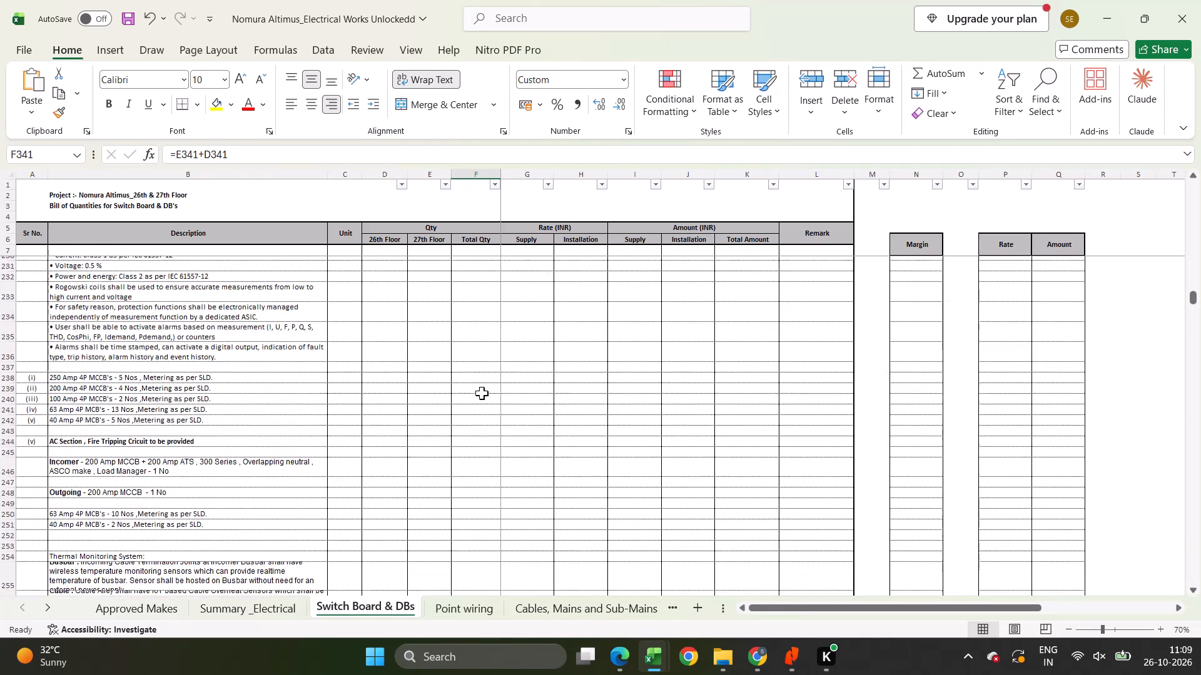
key(ctrl+Down)
key(ctrl+Down)
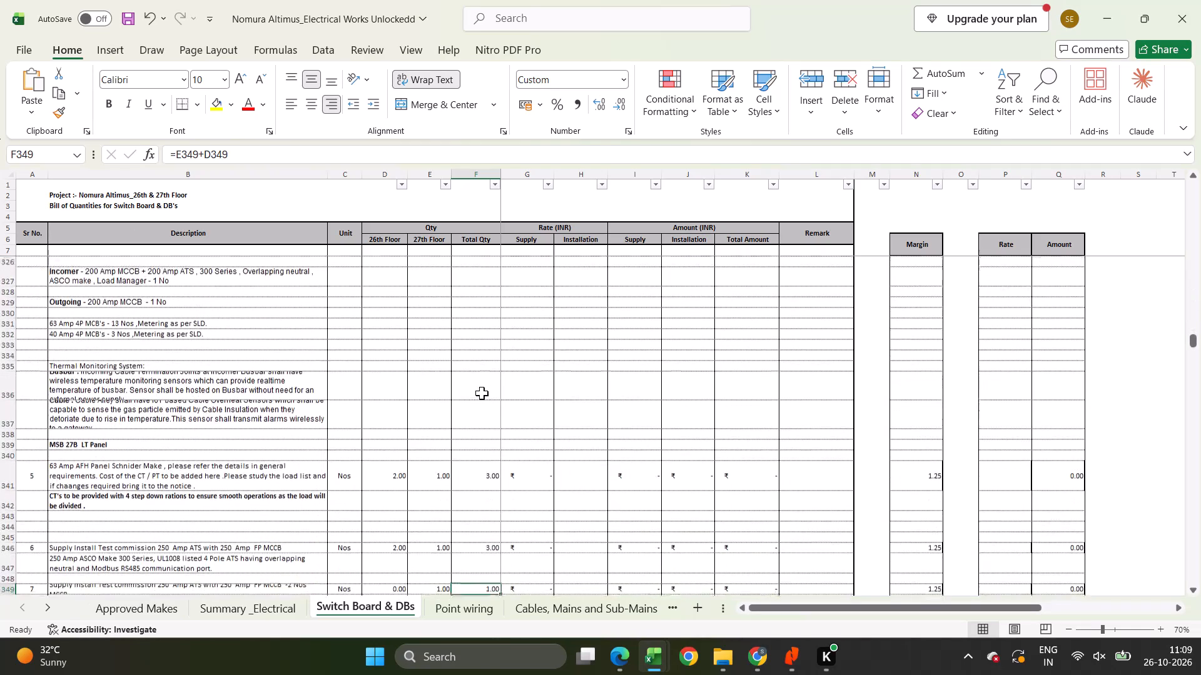
key(ctrl+Down)
key(ctrl+Down)
key(ctrl+Up)
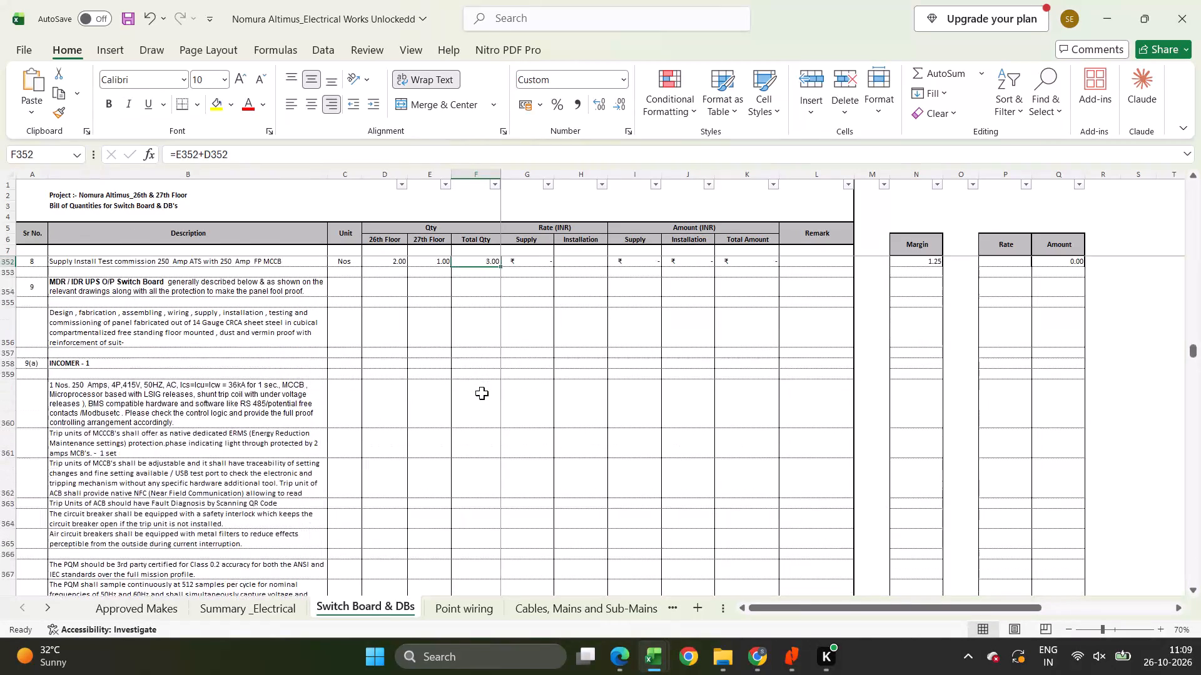
scroll(482, 393, up, 4)
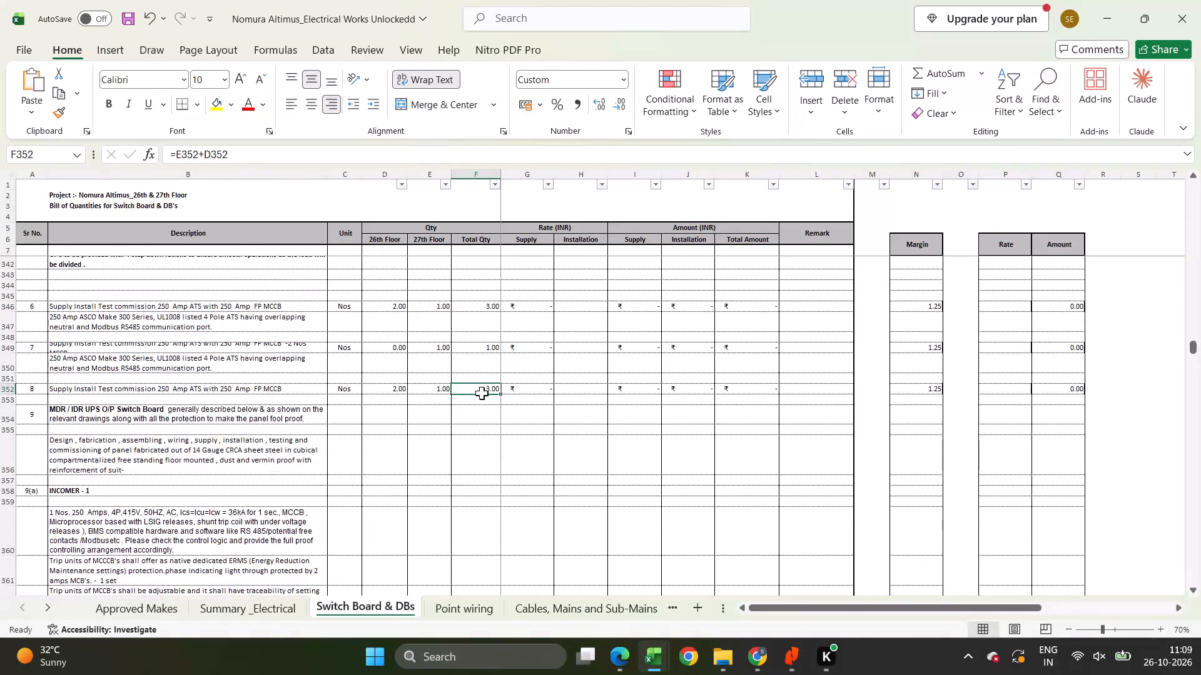
scroll(477, 454, up, 6)
click(480, 435)
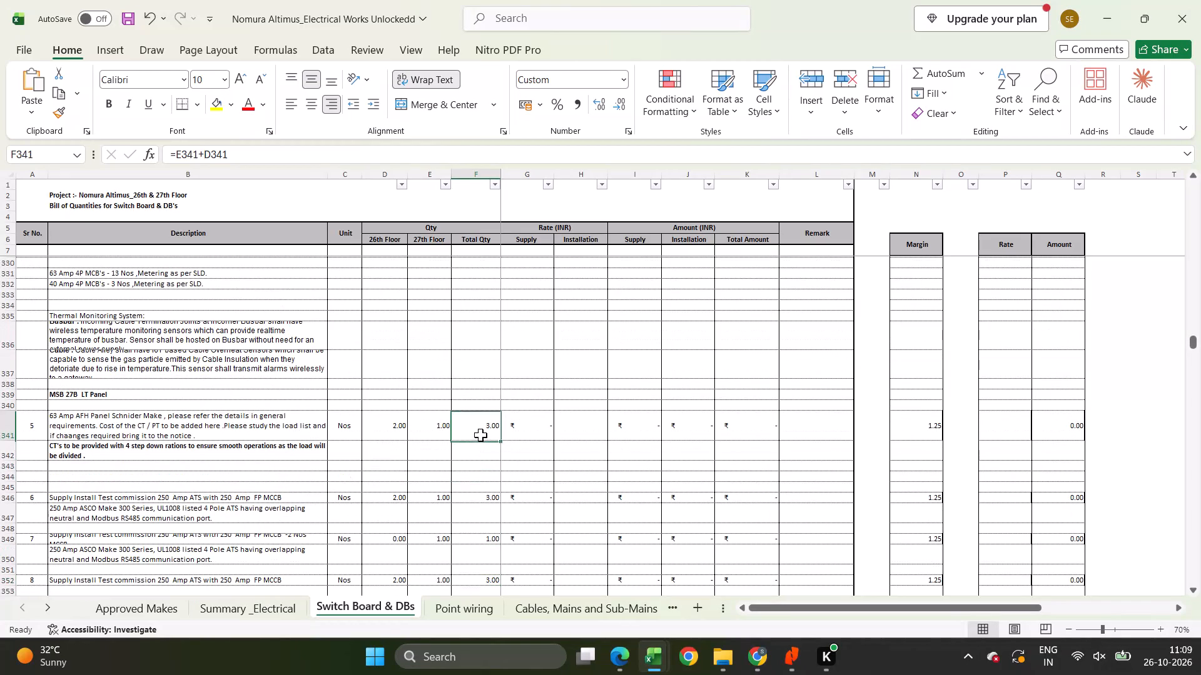
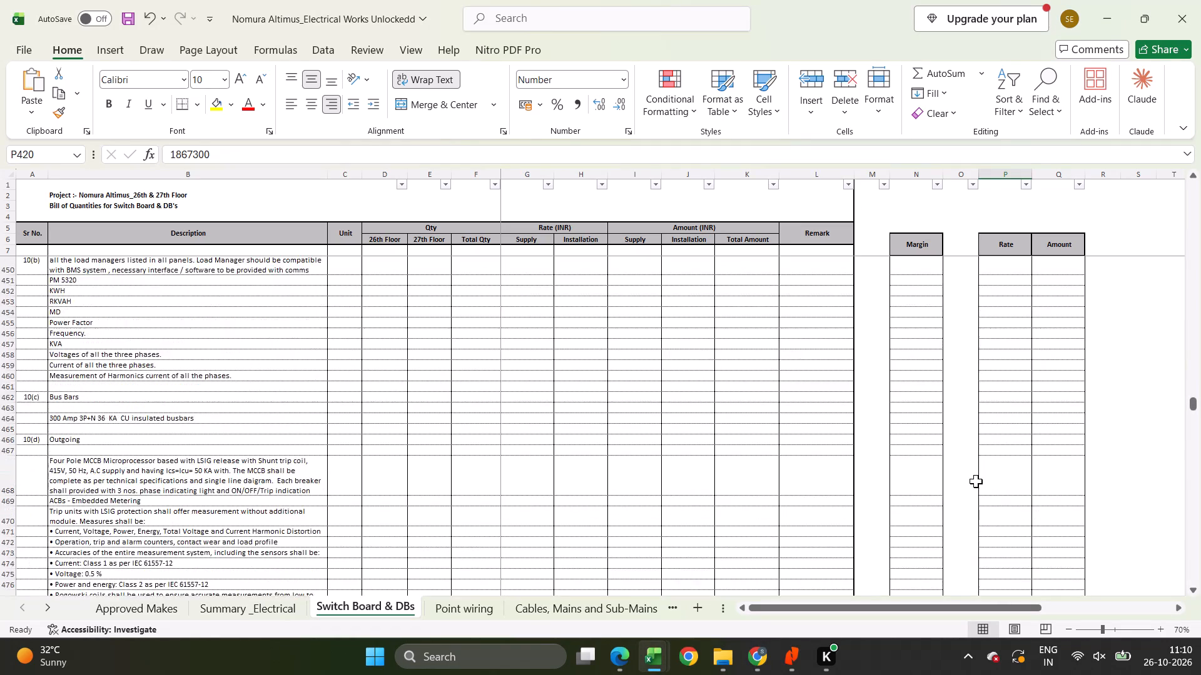
Select the Rate cell beside the margin for the Office UPS O/P switch board row.
scroll(976, 481, down, 10)
click(1008, 438)
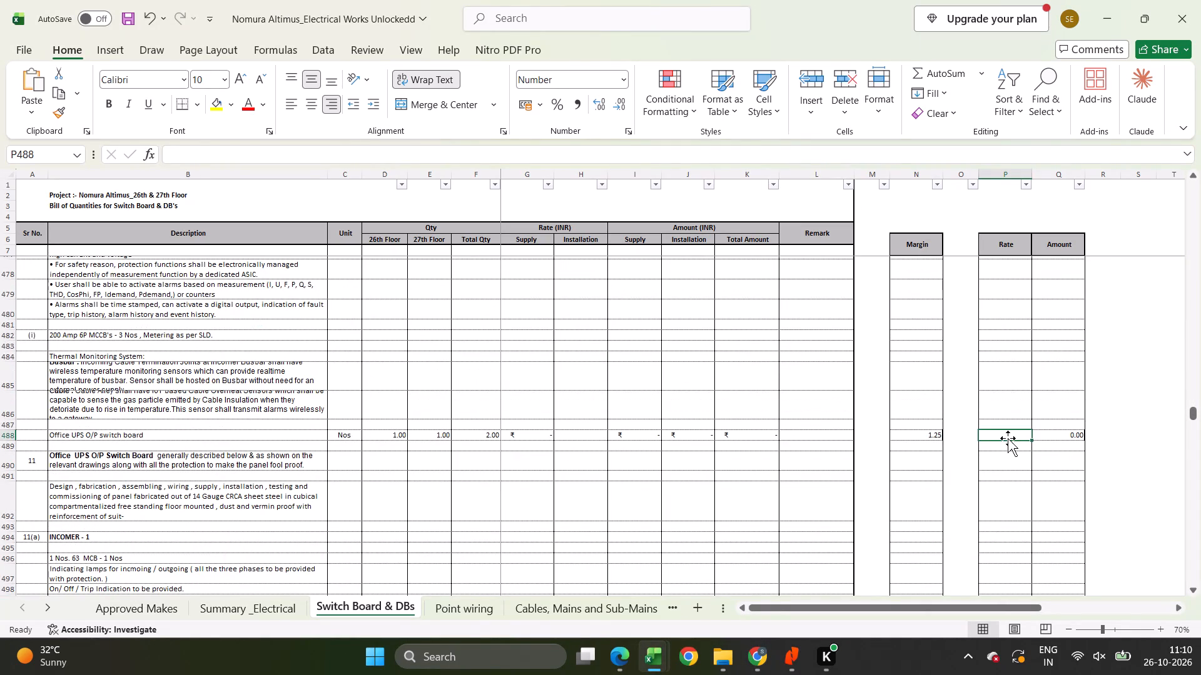
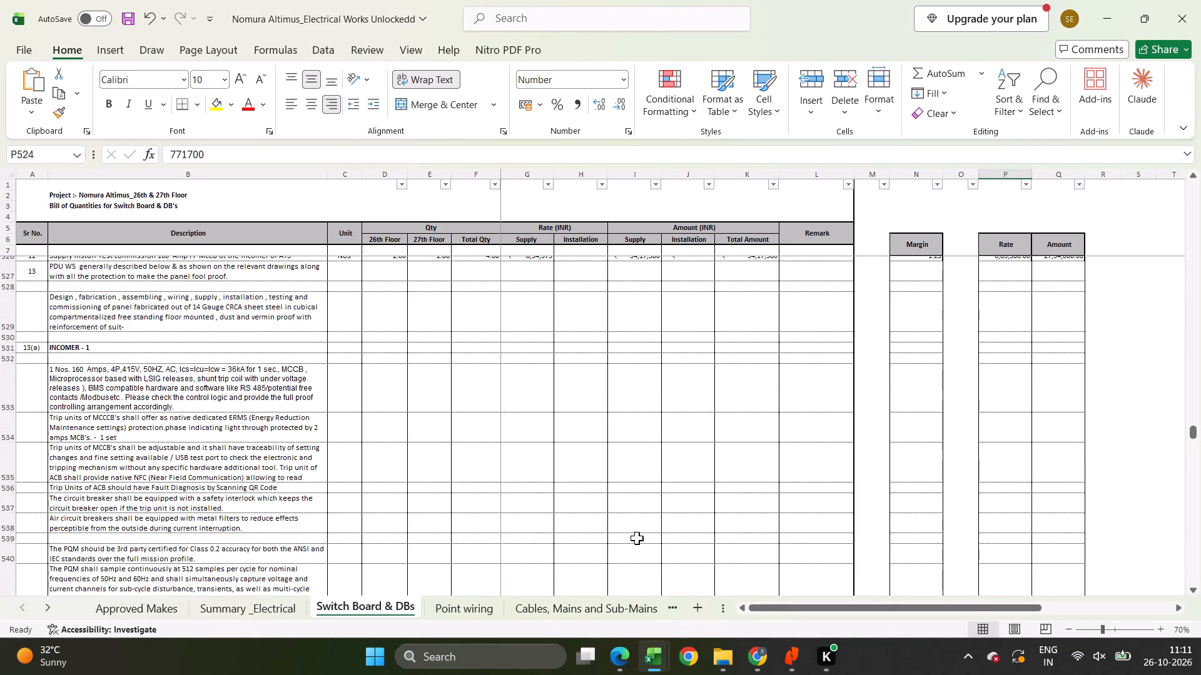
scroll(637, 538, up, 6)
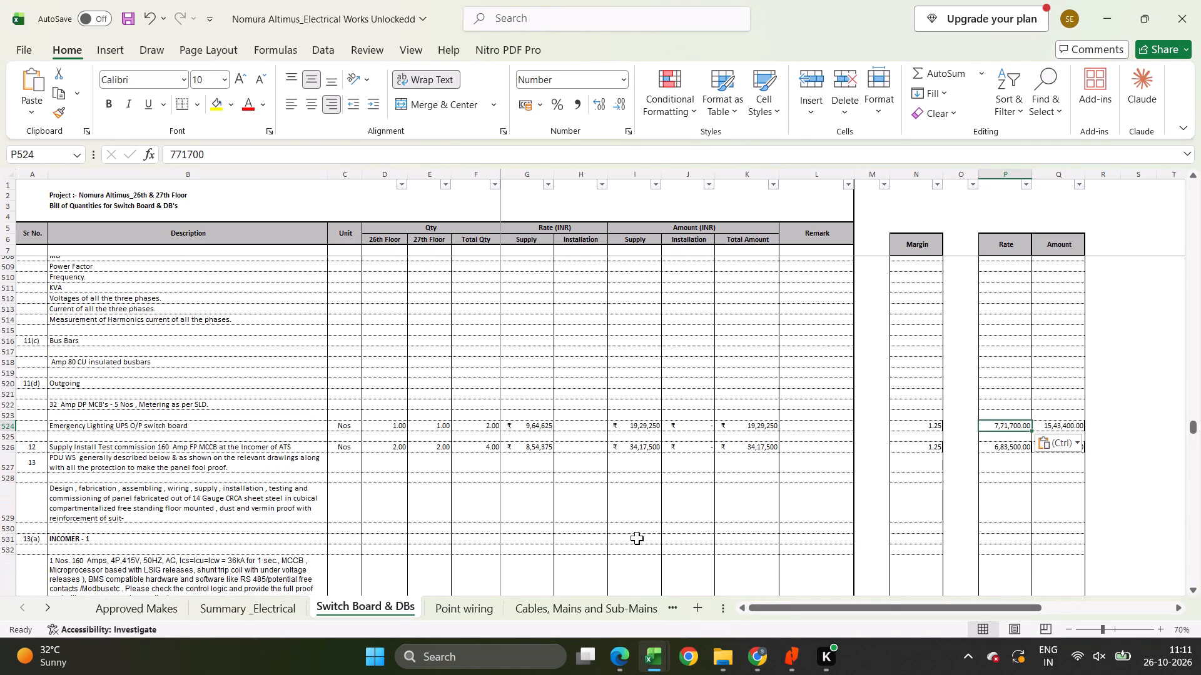
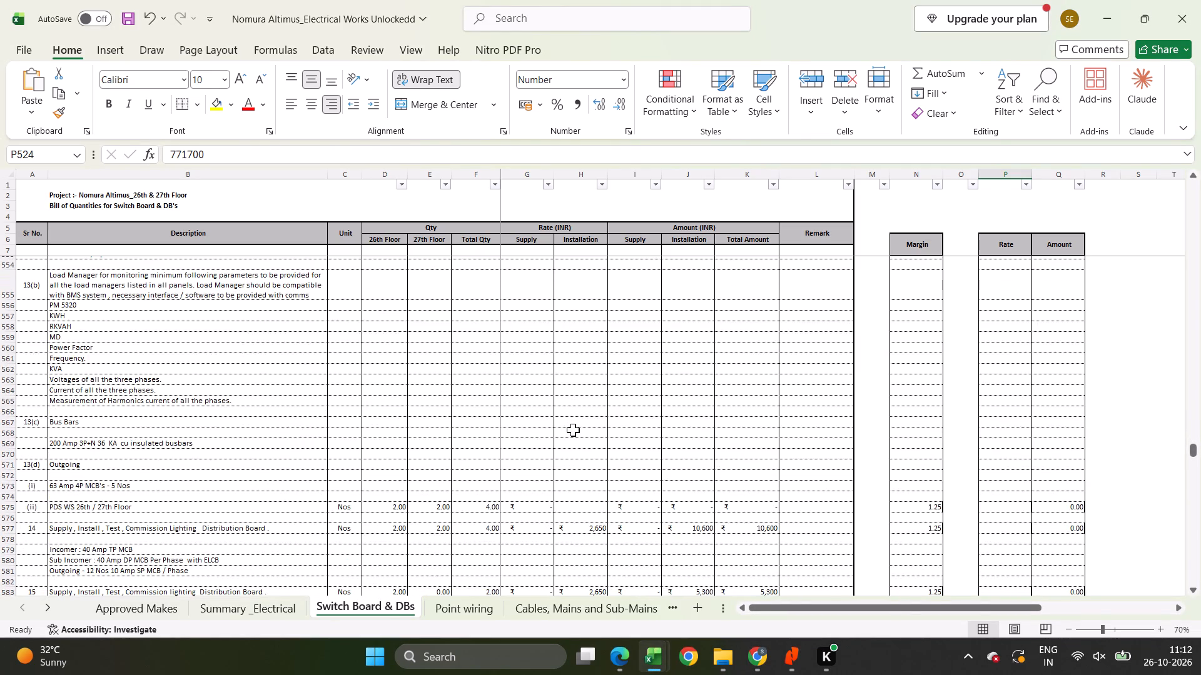
Review the Switch Board & DBs items and rates, from the distribution boards and MCB enclosures back to the ATS and MSB 26A panel specifications.
scroll(573, 430, down, 20)
scroll(573, 430, down, 6)
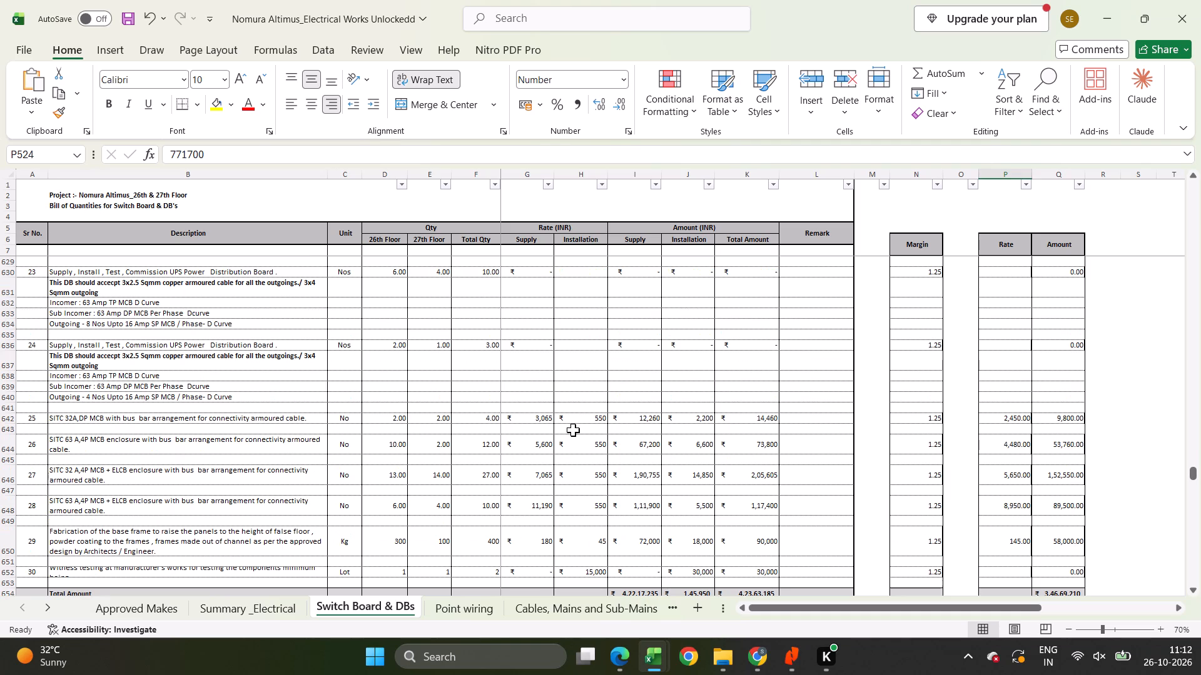
scroll(573, 430, up, 7)
middle_drag(573, 430, 534, 271)
scroll(529, 440, down, 20)
scroll(529, 440, down, 6)
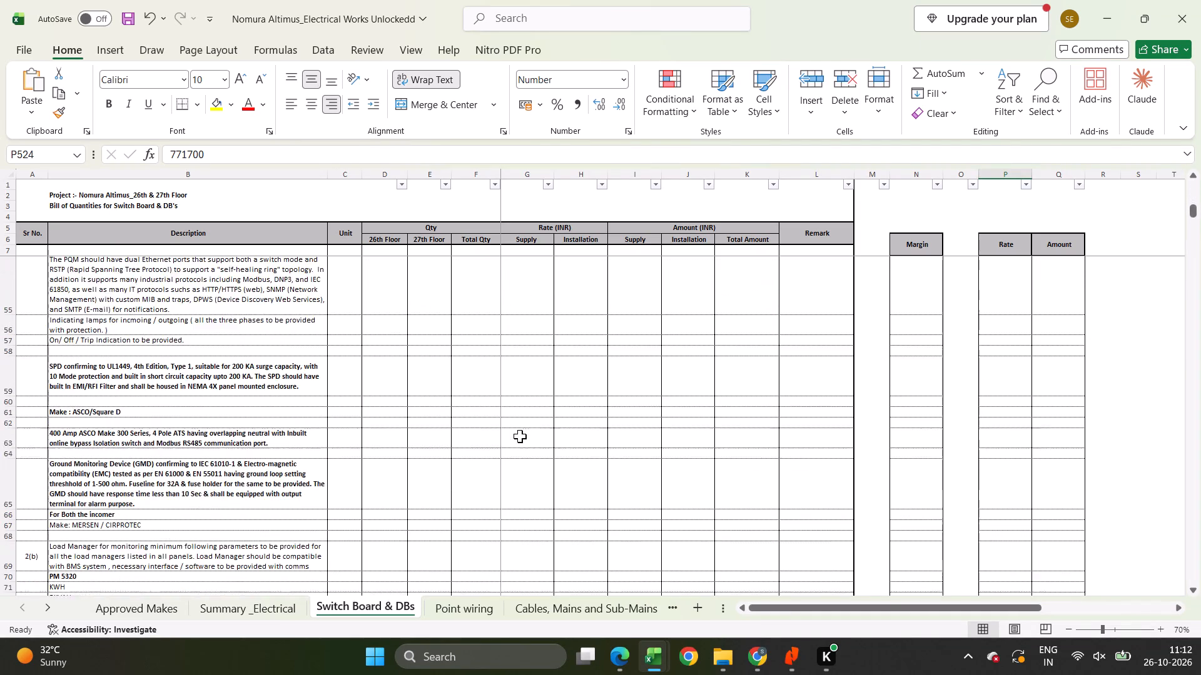
scroll(520, 436, down, 9)
scroll(514, 438, up, 13)
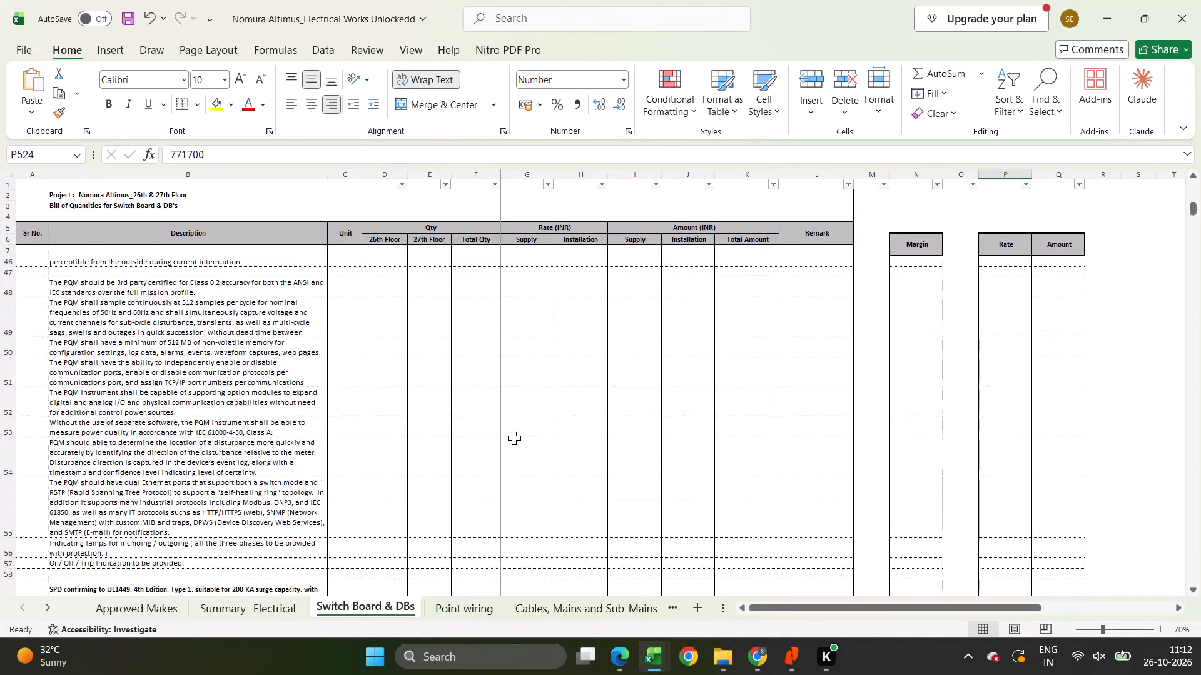
scroll(514, 438, up, 7)
scroll(514, 438, down, 5)
scroll(514, 438, up, 5)
scroll(514, 438, down, 6)
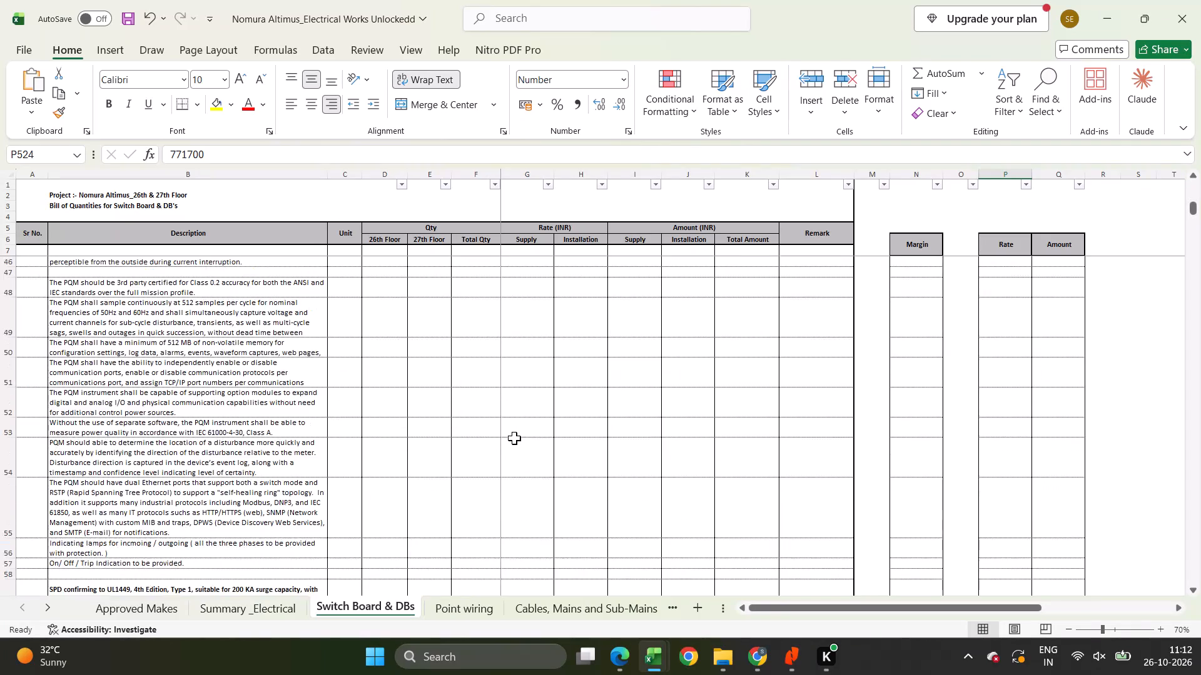
scroll(514, 438, down, 20)
scroll(514, 438, down, 7)
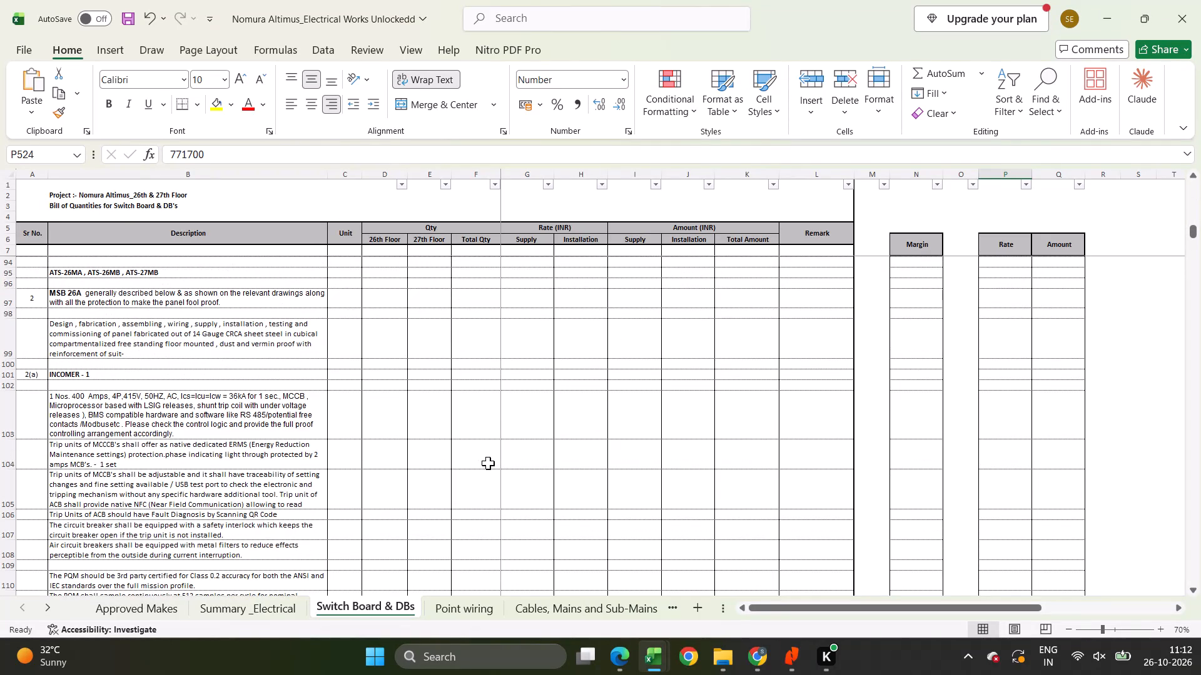
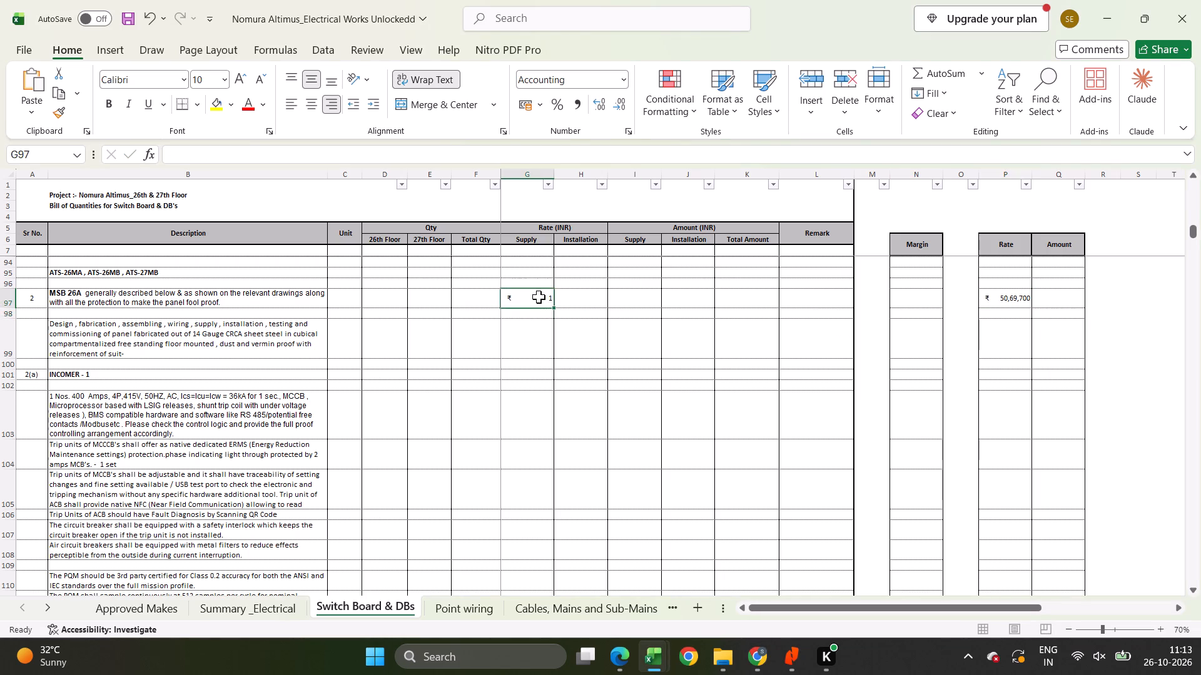
Copy the supply rate formula through margin 1.15 from the ATS Panel row 37 into the MSB 26A row 97.
key(ctrl+Up)
key(ctrl+shift+Right)
key(ctrl+shift+Right)
key(ctrl+shift+Right)
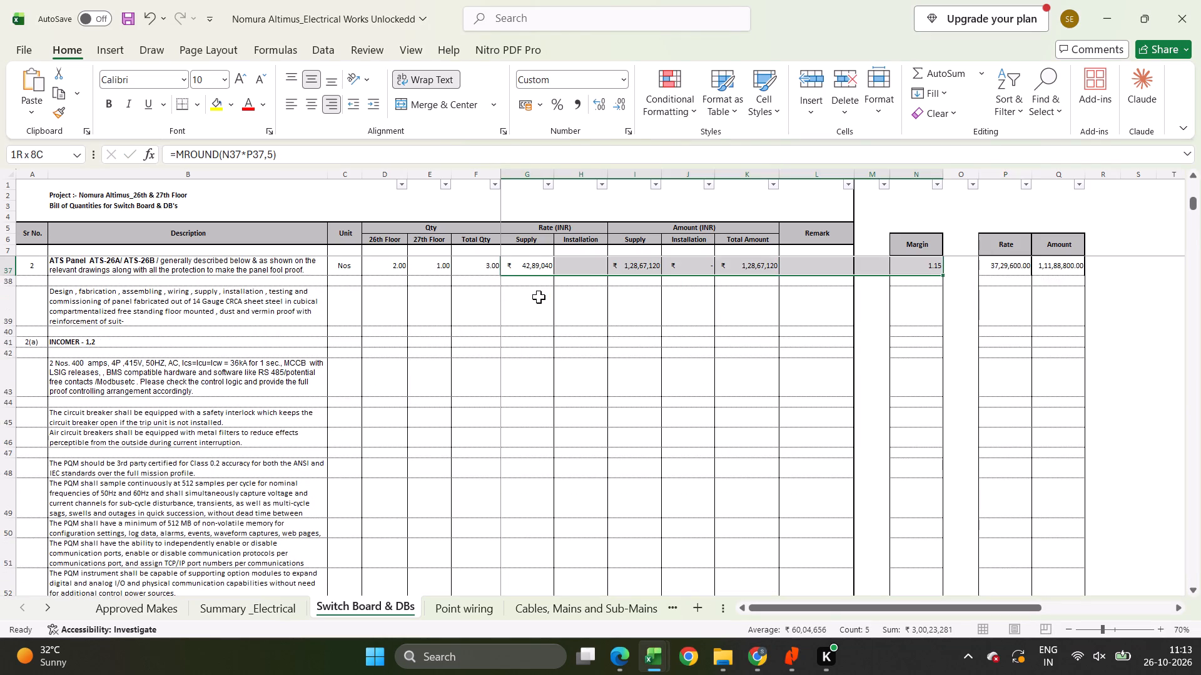
key(ctrl+c)
key(ctrl+Down)
key(ctrl+v)
scroll(539, 297, down, 4)
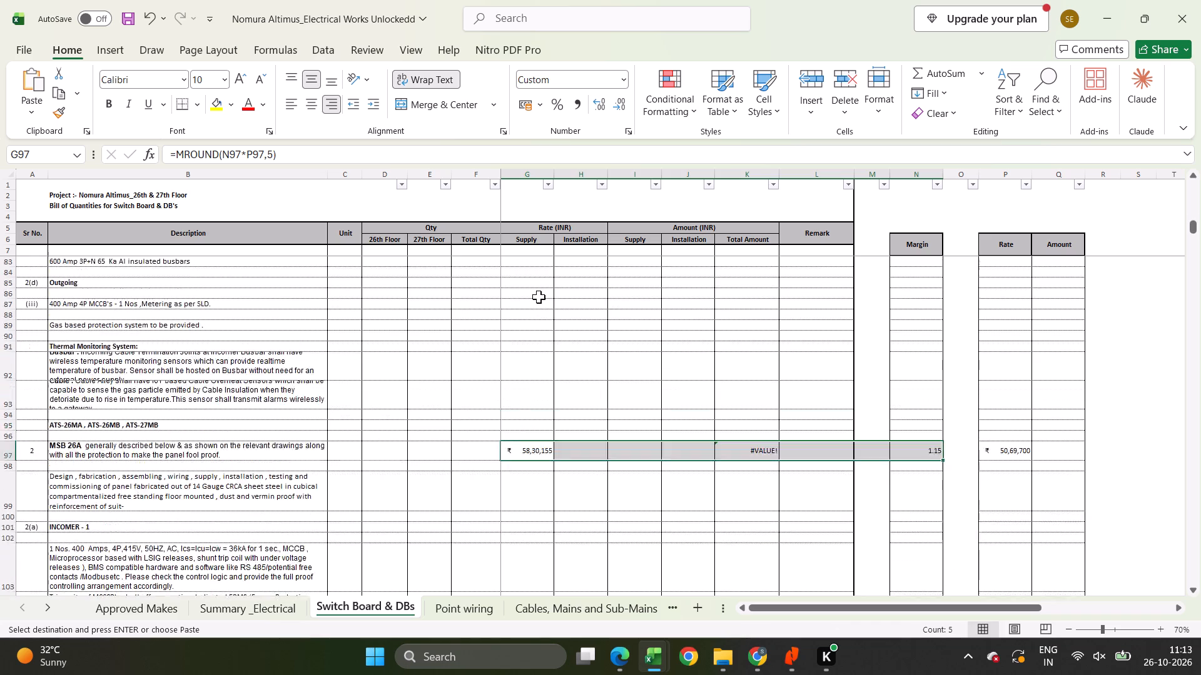
scroll(539, 297, down, 6)
scroll(542, 307, up, 2)
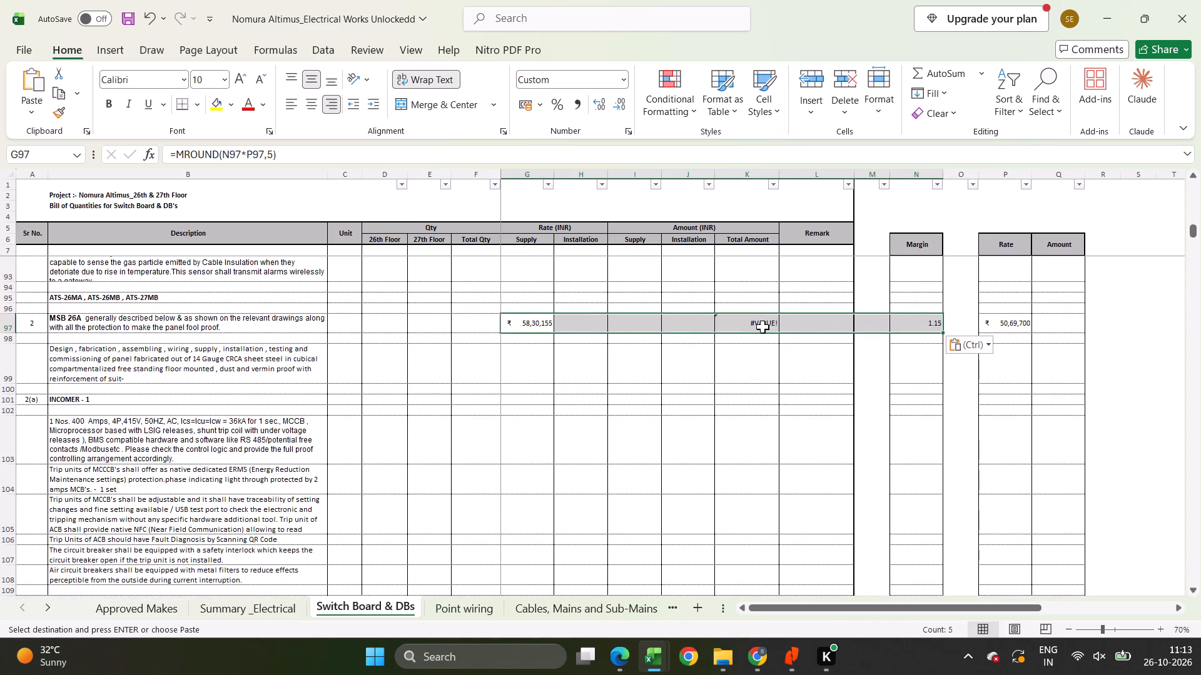
Clear the total amount formula in the MSB 26A row 97.
click(761, 326)
double_click(761, 326)
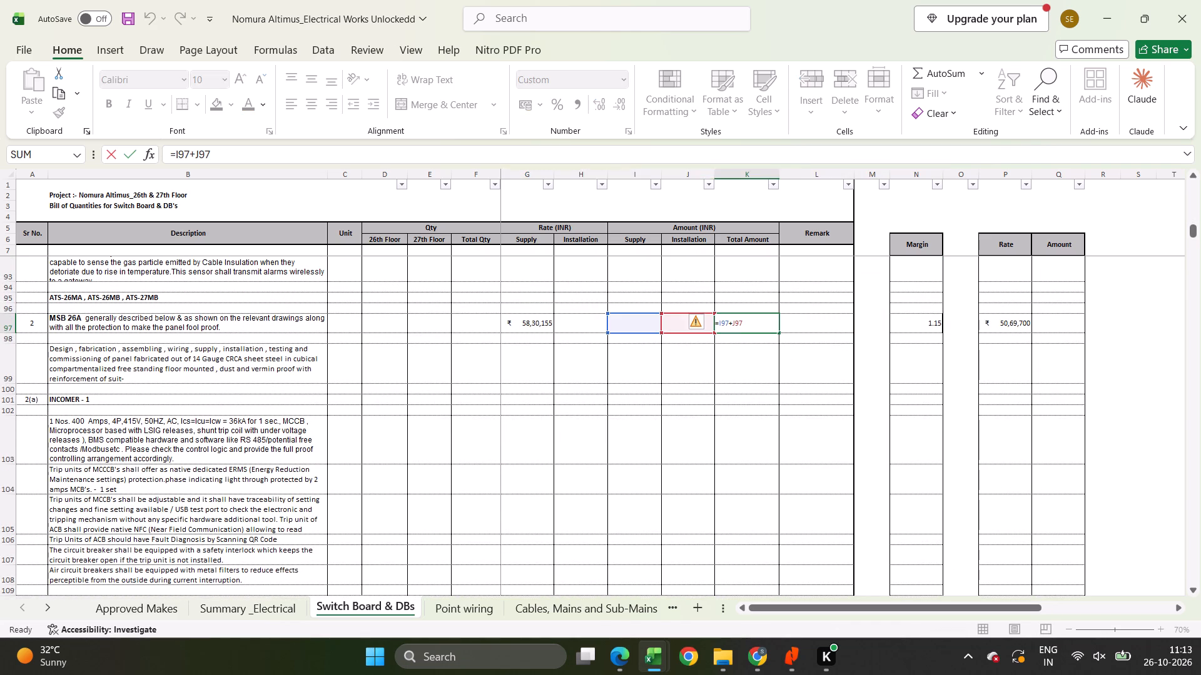
key(Escape)
key(Delete)
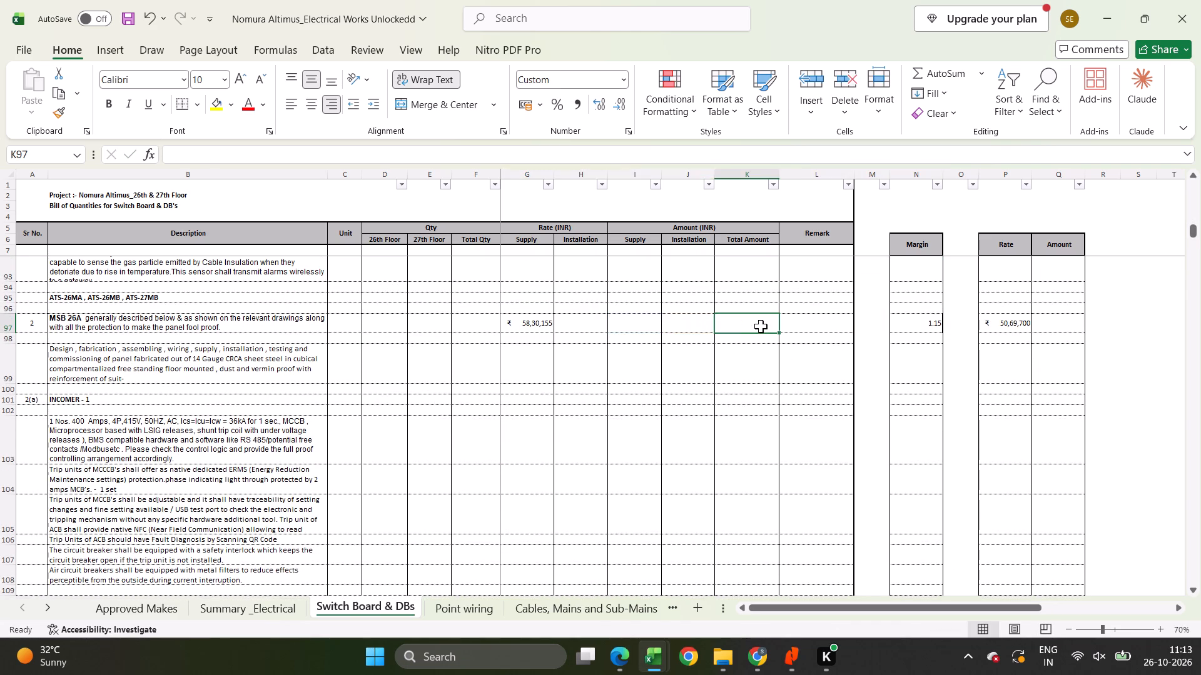
Set the MSB 26A installation rate in row 97 to 125000.
click(572, 321)
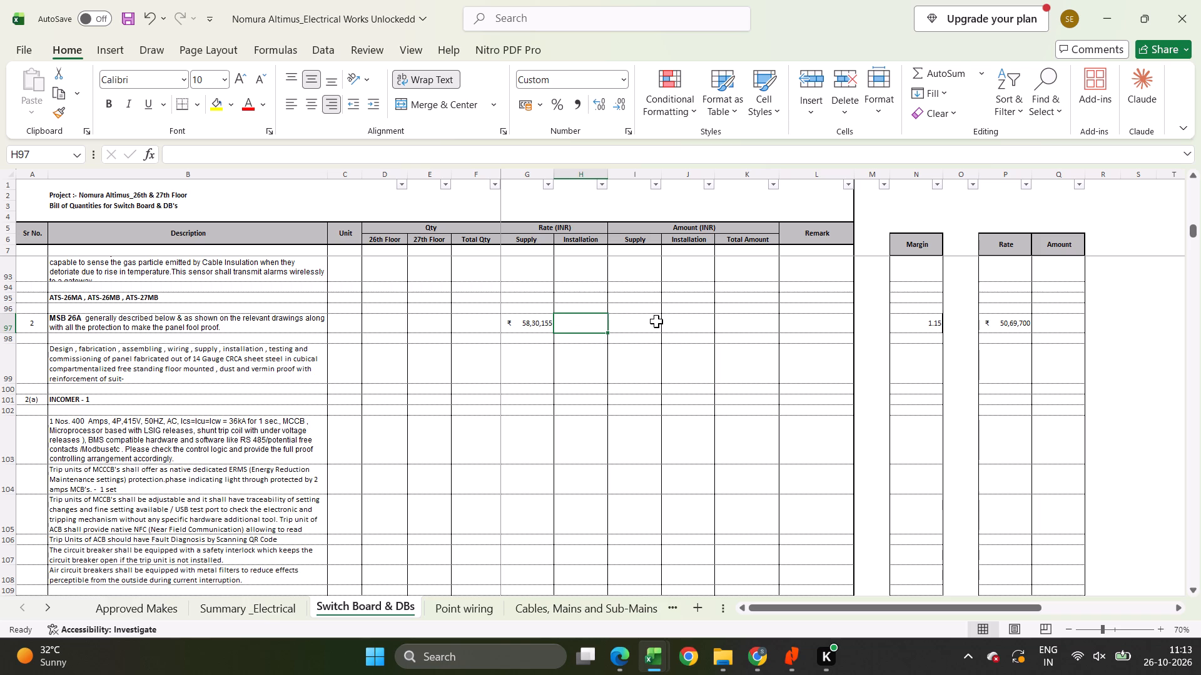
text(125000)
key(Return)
Enter 1 as a placeholder supply rate in the MSB 26B row 178.
scroll(666, 321, down, 3)
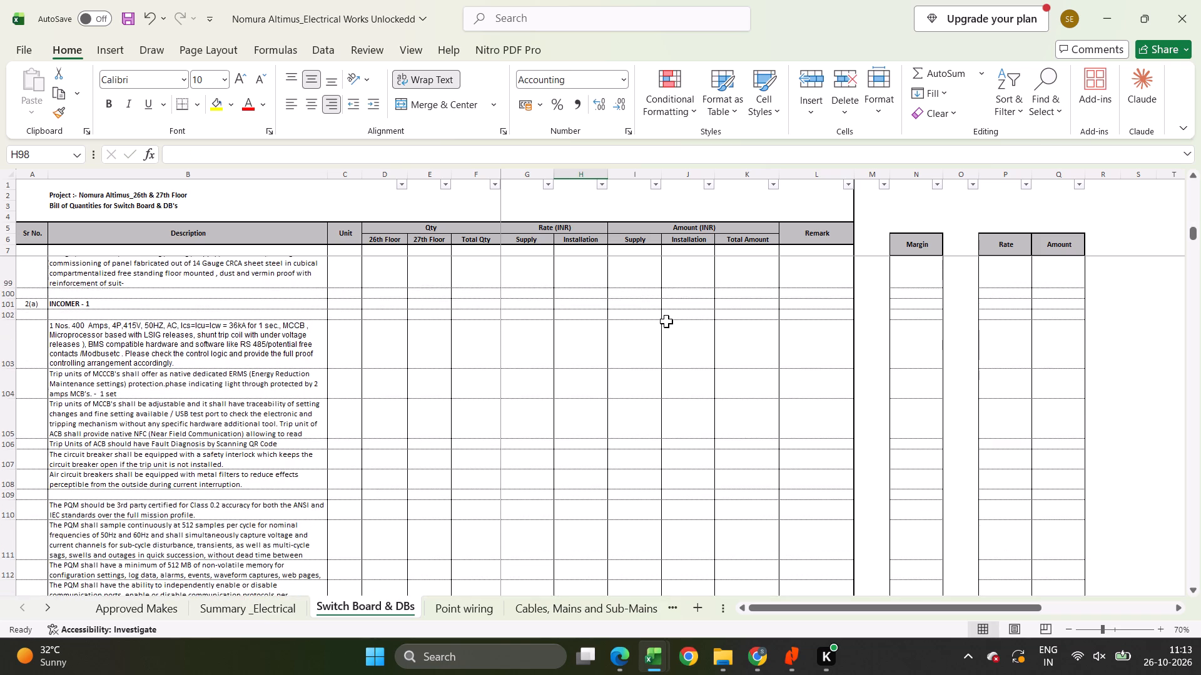
scroll(666, 321, down, 13)
scroll(656, 371, down, 7)
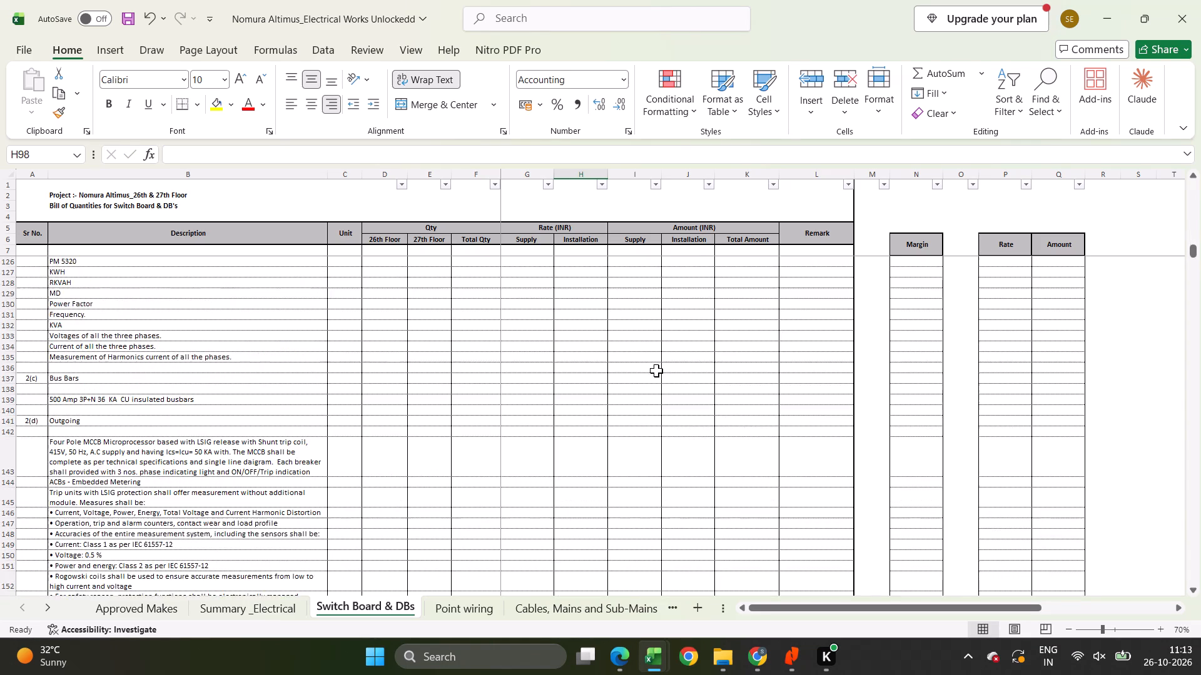
scroll(656, 371, down, 14)
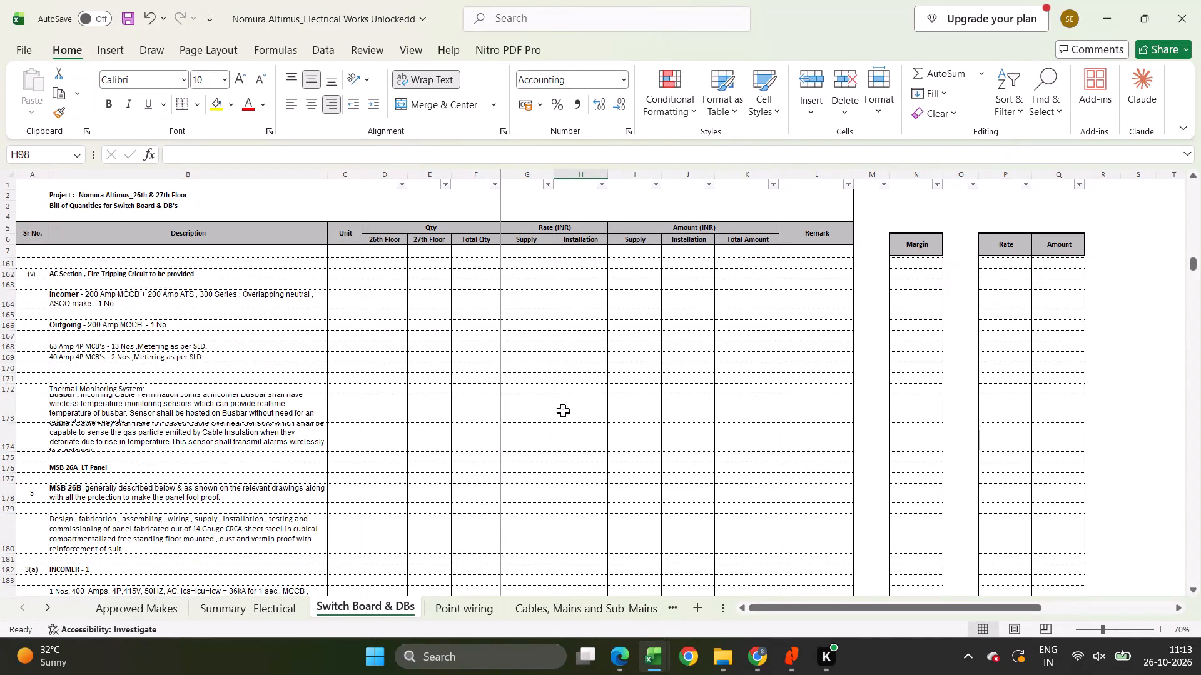
click(527, 469)
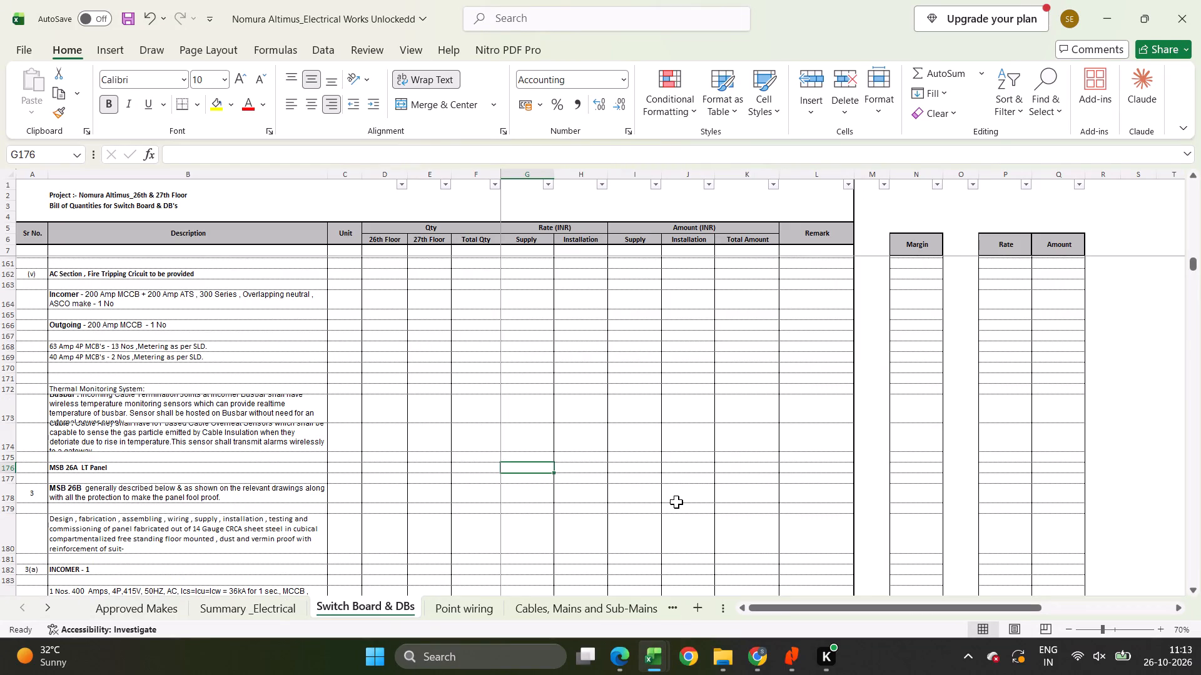
key(Return)
key(Return)
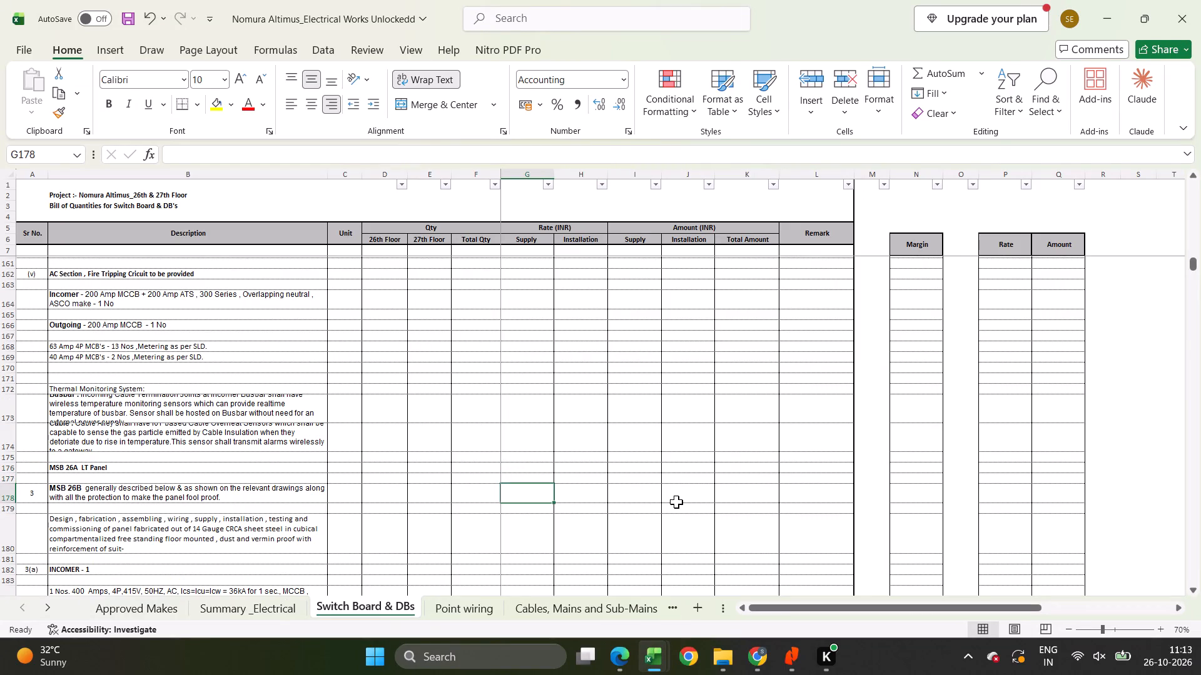
key(1)
key(Return)
Copy the MSB 26A row 97 cells from supply rate through base rate into the MSB 26B row 178.
key(Up)
key(ctrl+Up)
key(ctrl+shift+Right)
key(ctrl+shift+Right)
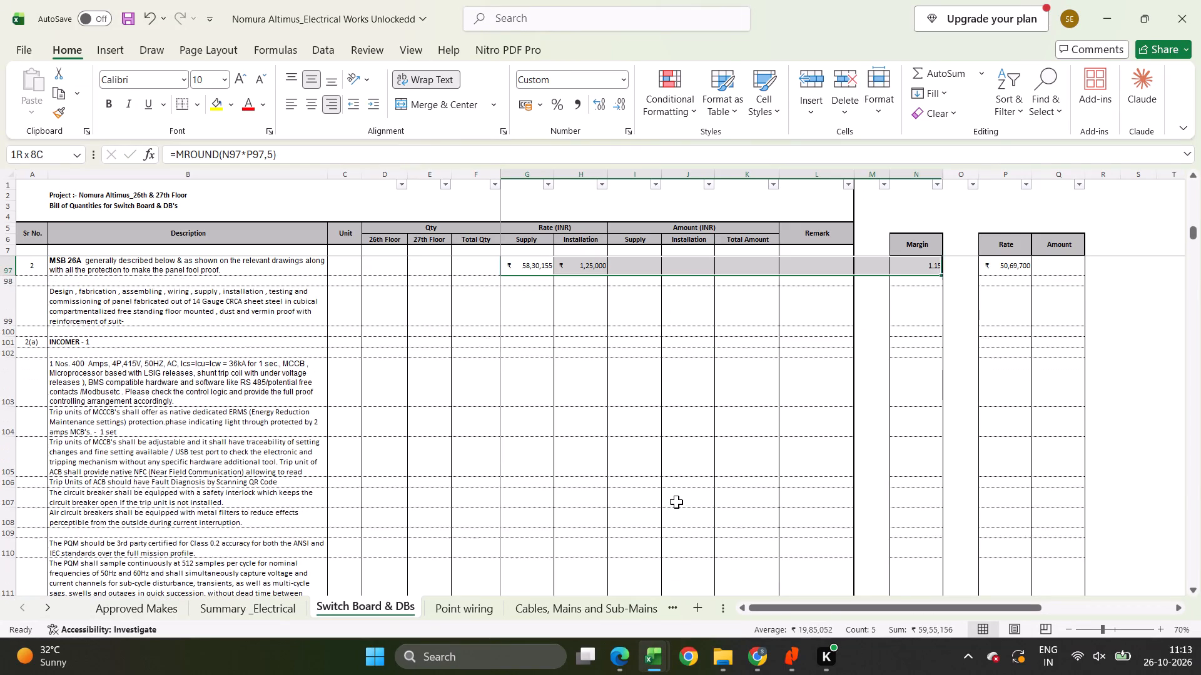
key(ctrl+shift+Right)
key(ctrl+c)
key(ctrl+Down)
key(ctrl+v)
Go along the MSB 26B row 178 to the base Rate and Amount cells beyond the margin.
key(Right)
key(Right)
key(Right)
key(Right)
key(Right)
key(Right)
key(Right)
key(Right)
key(Right)
key(Right)
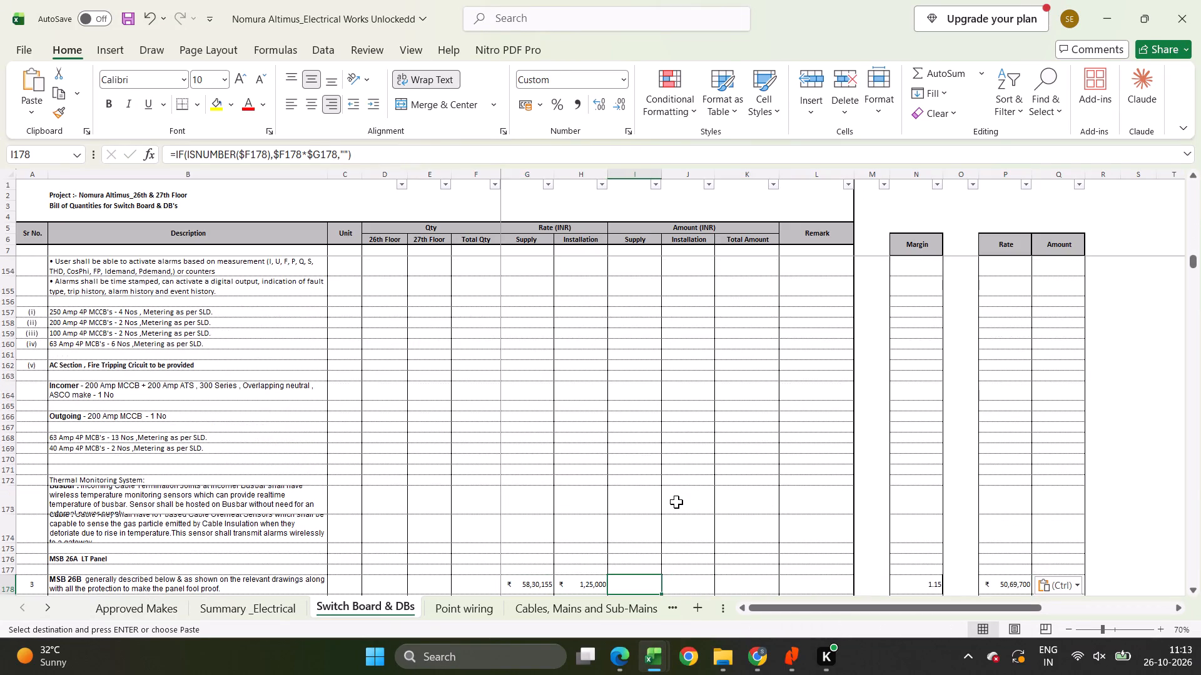
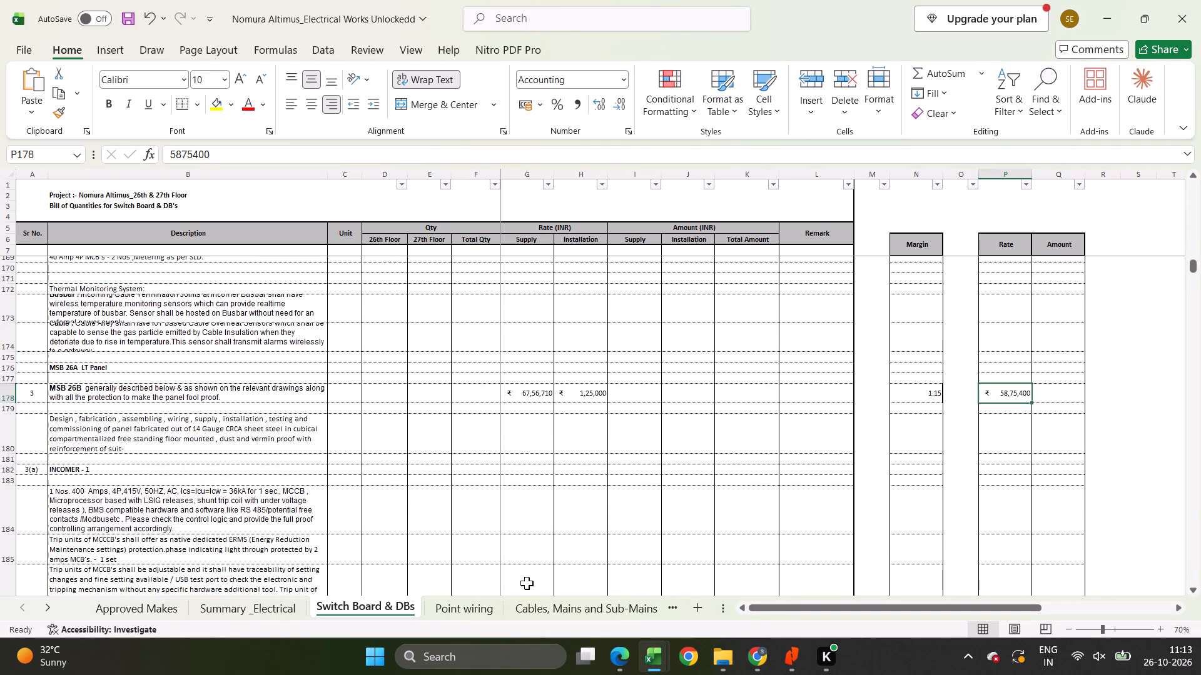
Look through the MSB 26B specification rows down to the MSB 27 B panel item in row 260.
scroll(517, 553, down, 20)
scroll(517, 553, down, 8)
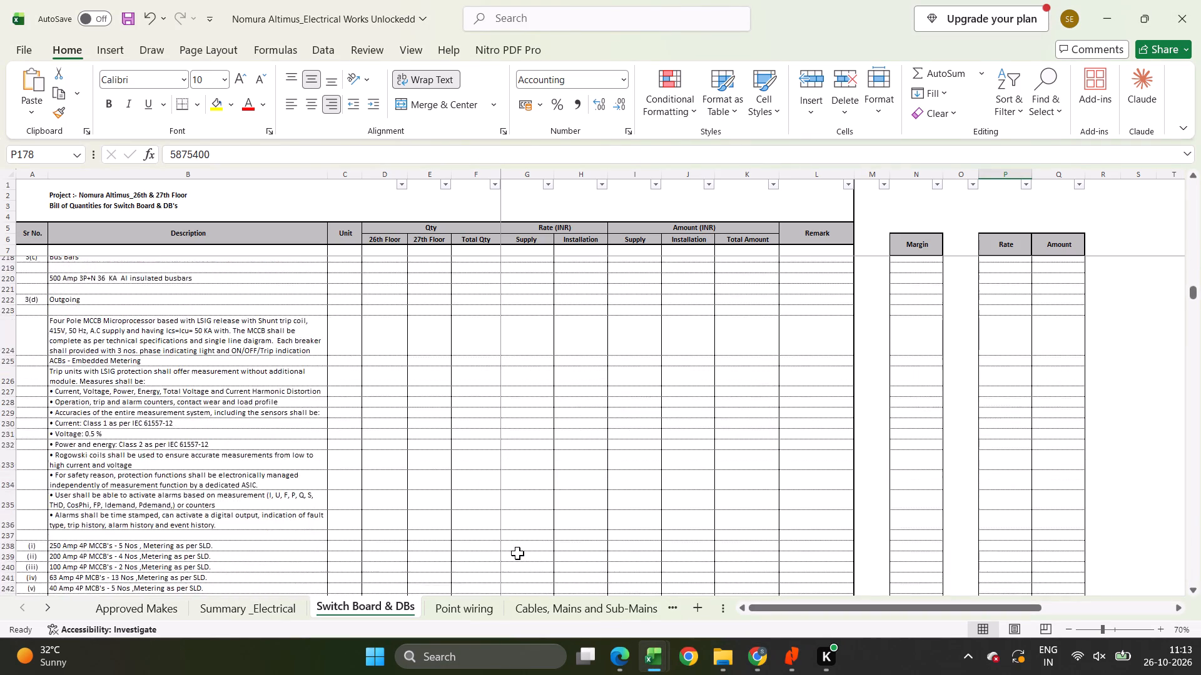
scroll(517, 553, down, 11)
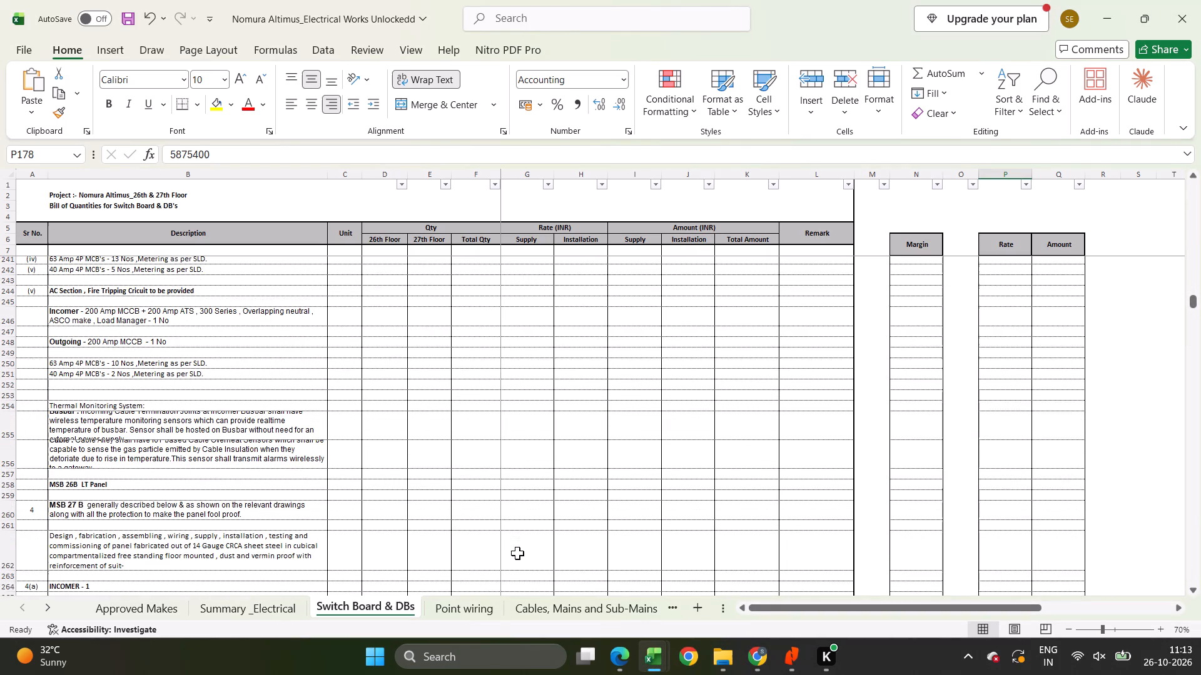
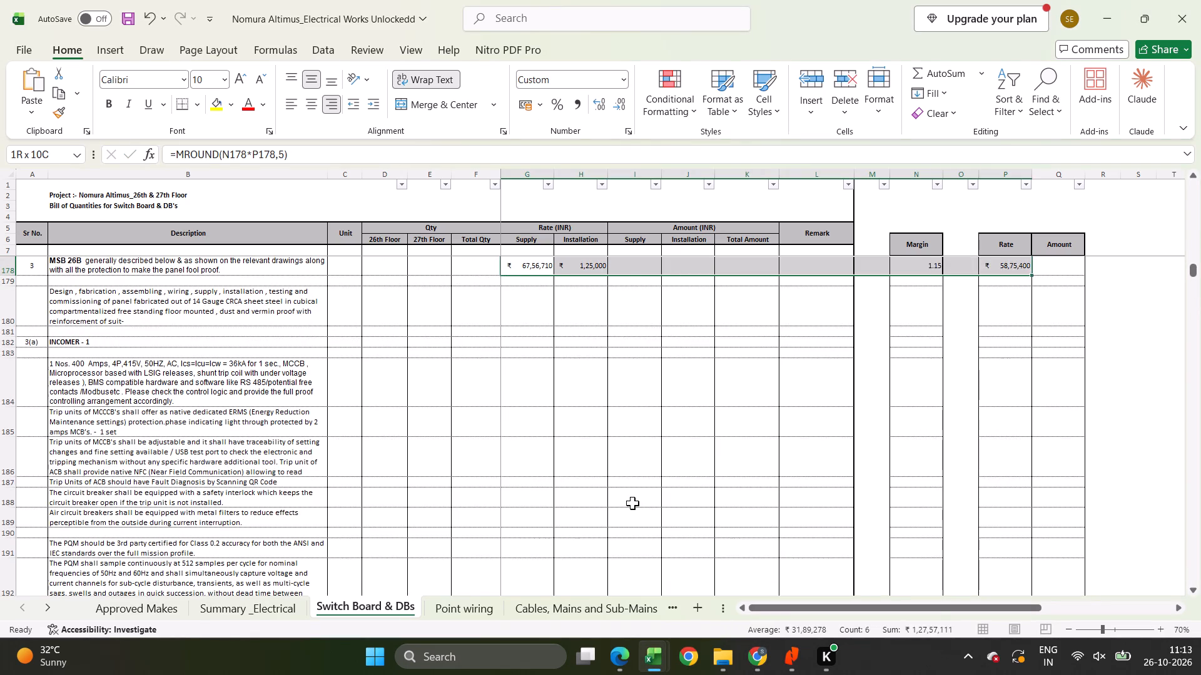
Copy the MSB 26B row 178 cells from supply rate through base rate into the MSB 27 B row 260.
key(ctrl+c)
key(ctrl+Down)
key(ctrl+v)
Go along the MSB 27 B row 260 past the margin to the base Rate and Amount cells.
key(Right)
key(Right)
key(Right)
key(Right)
key(Right)
key(Right)
key(Right)
key(Right)
key(Right)
key(Right)
key(Right)
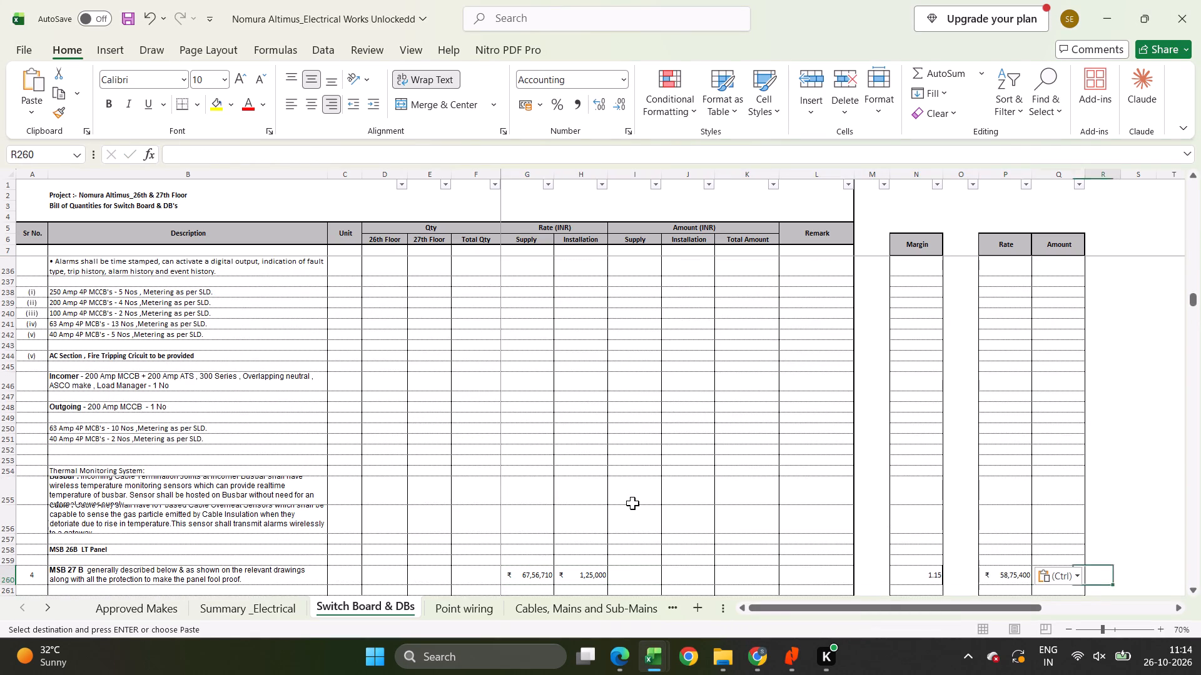
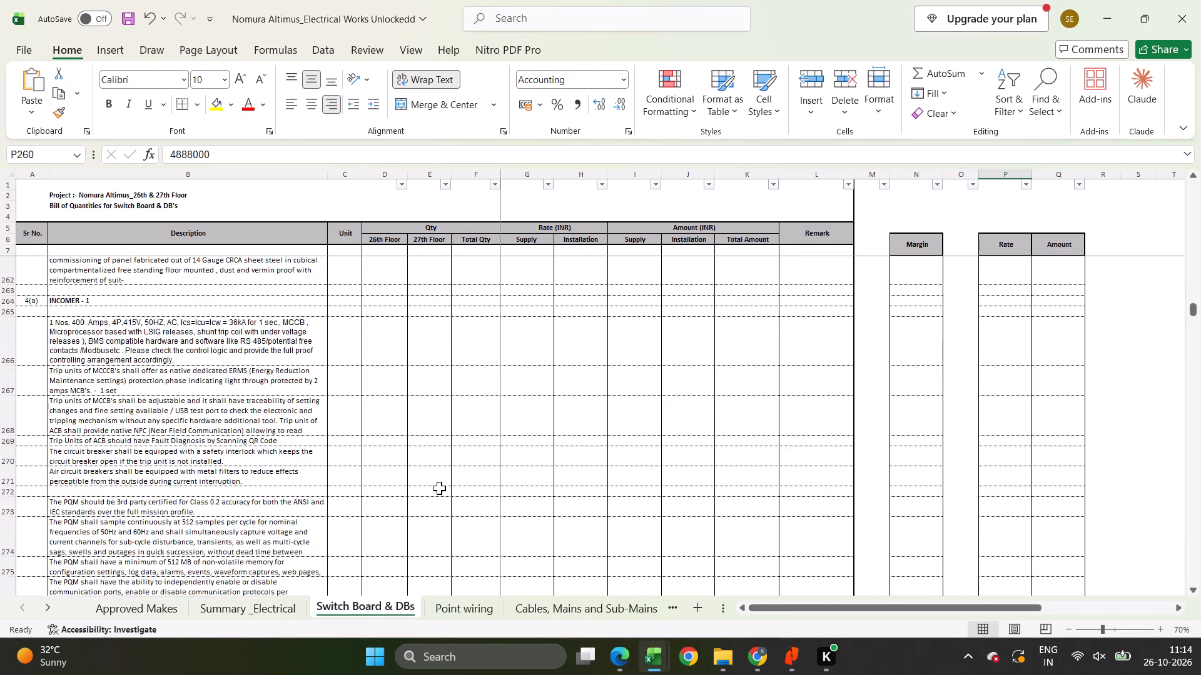
Review the switchboard items from 4(a) through the ATS items 6 to 8, ending at the item 9 MDR / IDR UPS supply rate cell.
scroll(439, 488, down, 5)
scroll(439, 488, up, 5)
scroll(439, 488, down, 15)
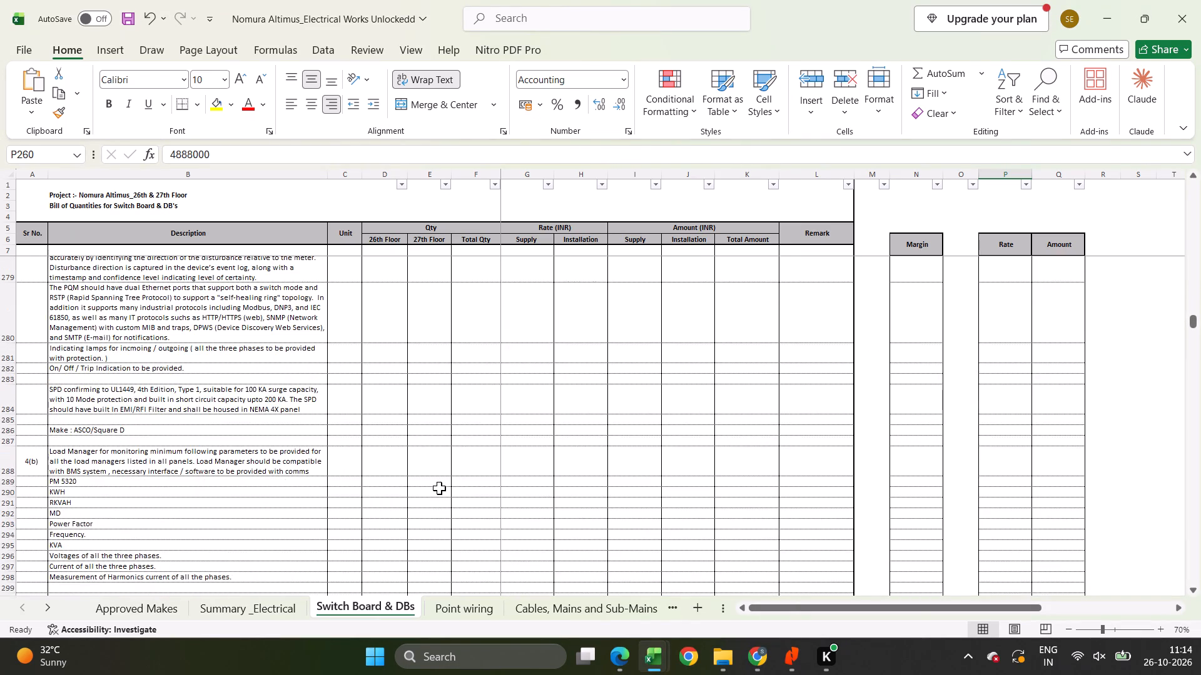
scroll(439, 488, down, 18)
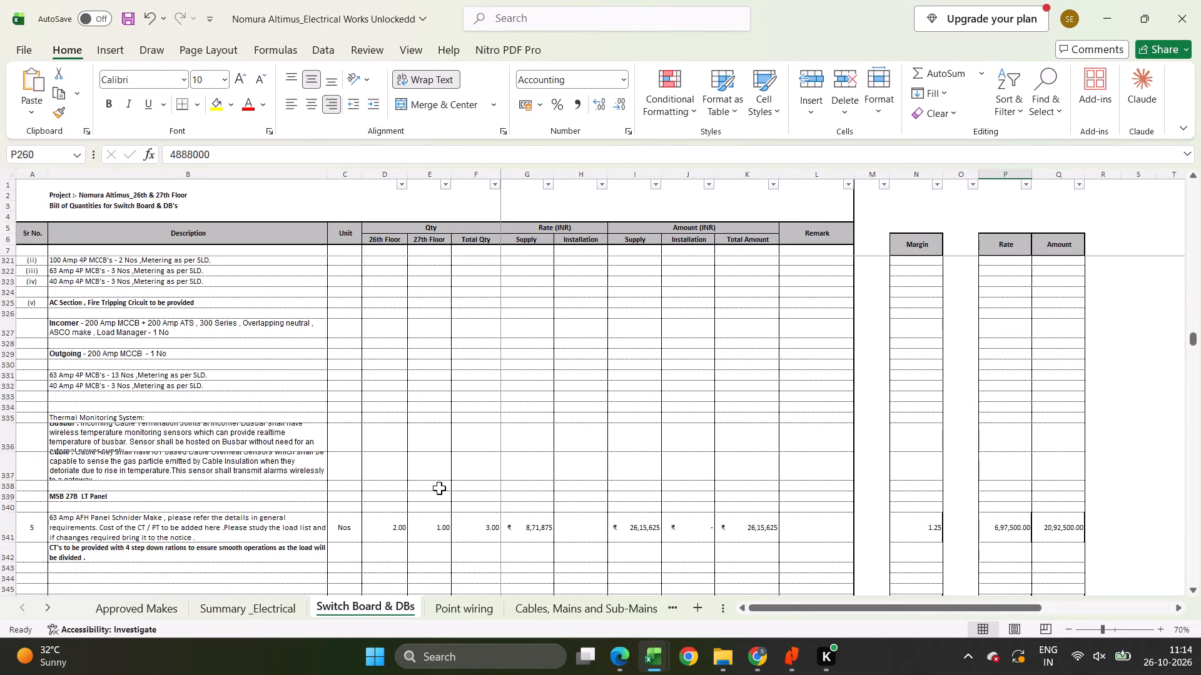
scroll(439, 488, down, 6)
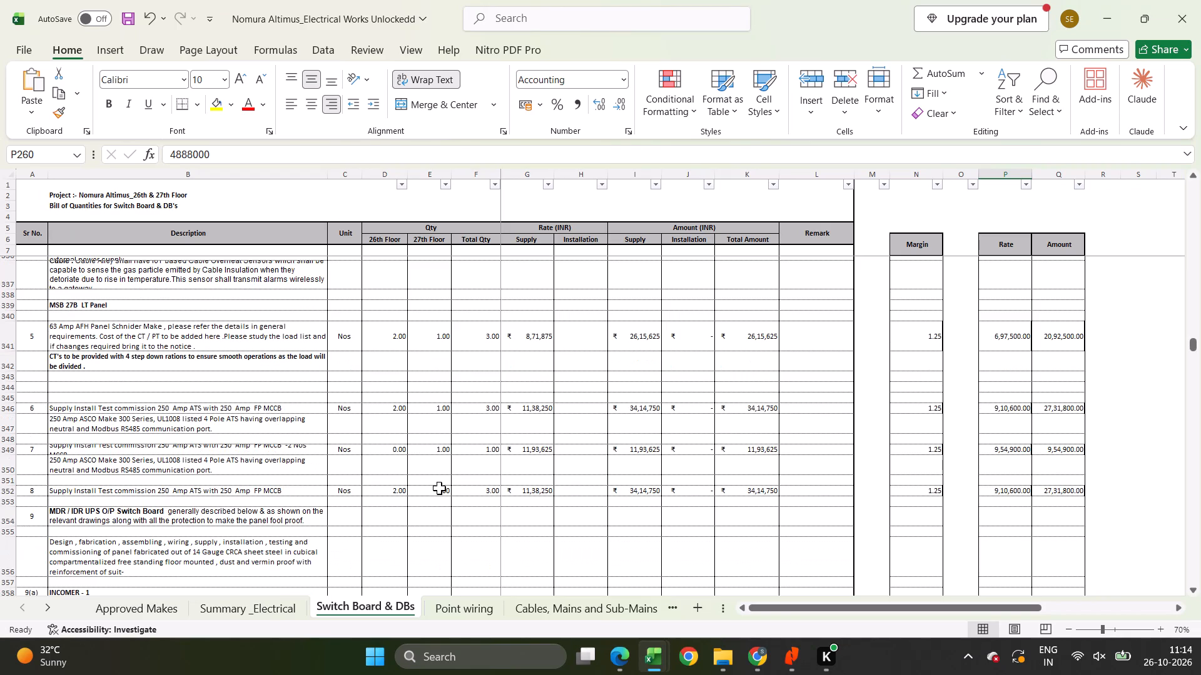
scroll(502, 516, down, 3)
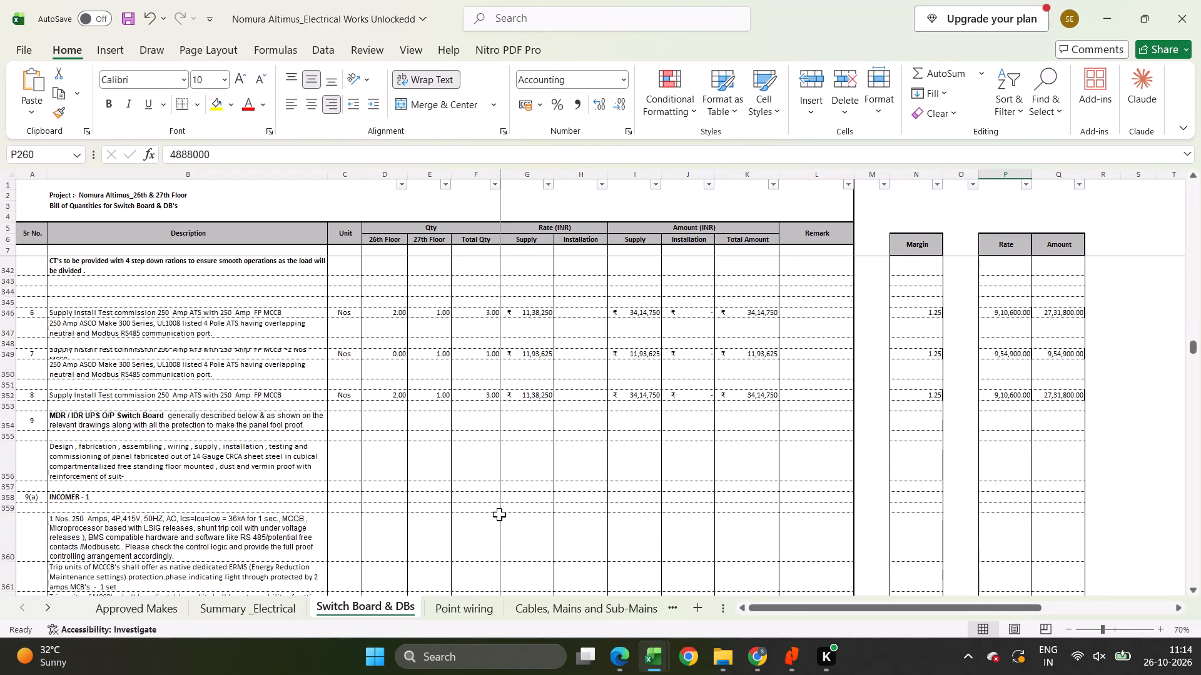
click(529, 417)
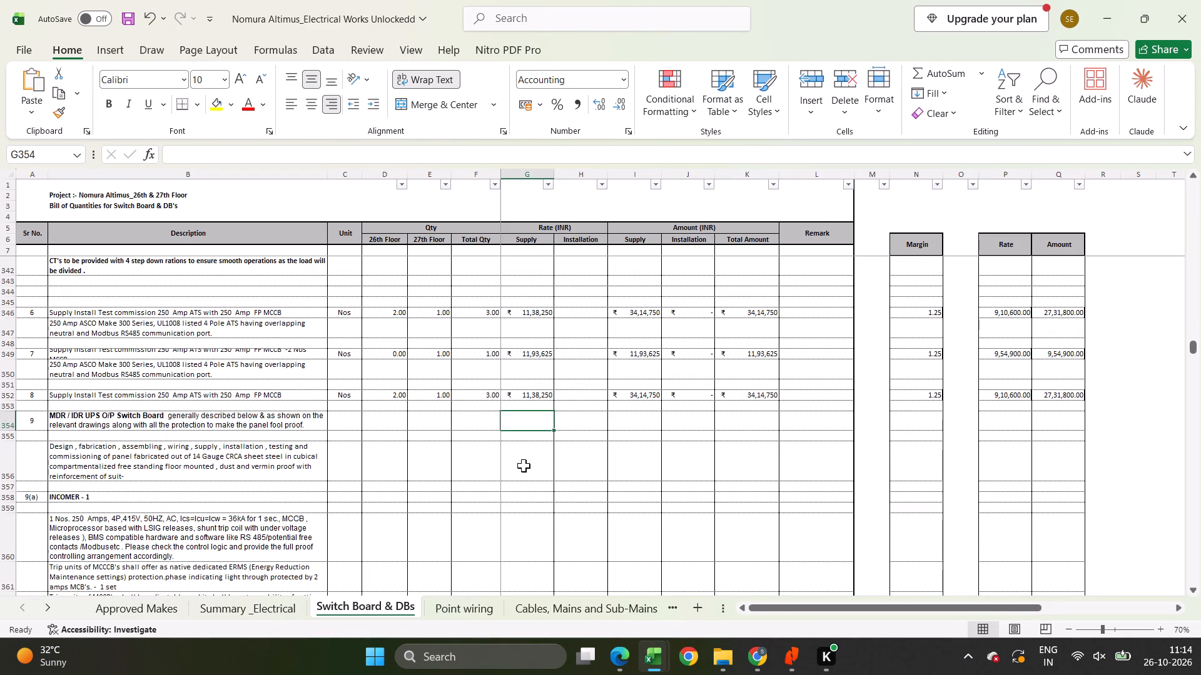
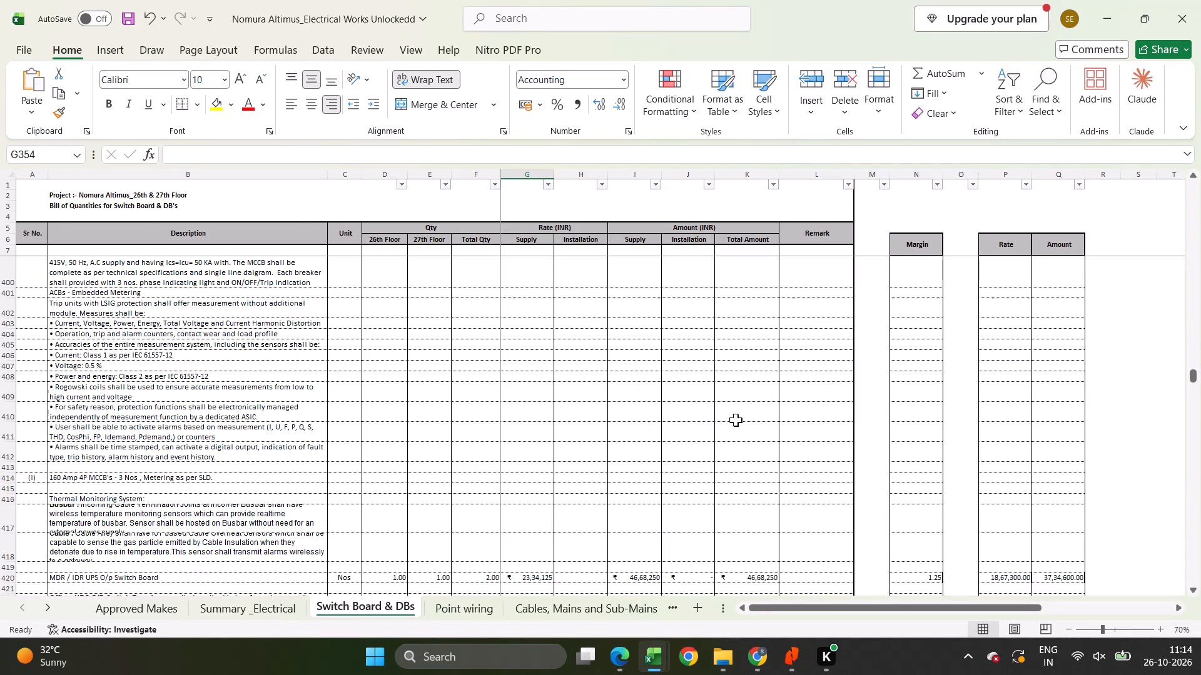
Review the rates and margins of the MDR / IDR UPS and Office UPS output switch board items in the Switch Board & DBs sheet.
scroll(736, 420, down, 3)
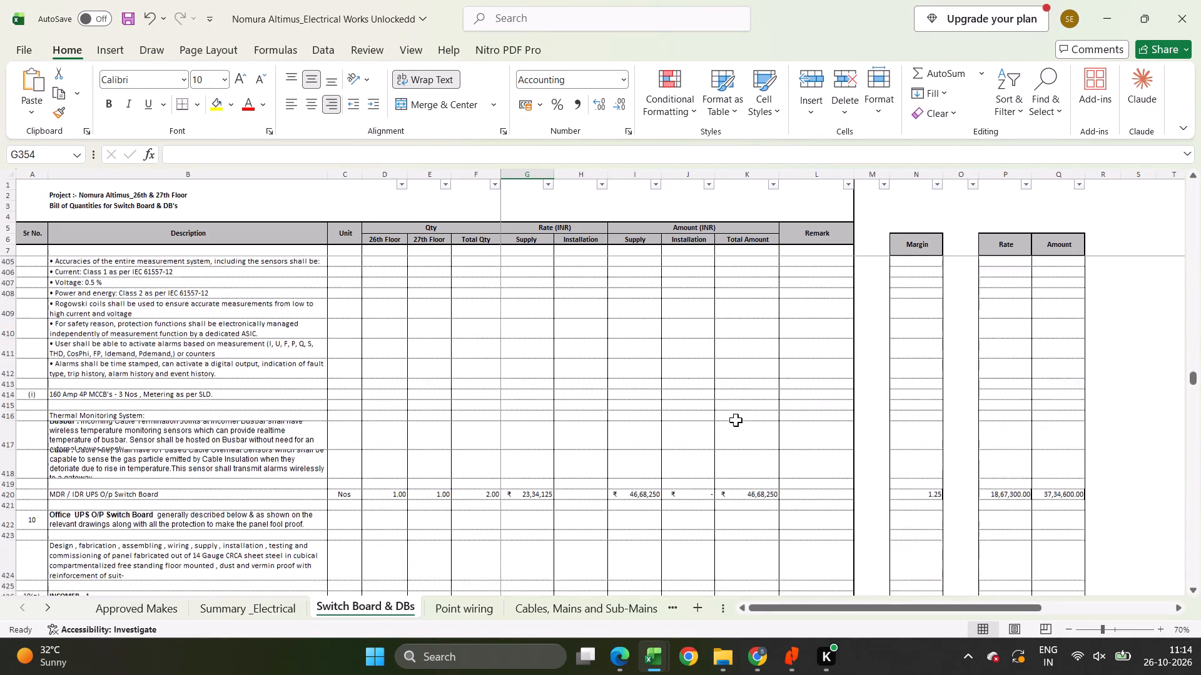
scroll(736, 420, down, 6)
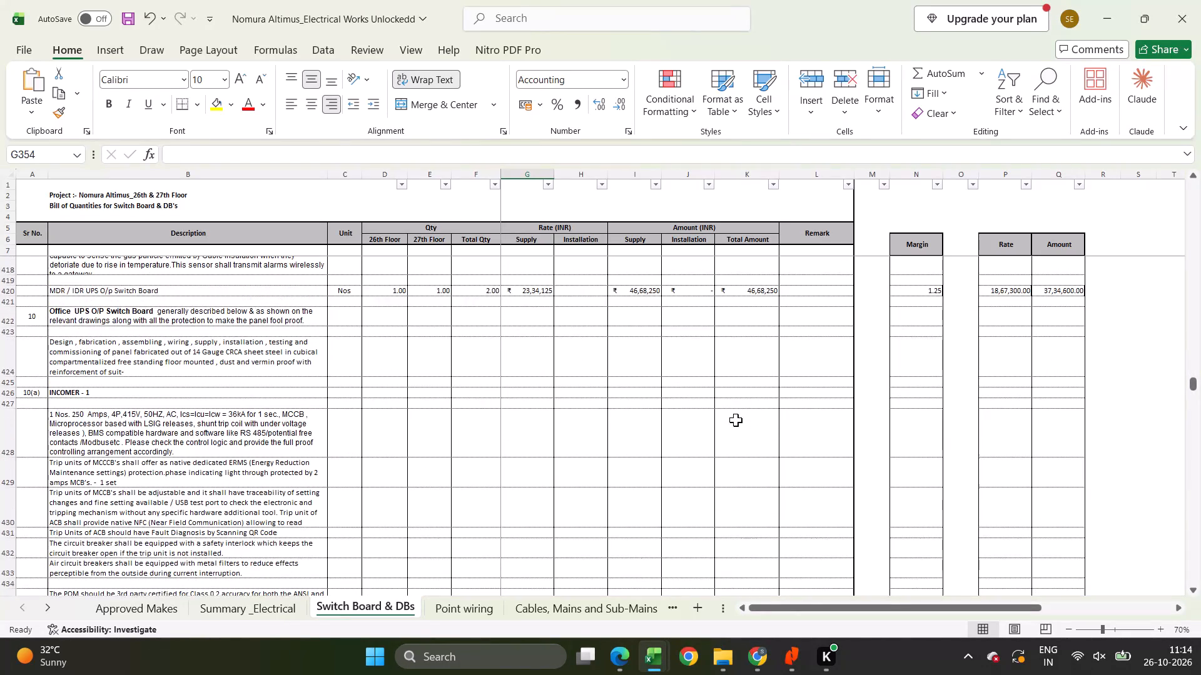
scroll(736, 420, down, 20)
scroll(736, 420, down, 11)
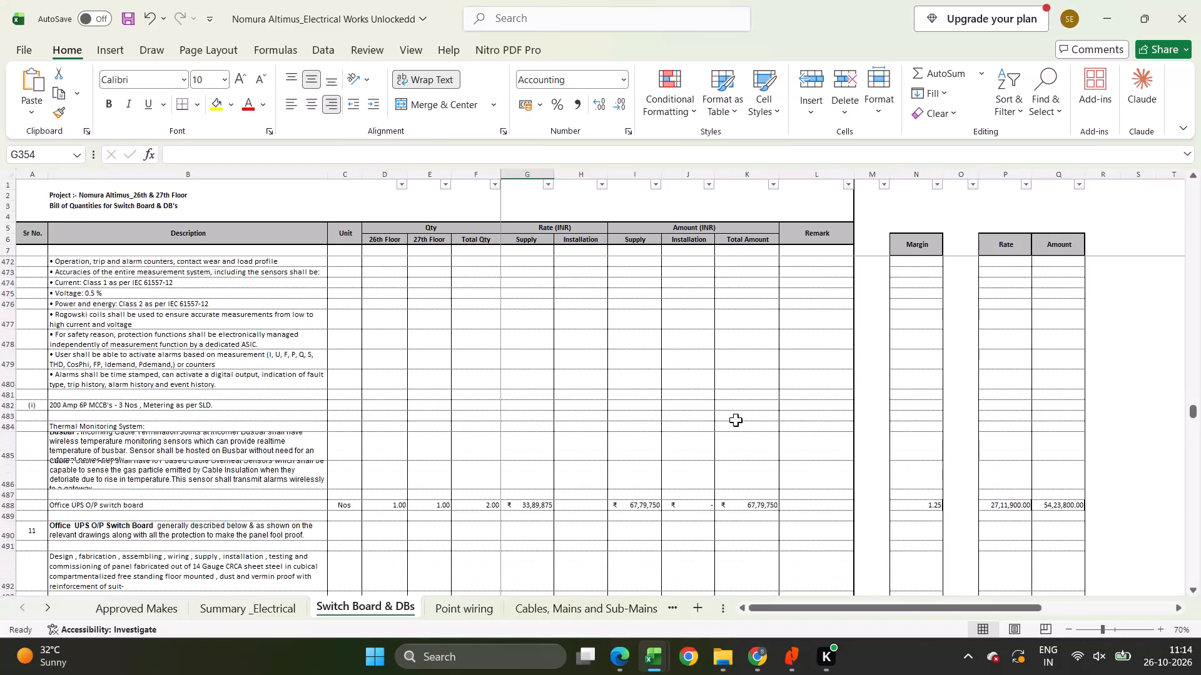
Review the rates, amounts and margins from the Office UPS O/P switch board row down to the item 12 ATS incomer MCCB.
scroll(736, 420, down, 2)
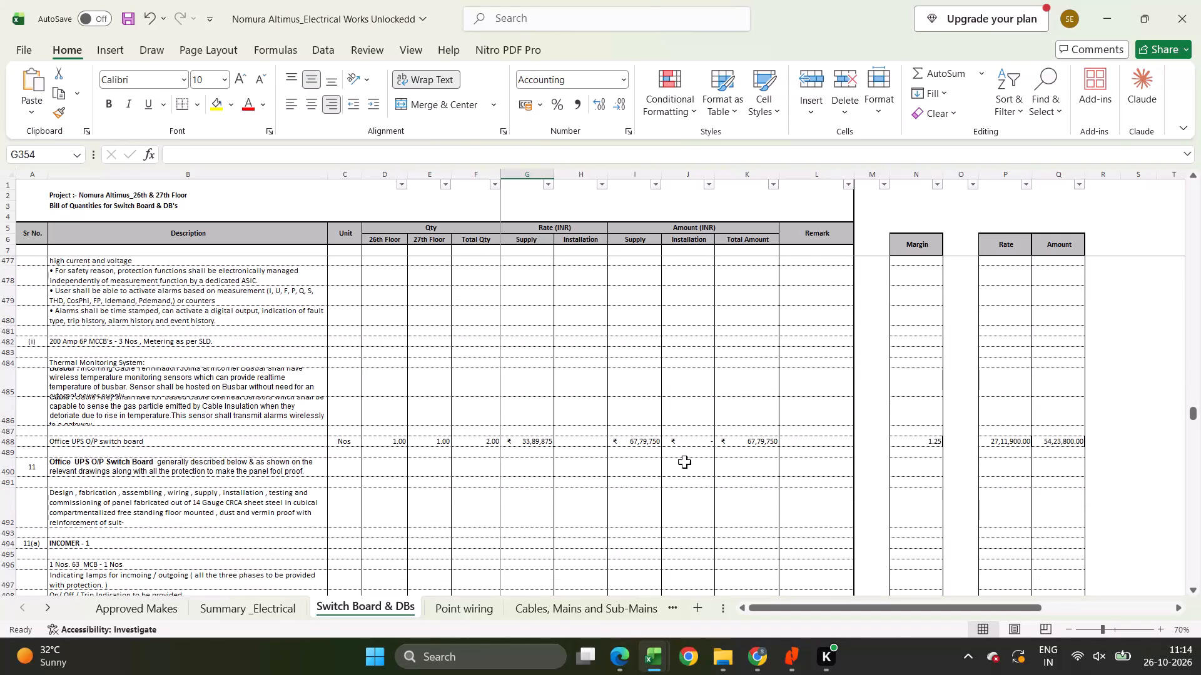
scroll(676, 467, down, 13)
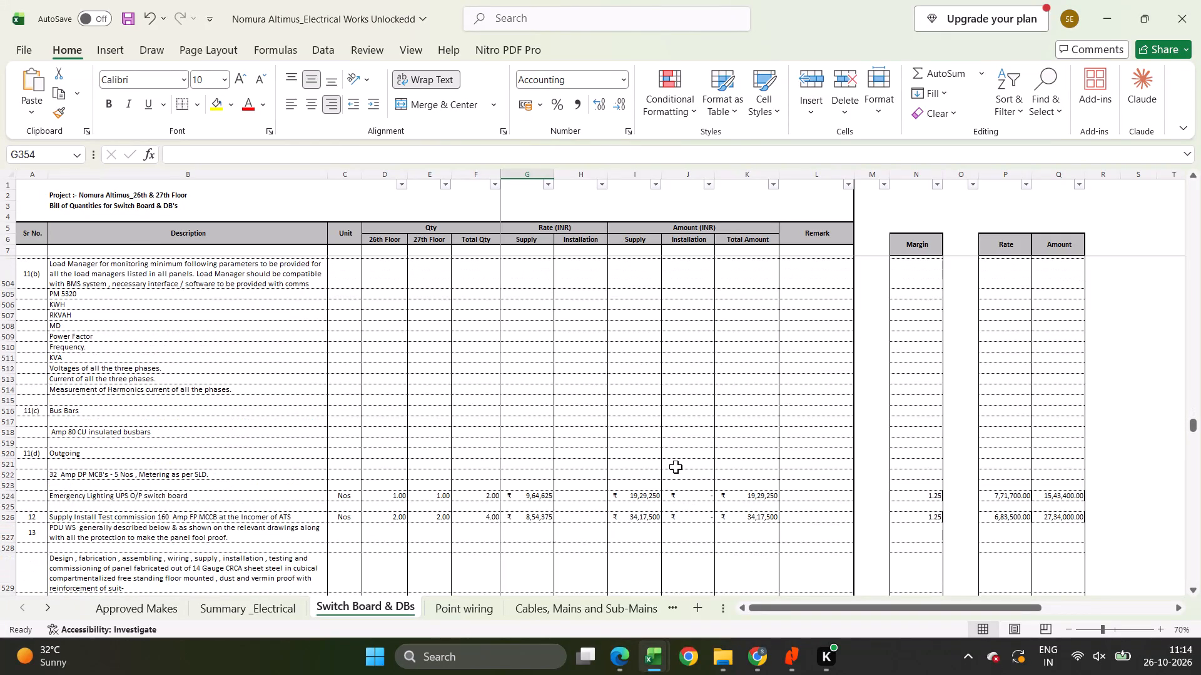
scroll(676, 467, up, 9)
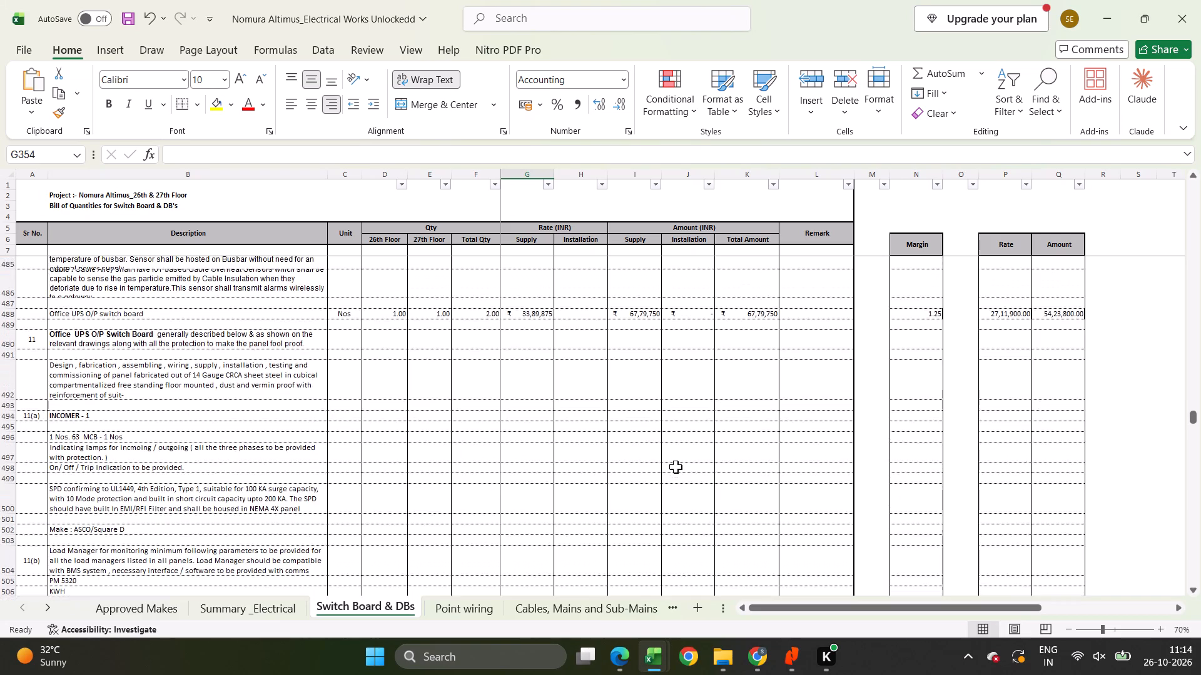
scroll(676, 467, down, 8)
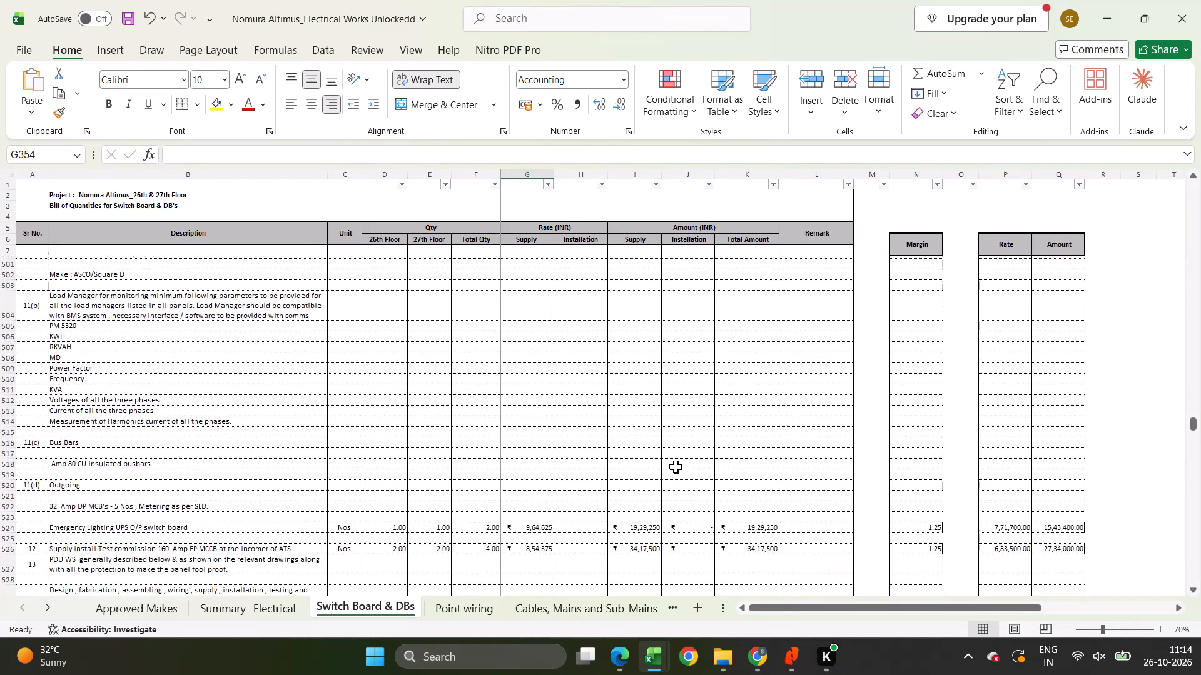
scroll(676, 467, up, 7)
scroll(676, 467, down, 10)
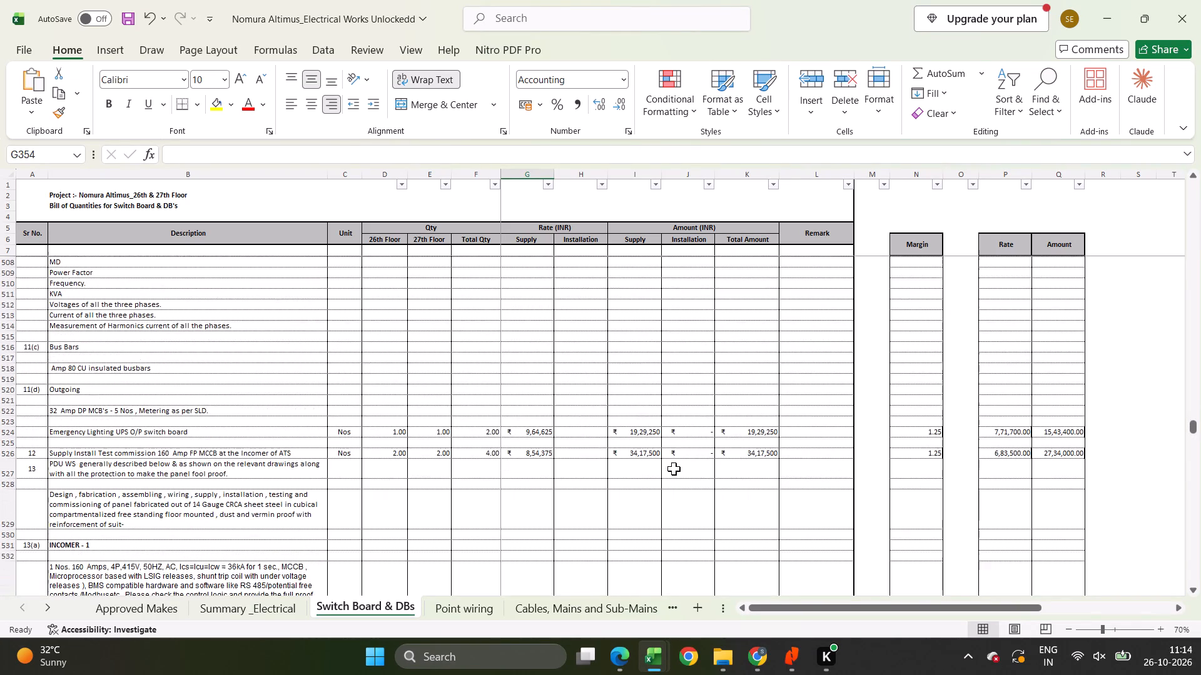
Review the item 13 PDU WS panel specification down to its PDS WS row and the distribution board rates, amounts and margins for items 14 to 17.
scroll(674, 469, down, 7)
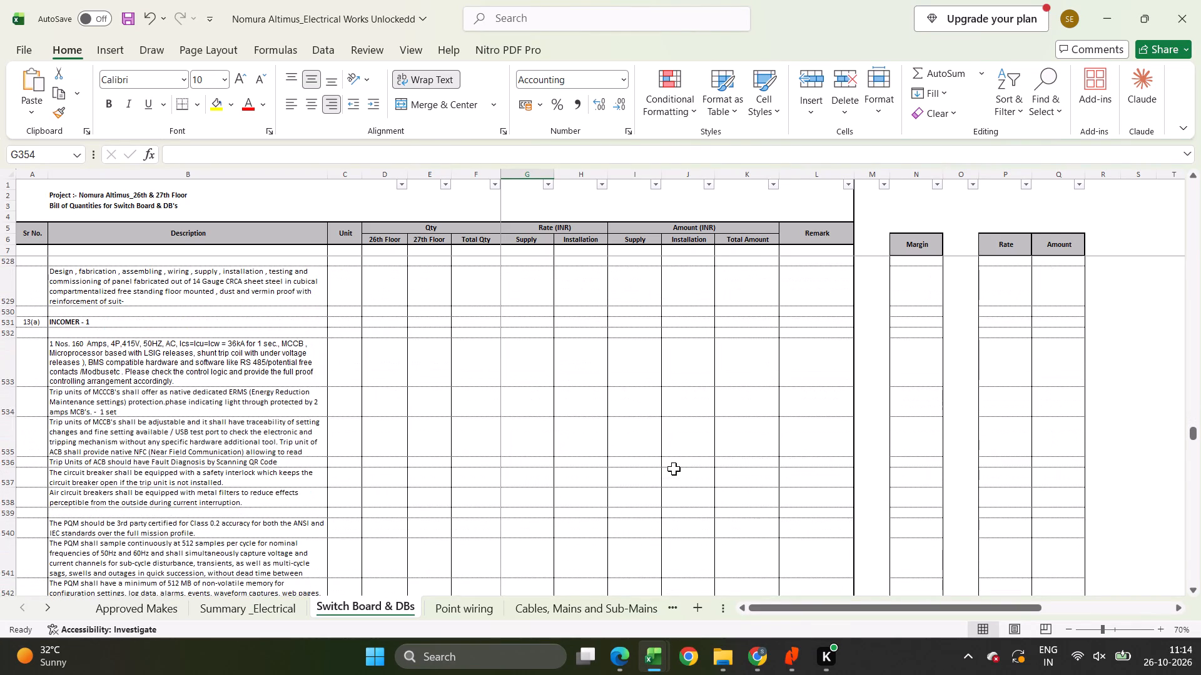
scroll(674, 469, up, 2)
scroll(674, 469, down, 14)
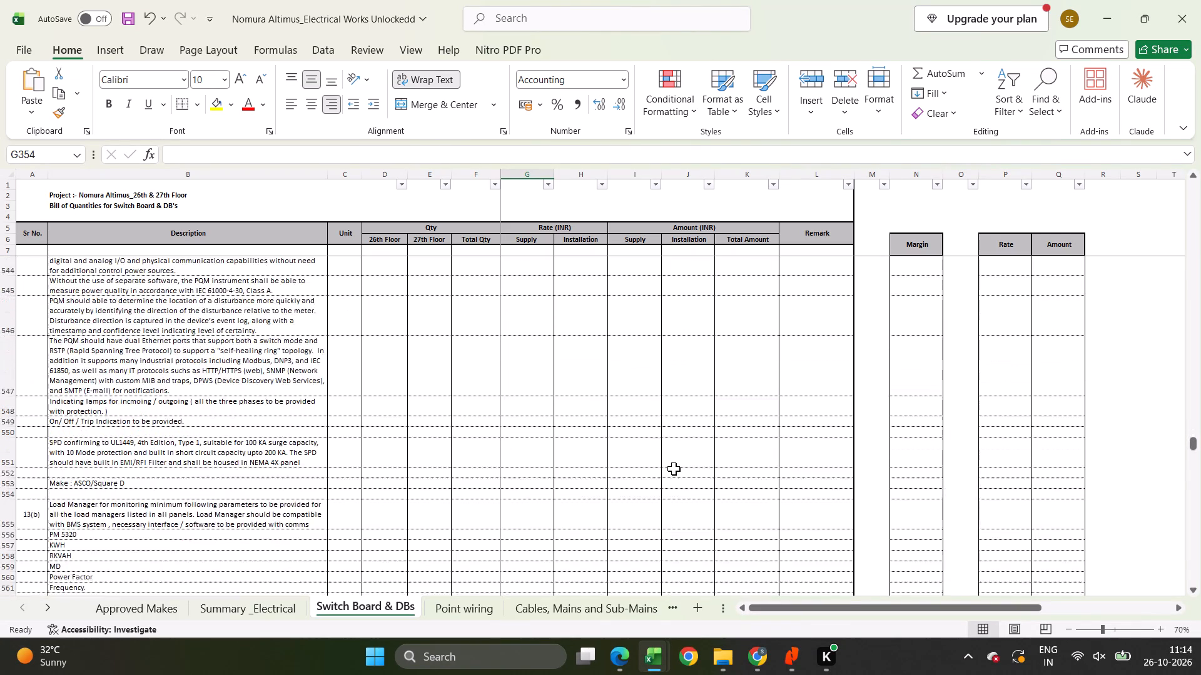
scroll(674, 469, down, 12)
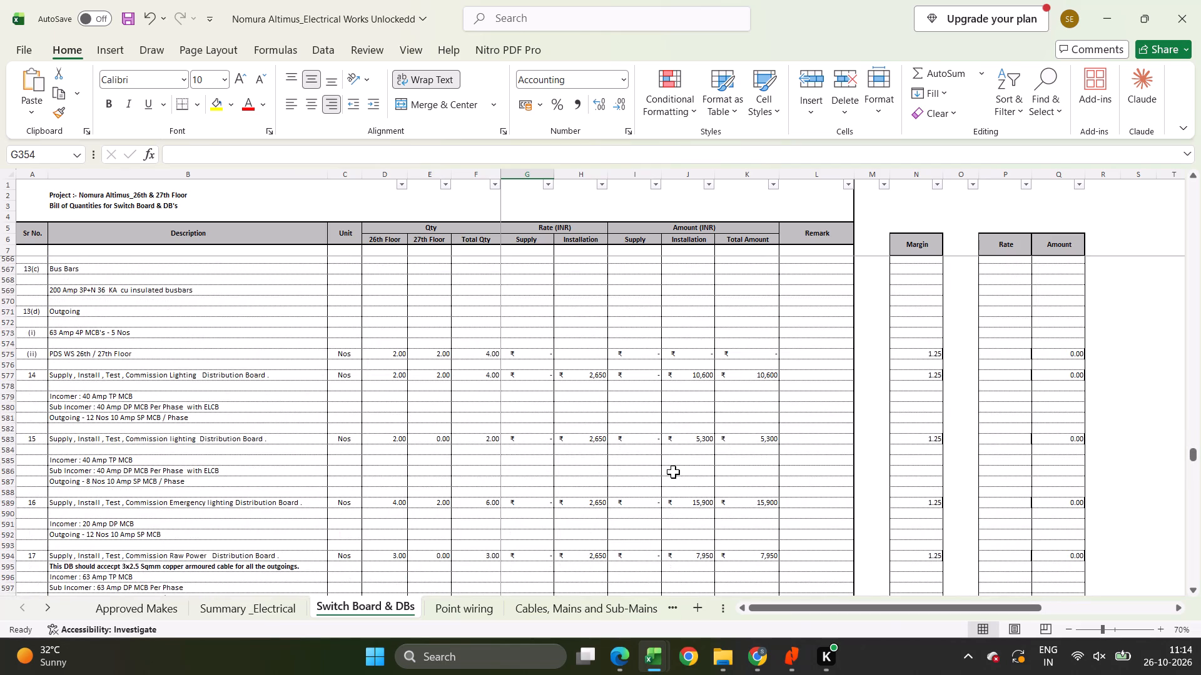
scroll(673, 472, up, 15)
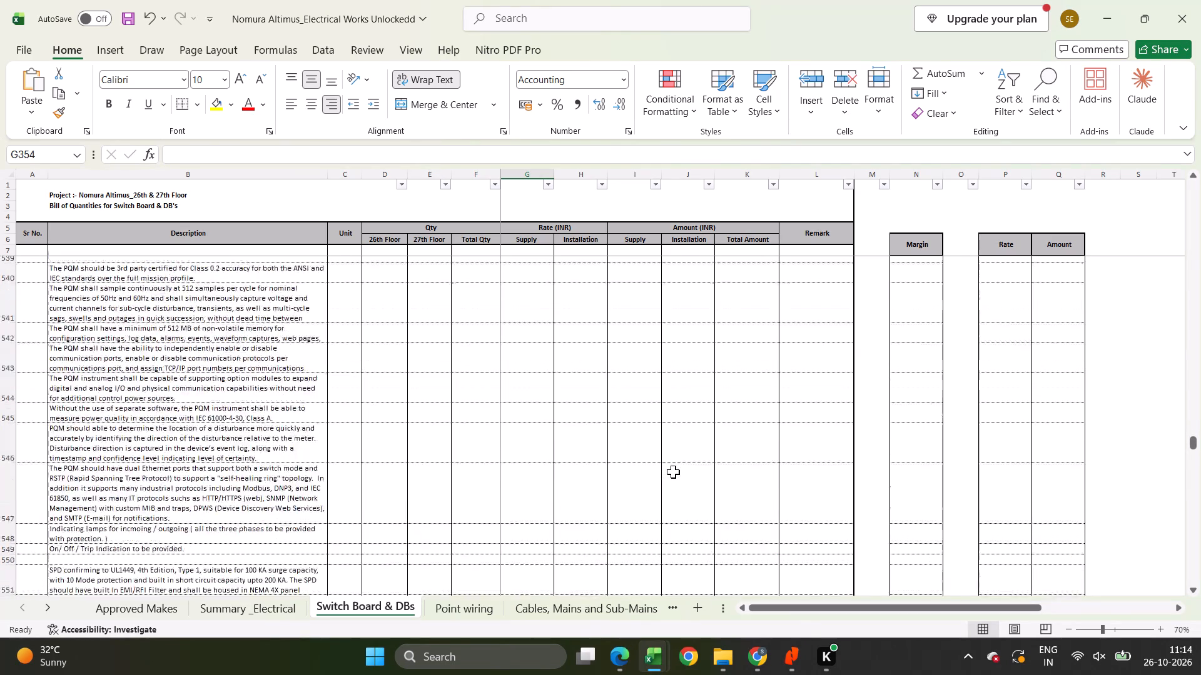
scroll(673, 472, up, 3)
scroll(673, 472, down, 14)
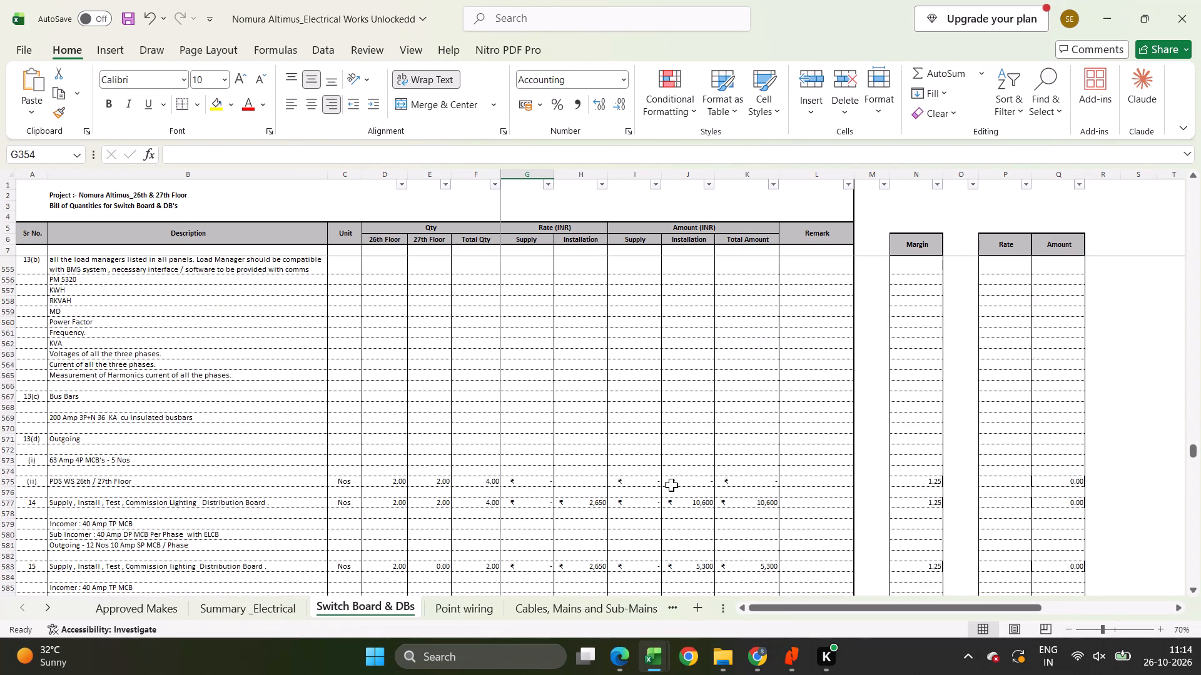
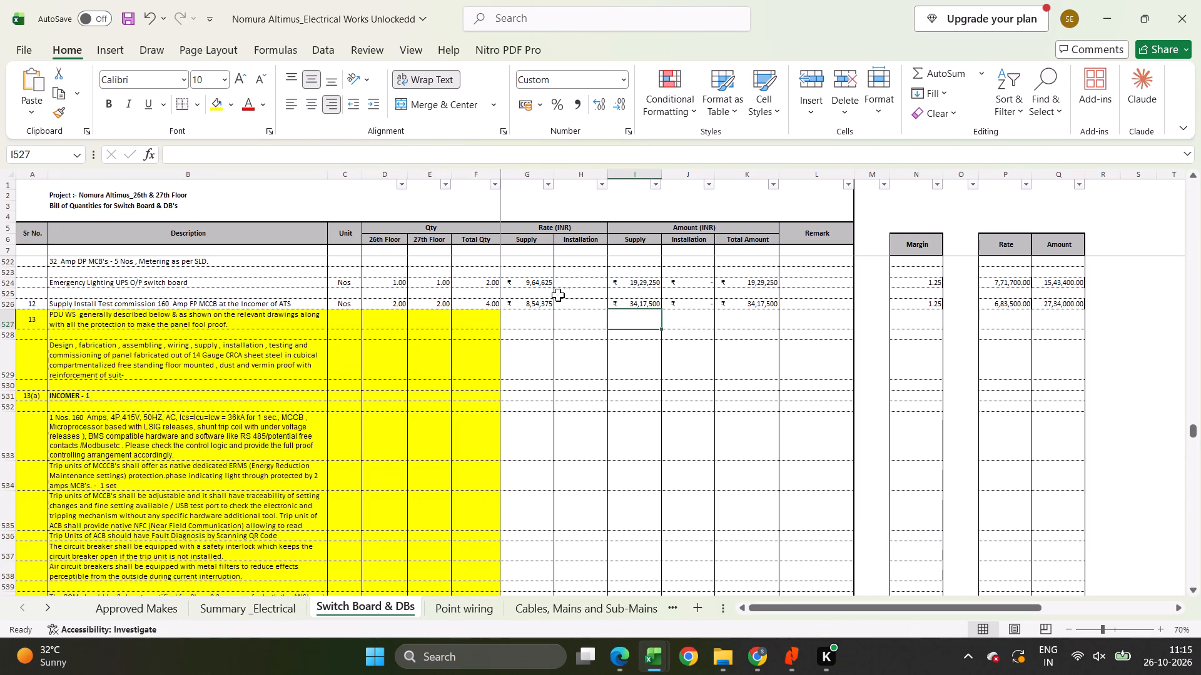
Filter the Total Qty column to exclude blanks so that only the rows with quantities are listed.
click(494, 184)
scroll(337, 439, down, 3)
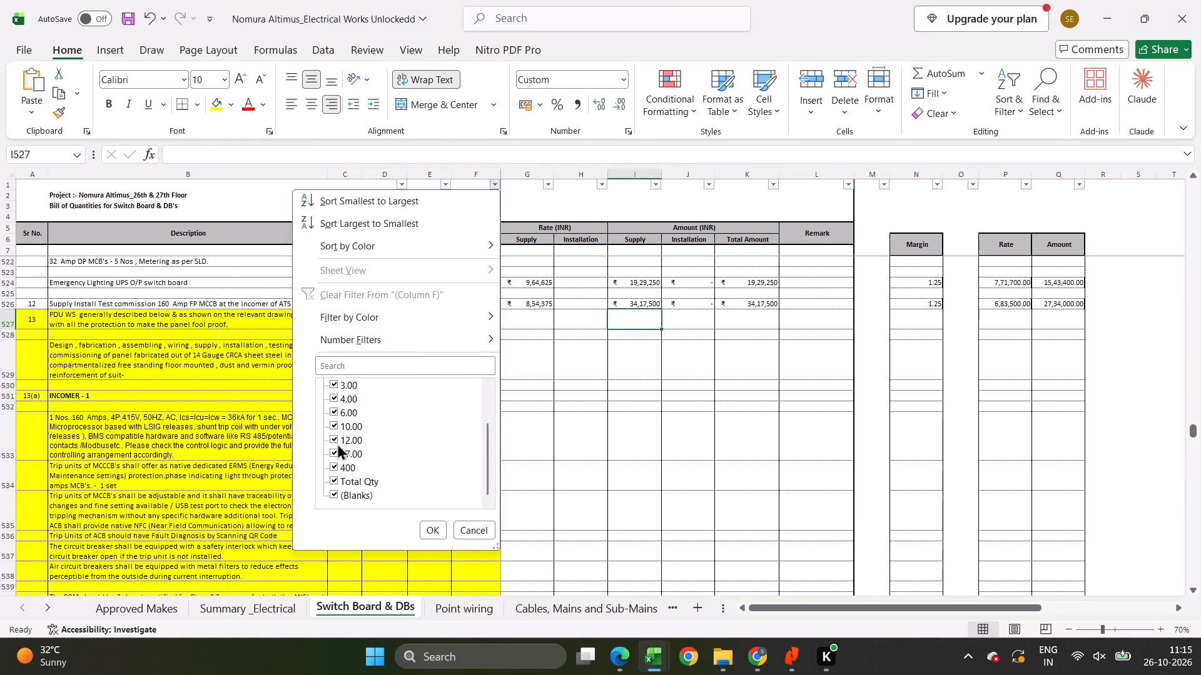
scroll(337, 443, down, 11)
click(343, 495)
click(438, 528)
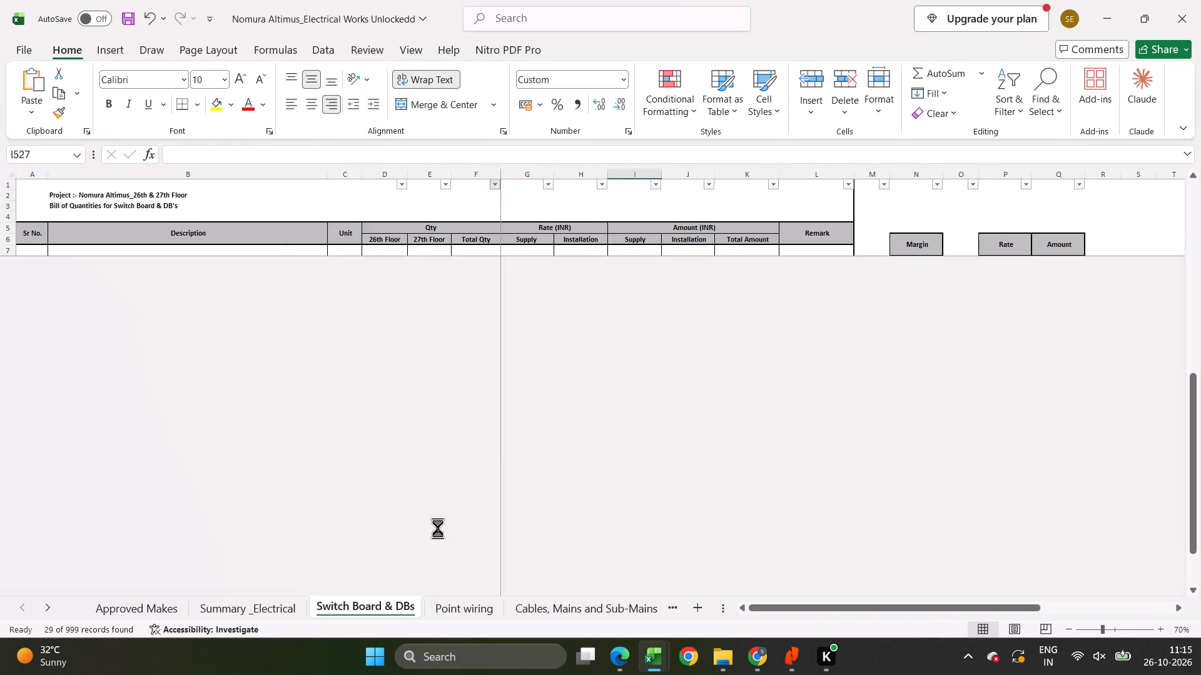
scroll(531, 426, up, 10)
scroll(557, 385, down, 1)
middle_drag(565, 461, 565, 246)
scroll(560, 434, up, 1)
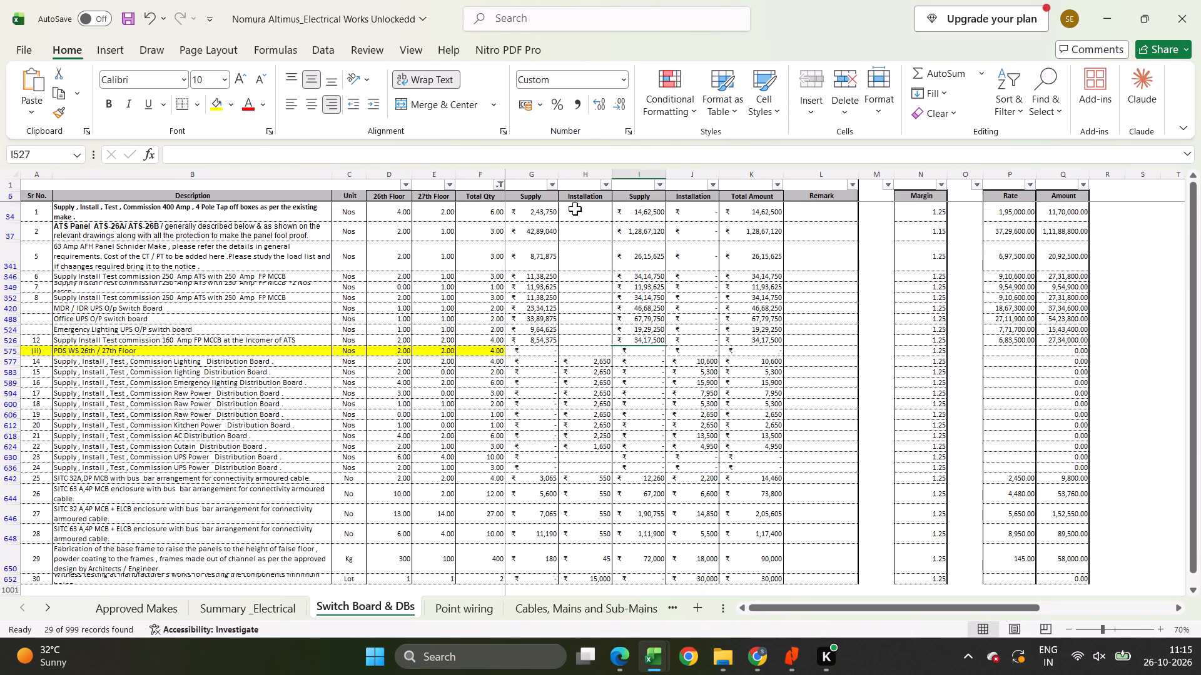
Enter an installation rate of 25000 for item 1, the 400 Amp 4 Pole tap off boxes.
click(575, 209)
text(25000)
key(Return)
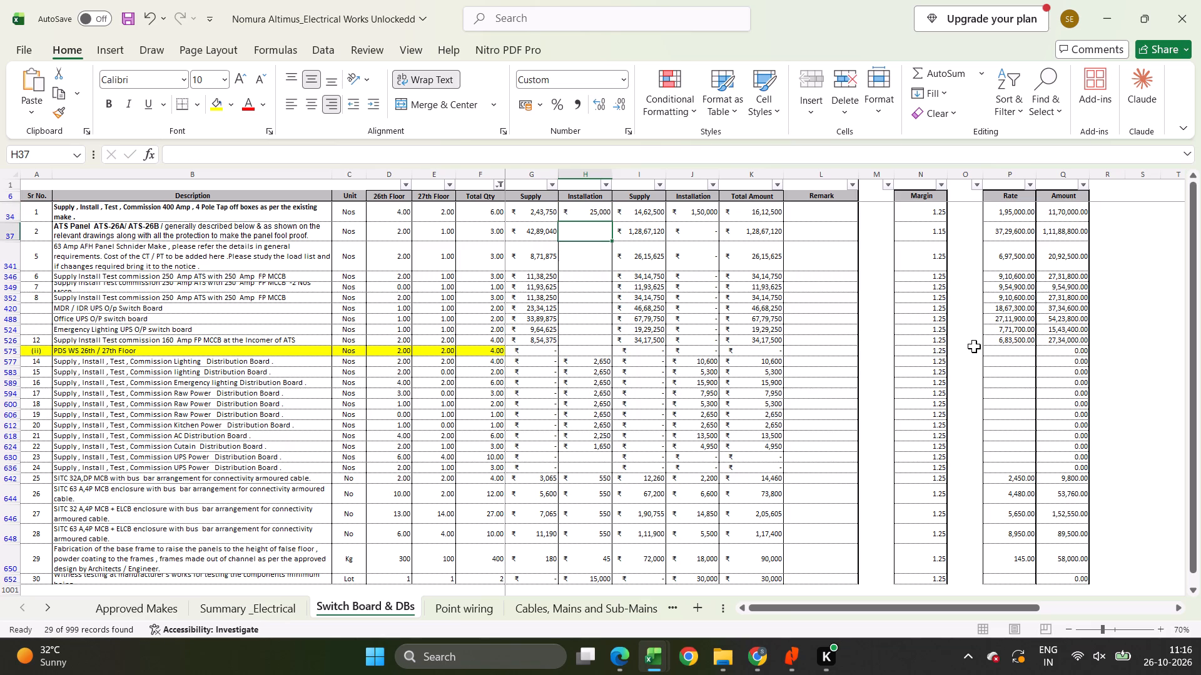
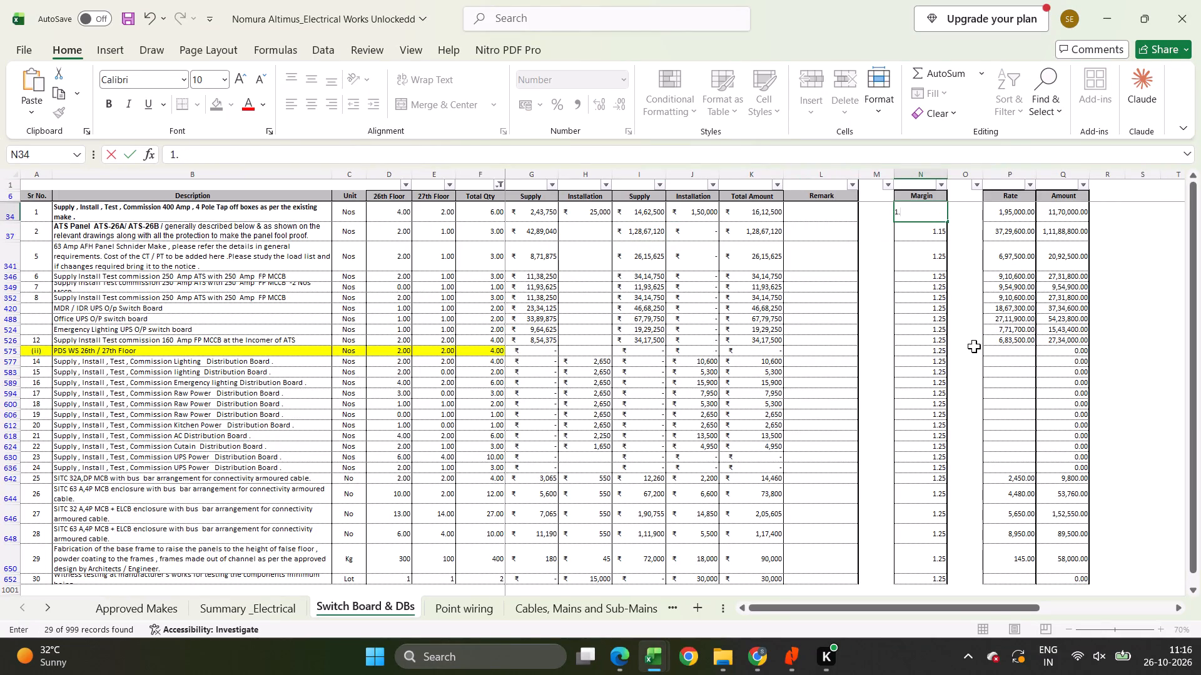
Set the item 1 tap-off box margin to 1.08 and fill it down the Margin column through the item 12 row.
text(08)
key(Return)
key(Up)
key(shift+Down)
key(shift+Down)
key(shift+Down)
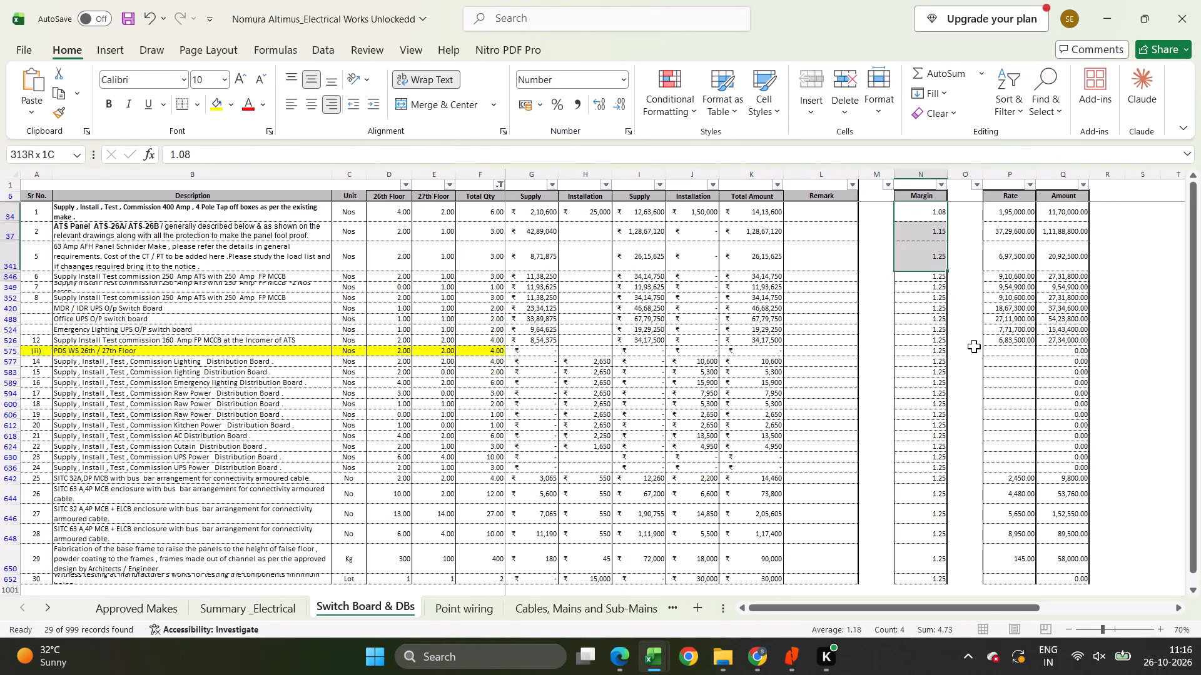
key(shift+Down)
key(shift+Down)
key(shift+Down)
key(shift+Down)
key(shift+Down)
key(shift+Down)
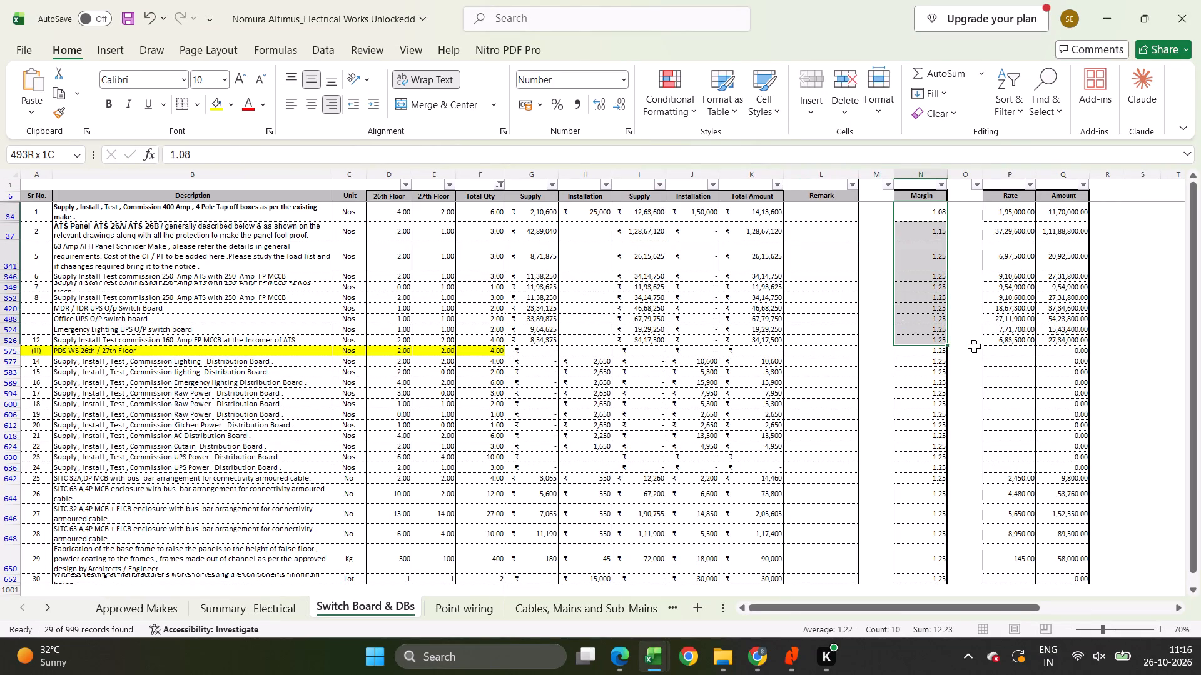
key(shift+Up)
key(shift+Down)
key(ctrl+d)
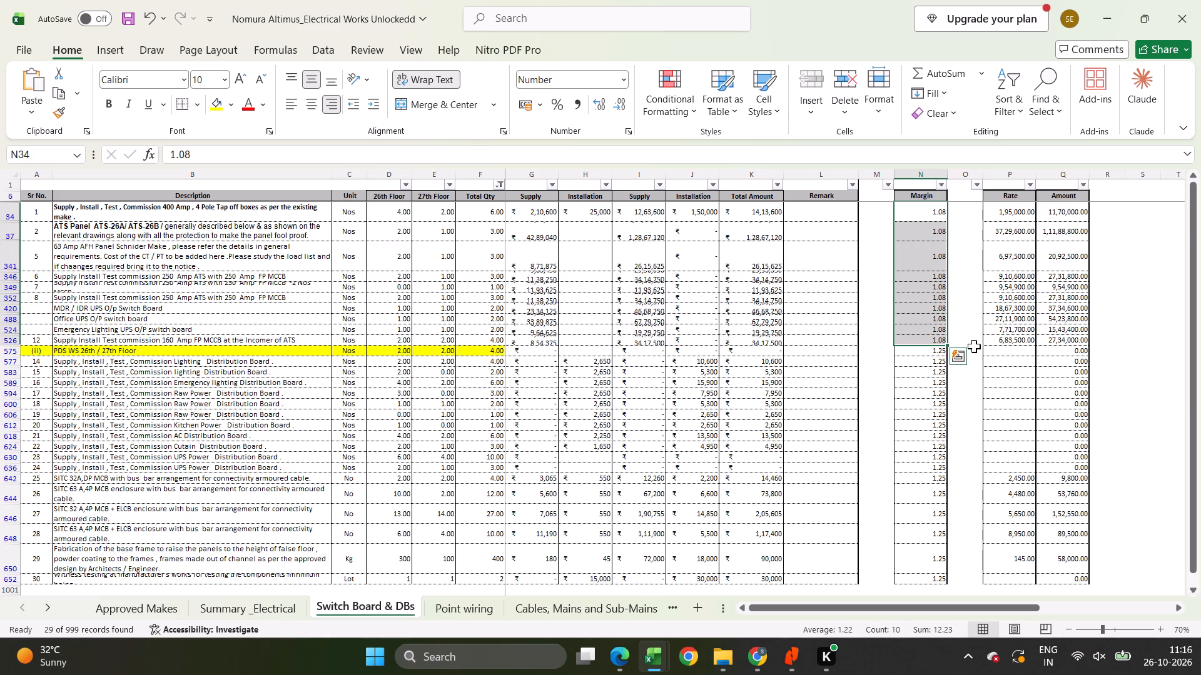
Enter an installation rate of 125000 for the item 2 ATS Panel ATS-26A/ATS-26B row.
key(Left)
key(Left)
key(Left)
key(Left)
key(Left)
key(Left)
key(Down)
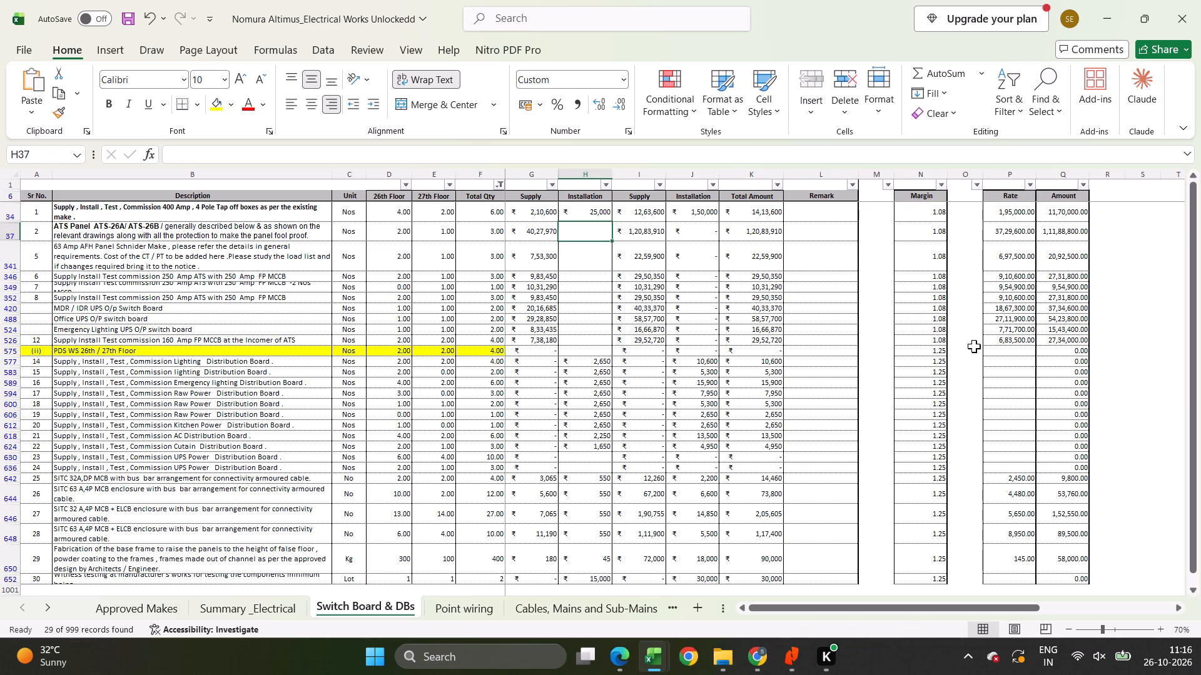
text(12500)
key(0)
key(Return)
Enter an installation rate of 25000 for each of items 5, 6, 7 and 8, from the AFH panel through the 250 Amp ATS rows.
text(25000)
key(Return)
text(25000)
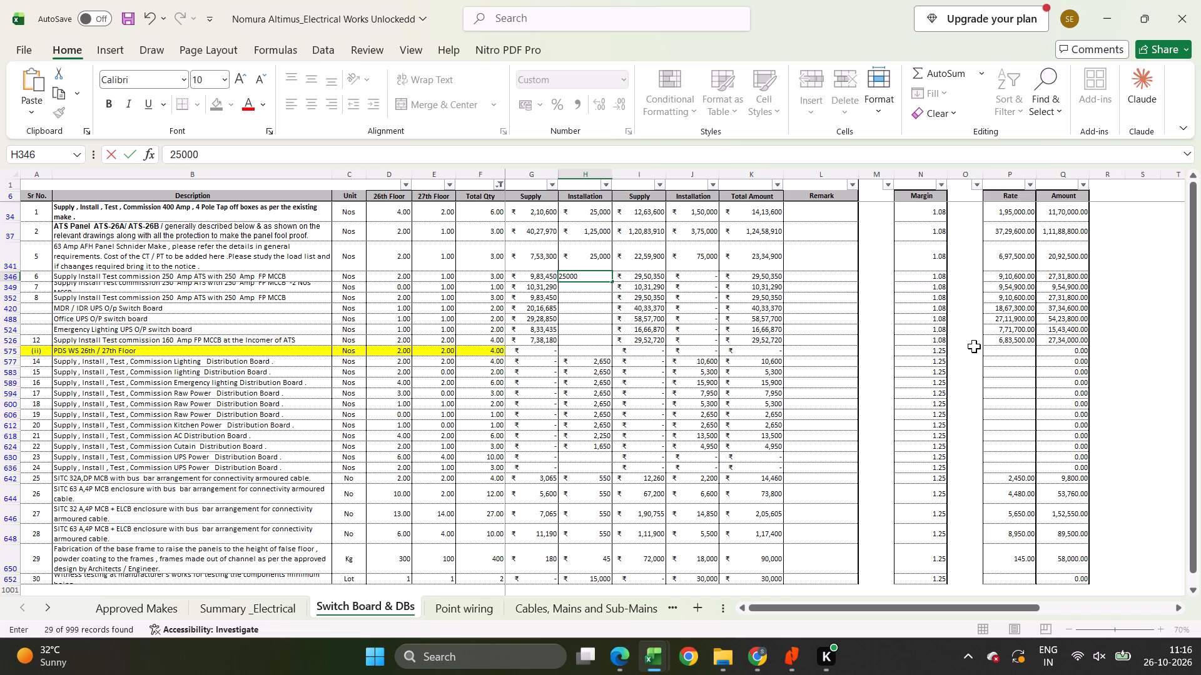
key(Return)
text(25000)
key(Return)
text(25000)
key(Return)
Set the installation rate to 55000 for both the MDR / IDR UPS and Office UPS O/P switch board rows.
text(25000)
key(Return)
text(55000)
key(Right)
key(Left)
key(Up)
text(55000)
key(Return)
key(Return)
Enter an installation rate of 25000 for the Emergency Lighting UPS O/P switch board and the item 12 ATS incomer MCCB.
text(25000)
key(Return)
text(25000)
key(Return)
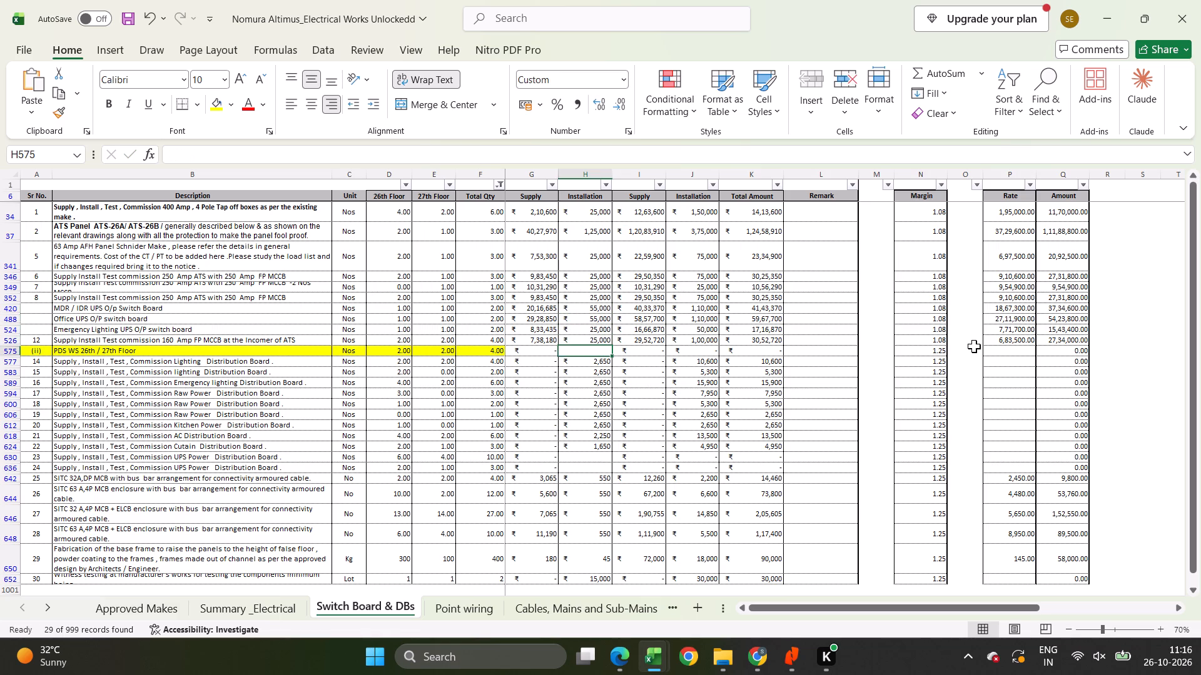
Fill the 1.08 margin from the item 12 row down into the PDS WS 26th / 27th Floor row.
drag(946, 352, 941, 342)
key(ctrl+d)
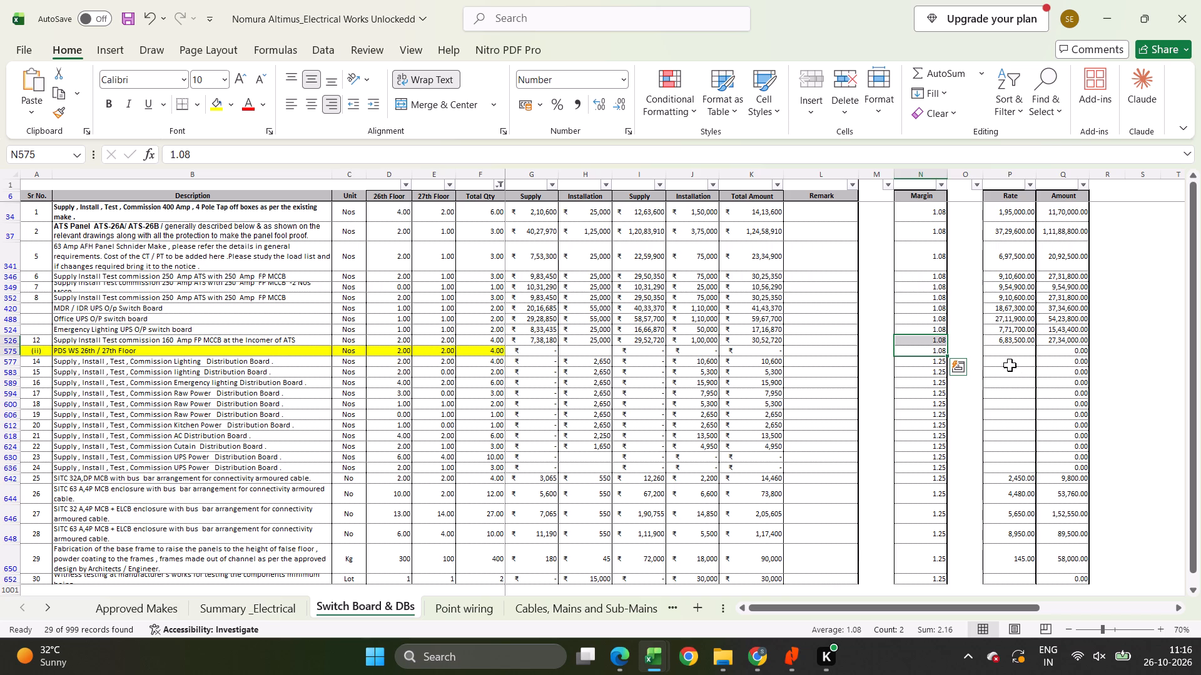
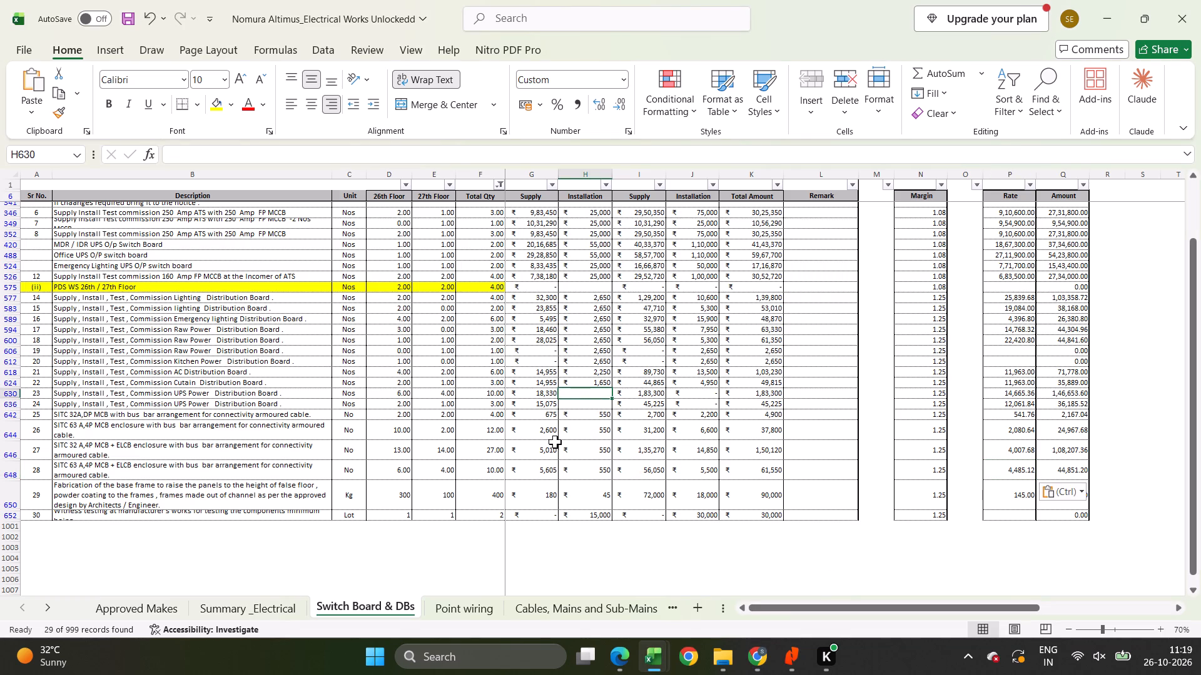
Clear the Total Qty filter to show every row of the Switch Board & DBs sheet.
click(497, 189)
click(388, 287)
Set the installation rate to 2650 for both UPS Power Distribution Board rows, items 23 and 24.
scroll(557, 454, down, 3)
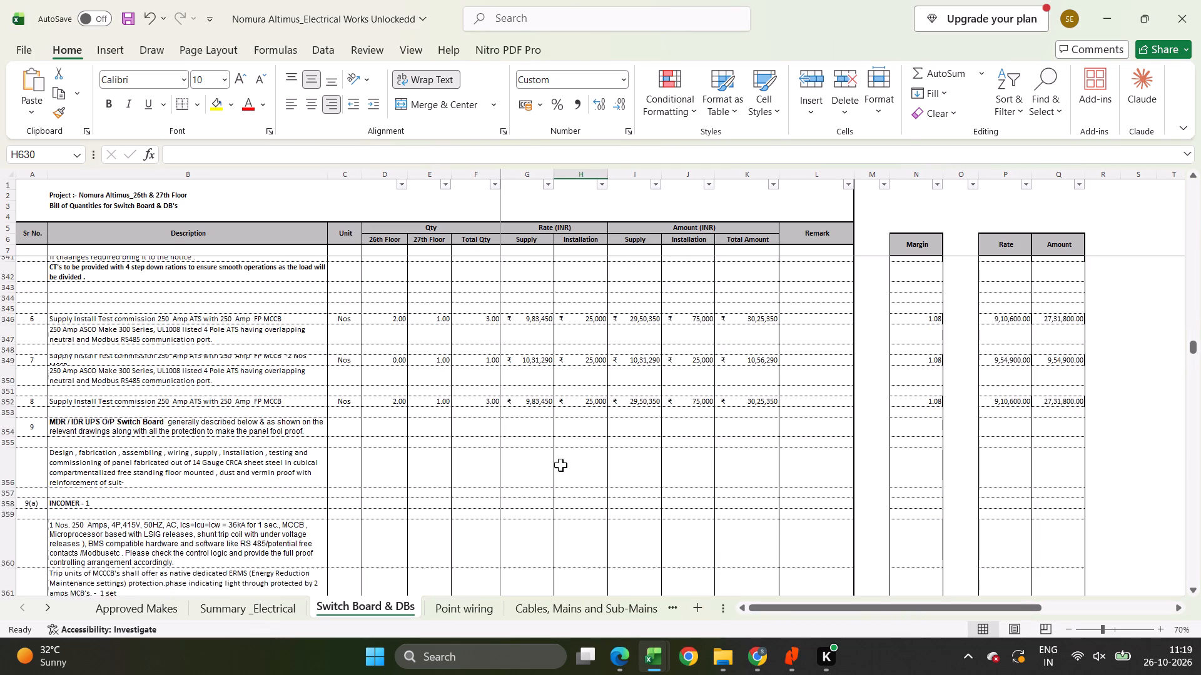
scroll(560, 466, down, 3)
key(Down)
key(Up)
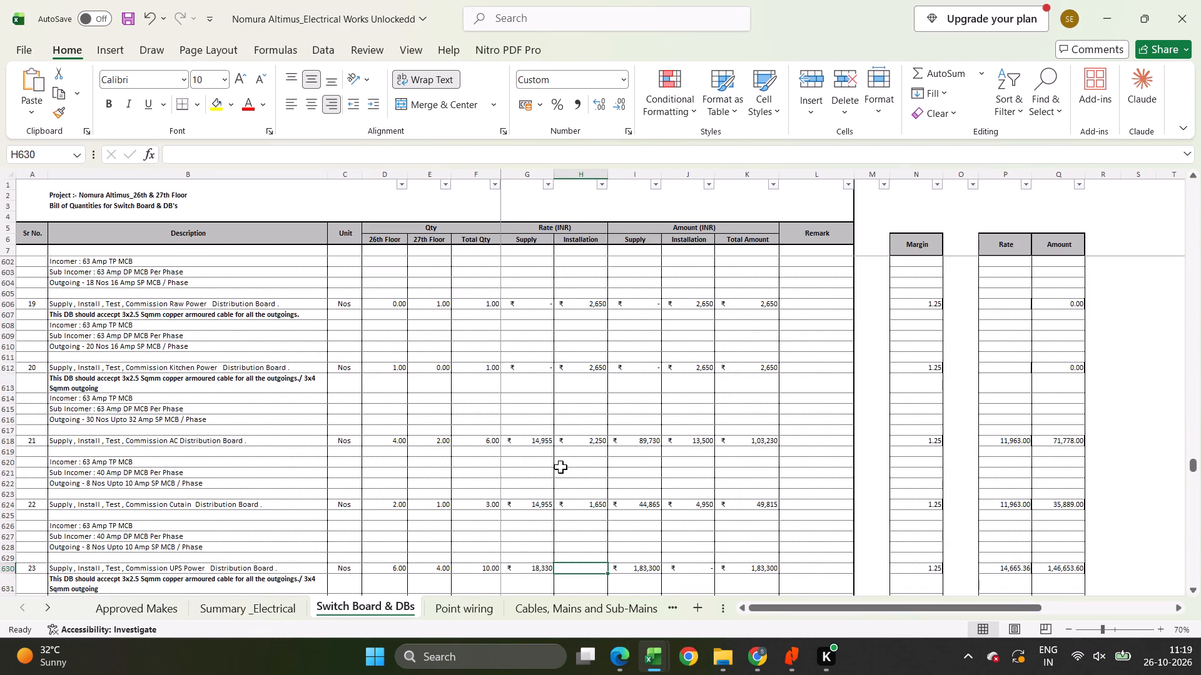
scroll(551, 459, down, 5)
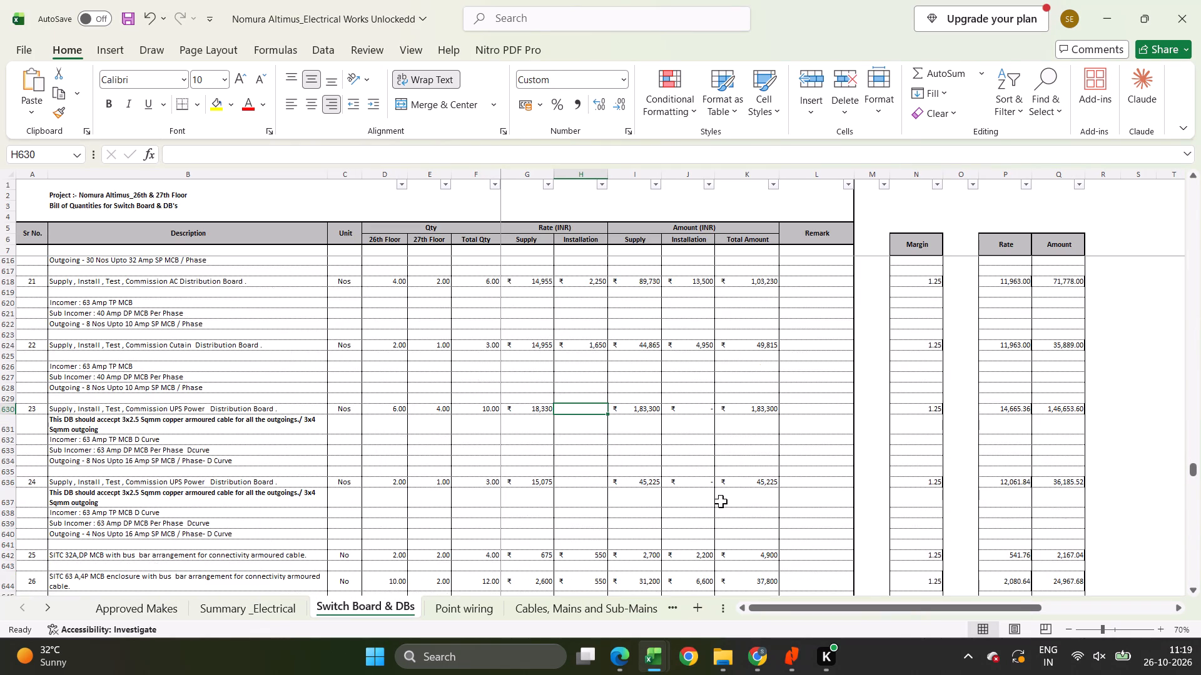
text(2650)
key(Return)
key(Return)
key(Return)
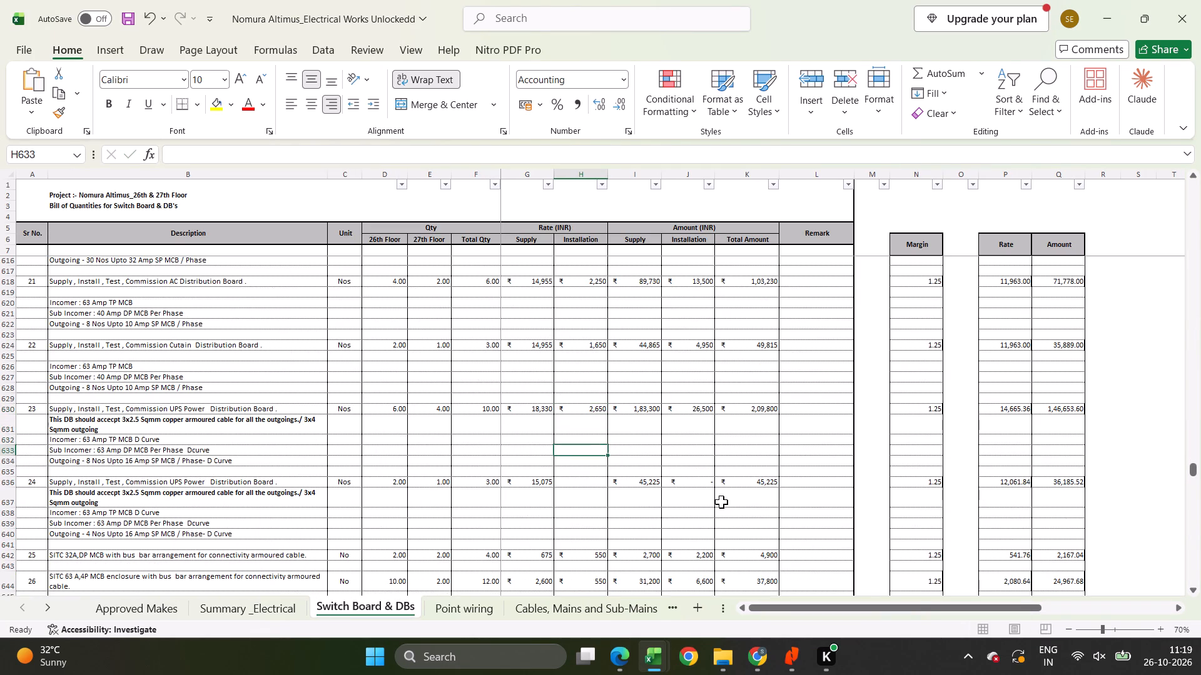
key(Return)
key(Return)
key(Return)
text(2650)
key(Return)
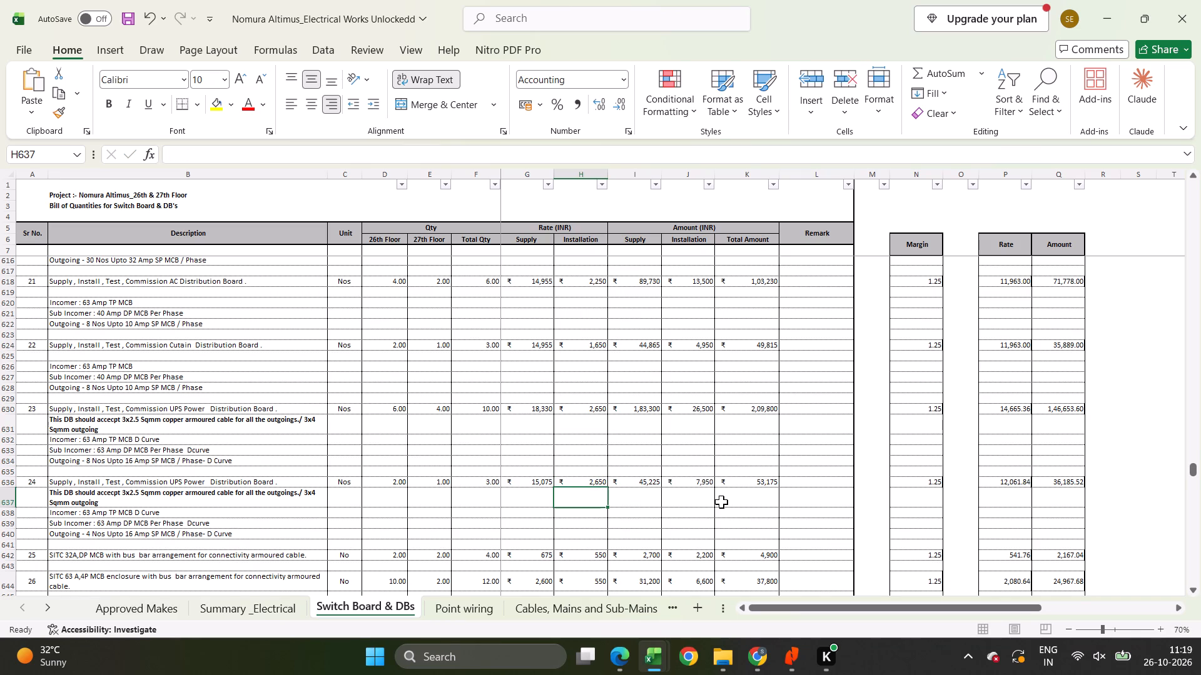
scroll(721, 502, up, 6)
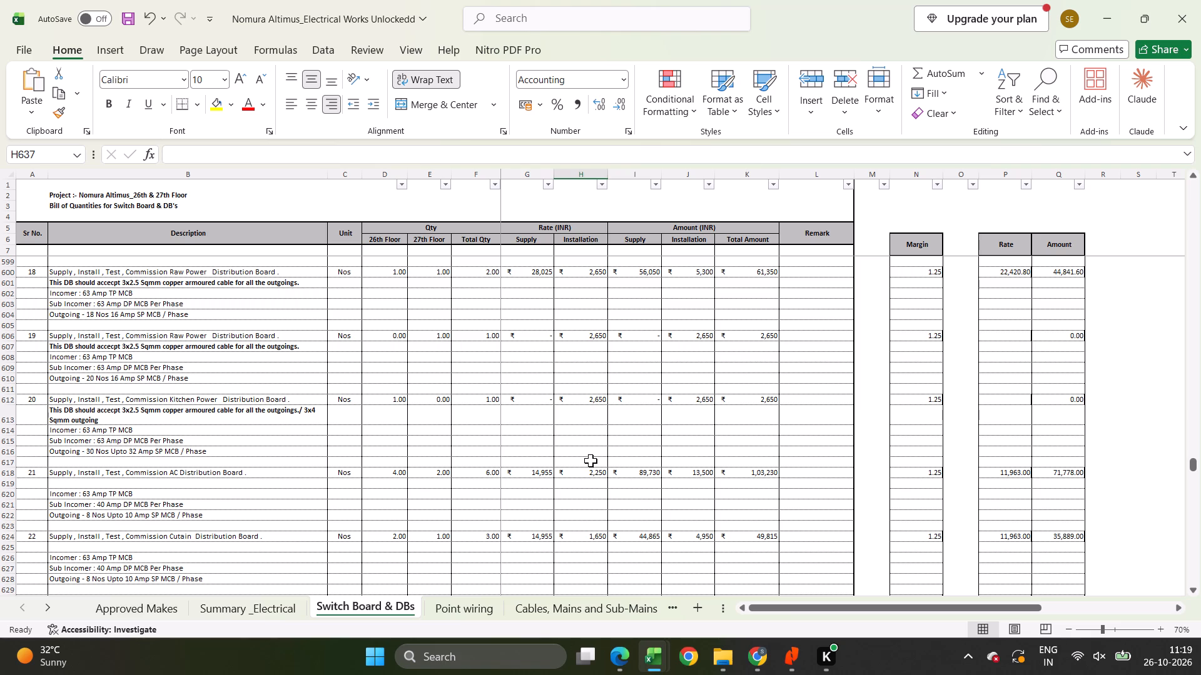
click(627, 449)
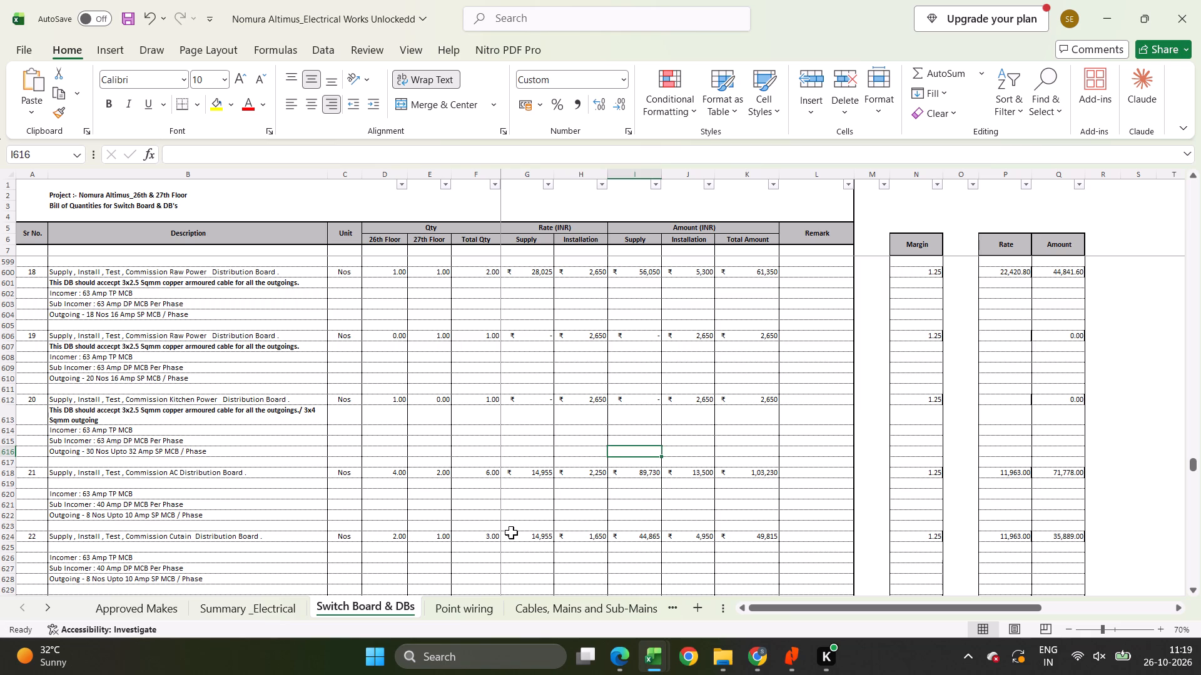
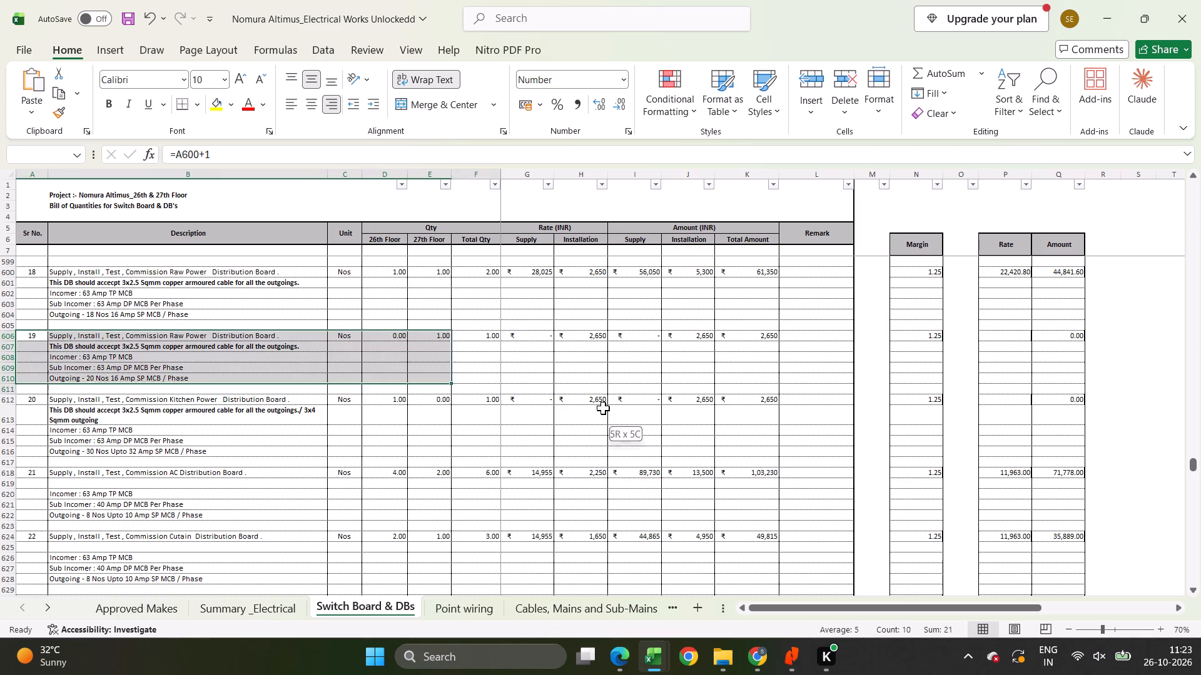
Highlight the item 19 Raw Power Distribution Board block, rows 606 to 610 across to the Amount column, in yellow.
drag(634, 410, 1065, 379)
click(209, 109)
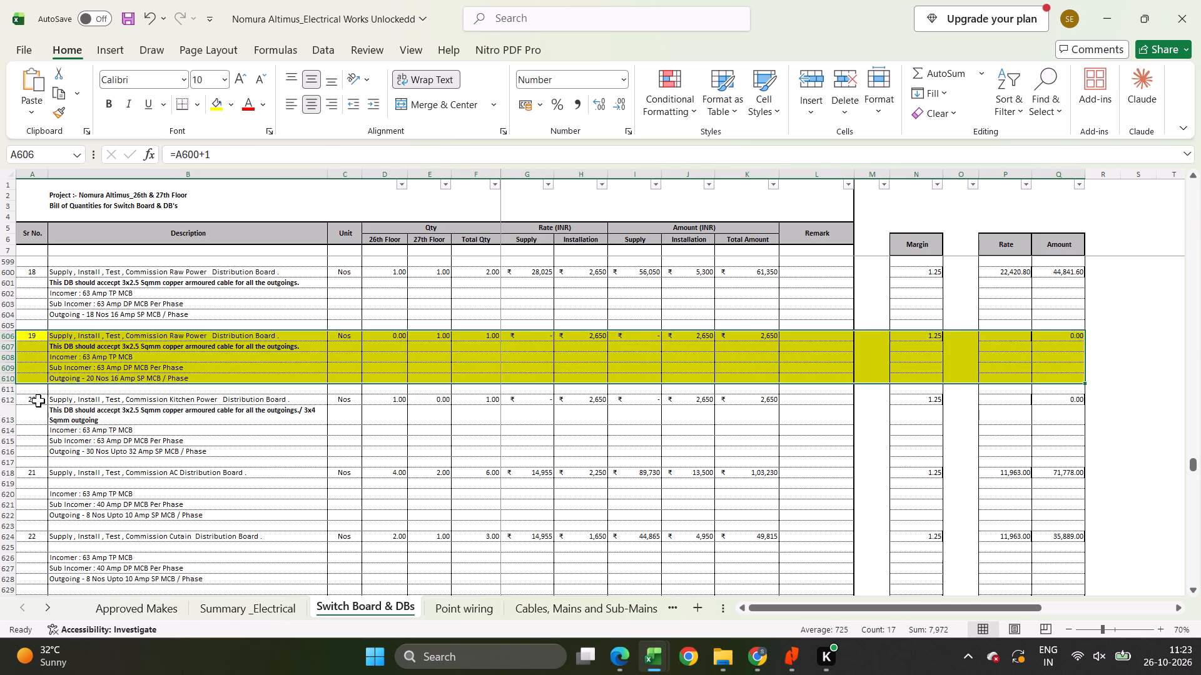
Highlight the full item 20 Kitchen Power Distribution Board block, from serial number through Amount, with yellow fill.
drag(38, 401, 1075, 446)
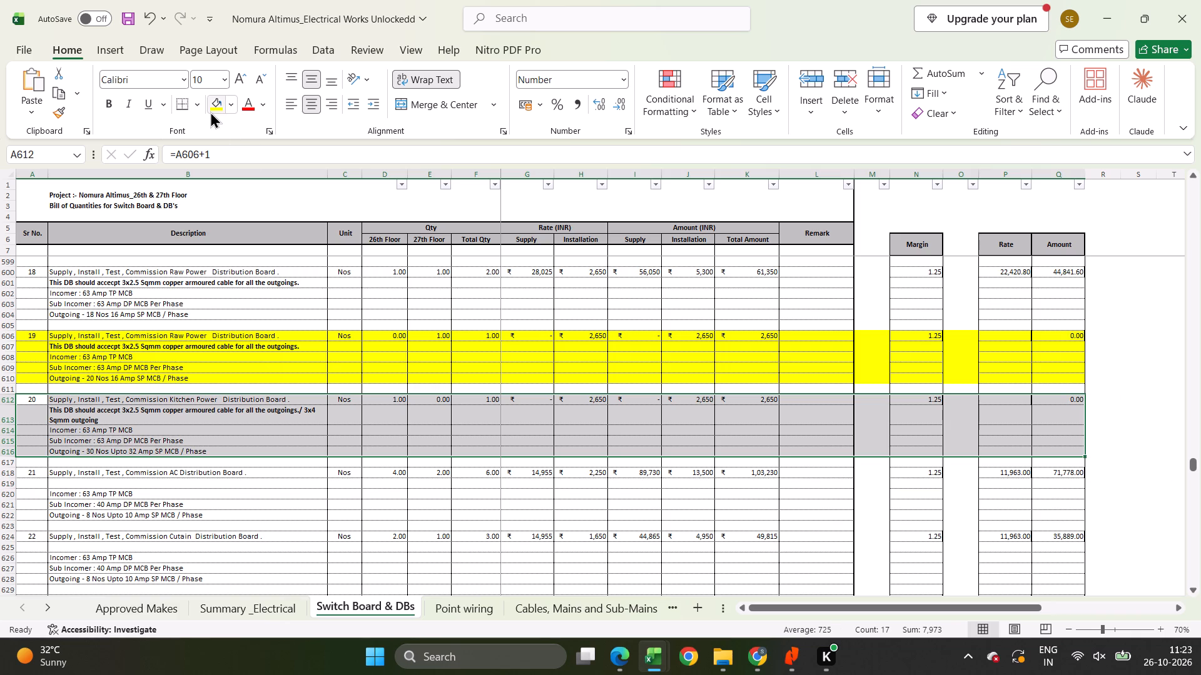
click(210, 111)
click(943, 427)
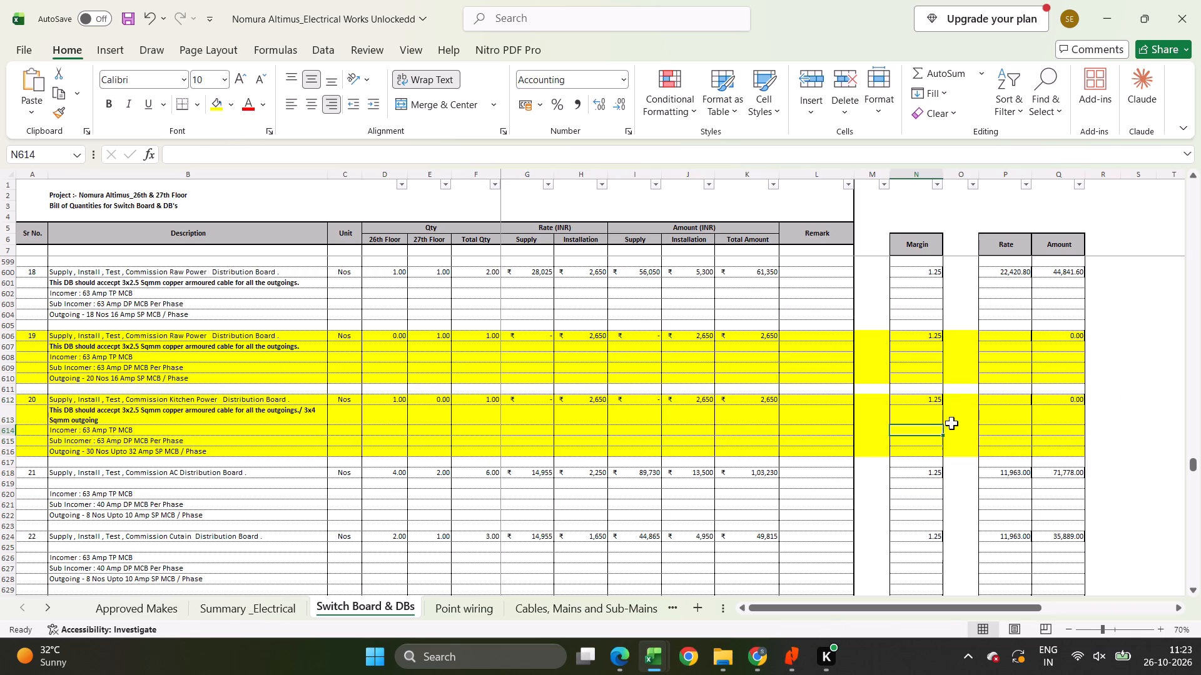
Copy the highlighted item 19 Raw Power and item 20 Kitchen Power Distribution Board blocks, from serial number through Total Qty.
click(997, 338)
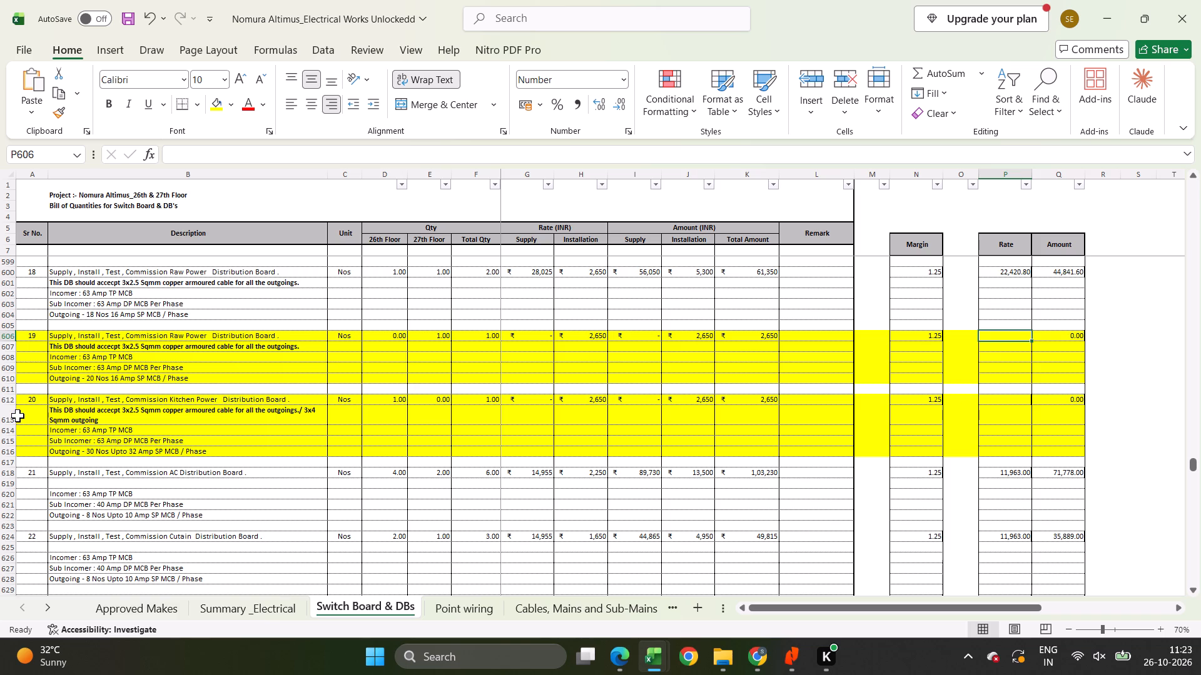
drag(24, 334, 524, 434)
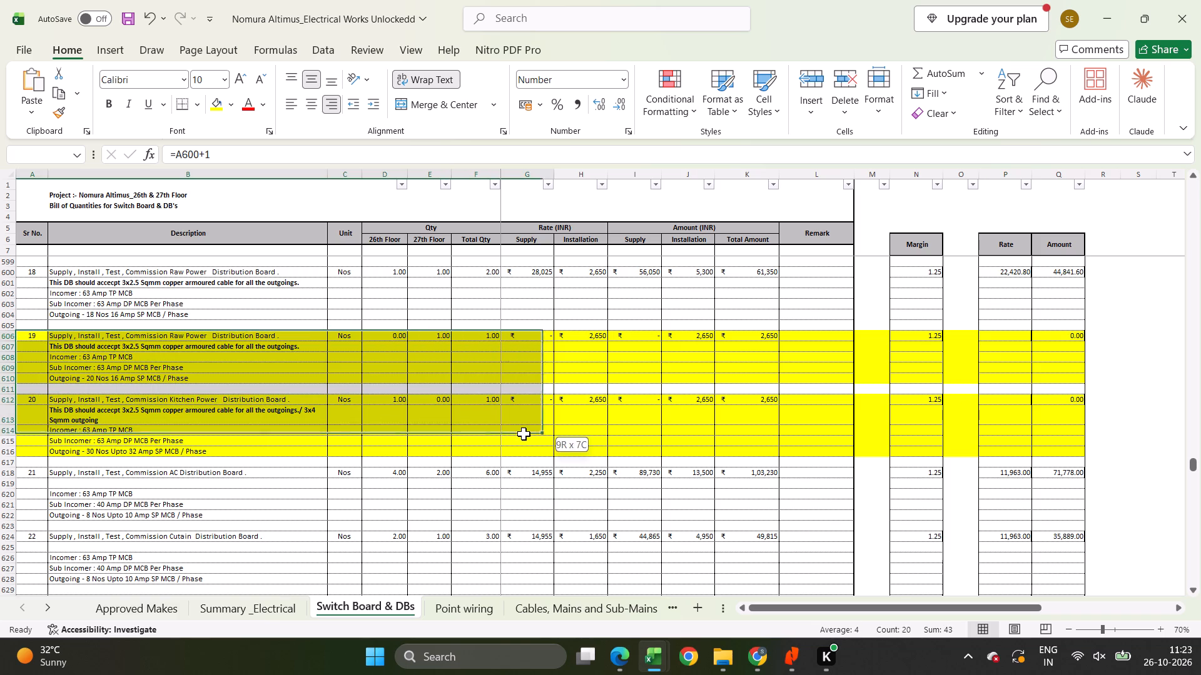
drag(524, 434, 489, 447)
key(ctrl+c)
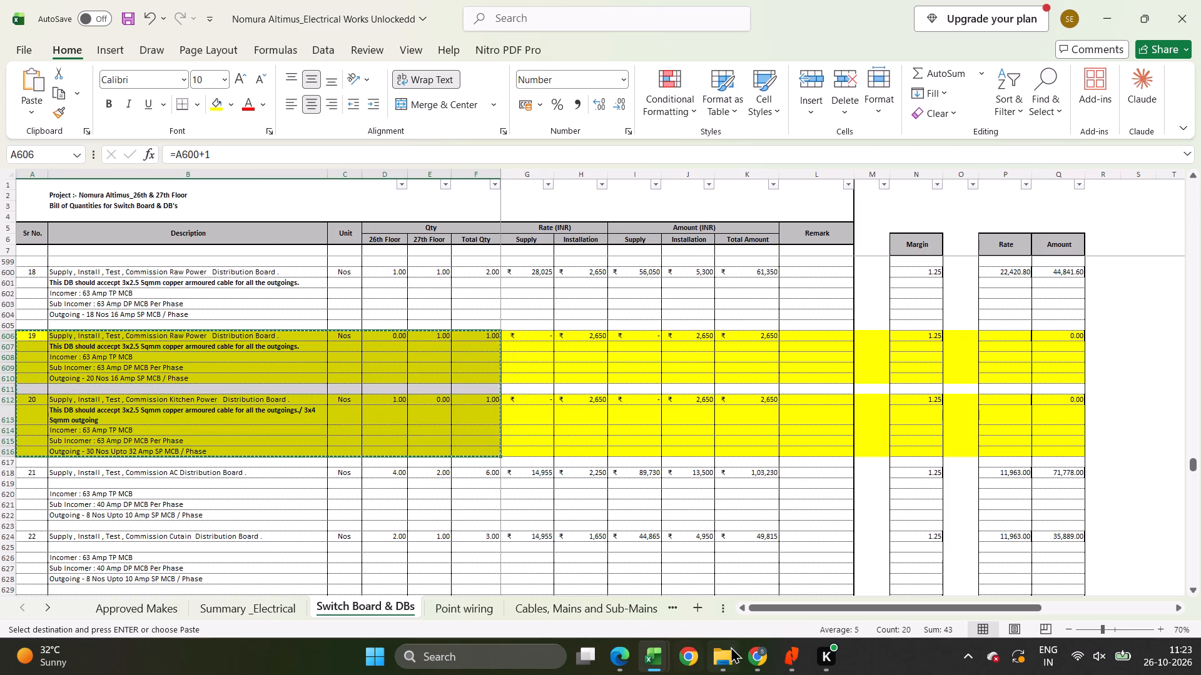
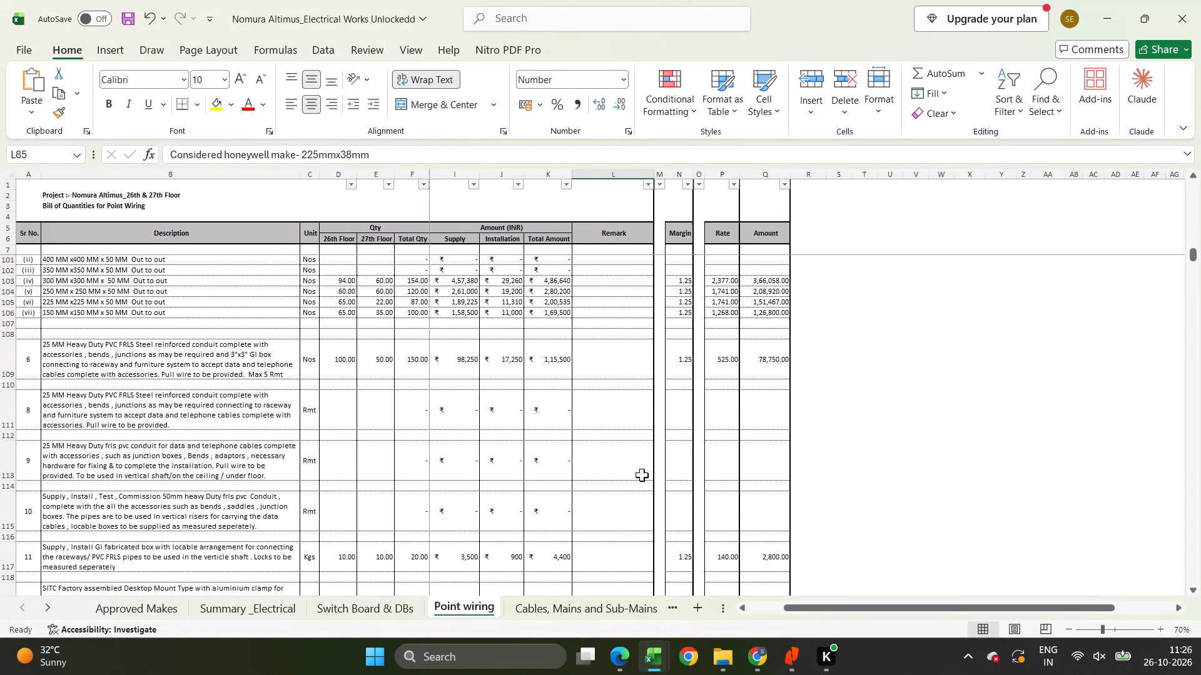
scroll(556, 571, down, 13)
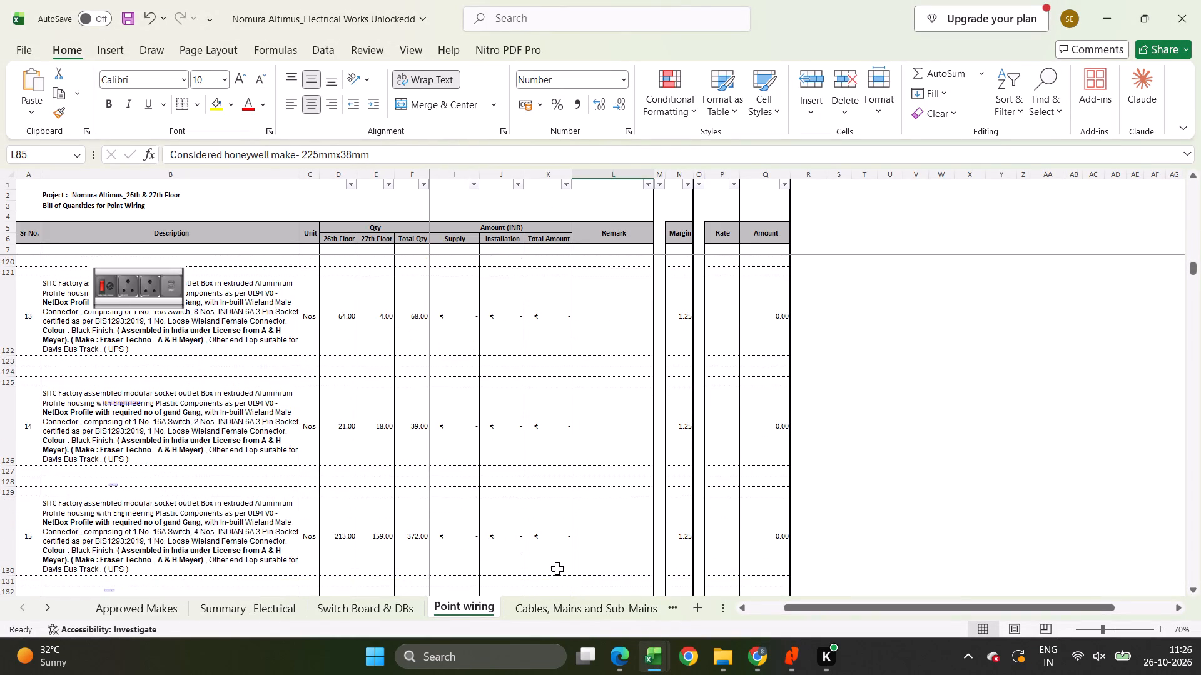
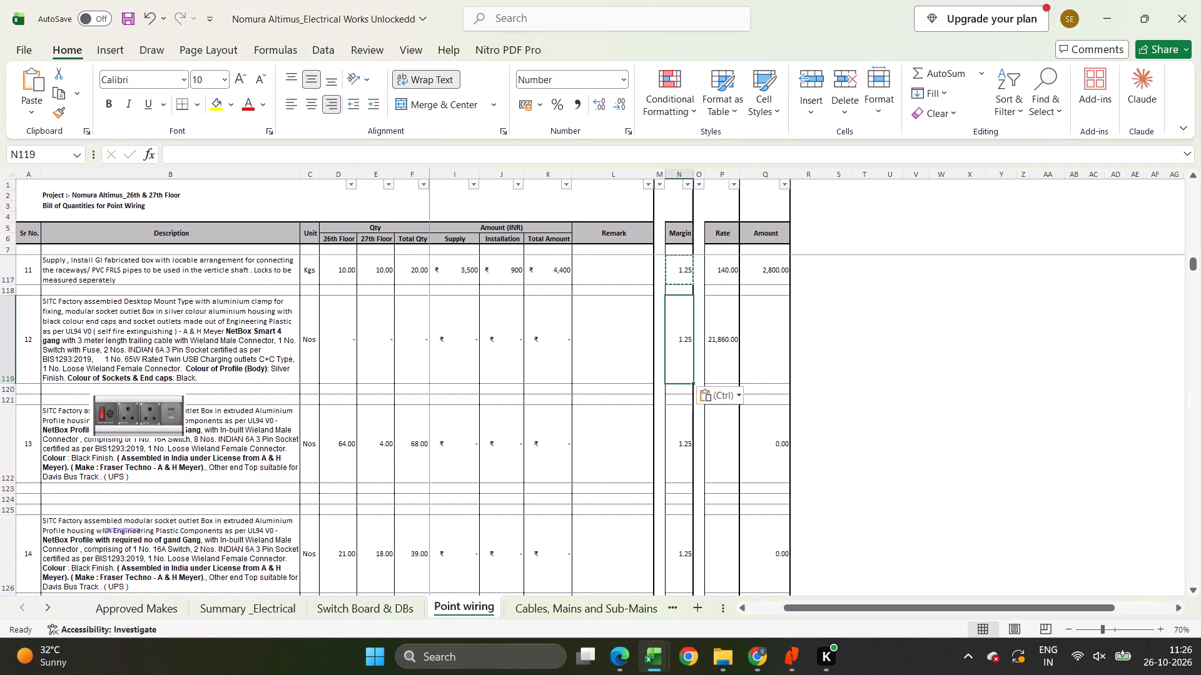
Copy the Supply and Installation amount formulas from item 11 into item 12, the NetBox Smart 4 gang row.
drag(435, 276, 496, 280)
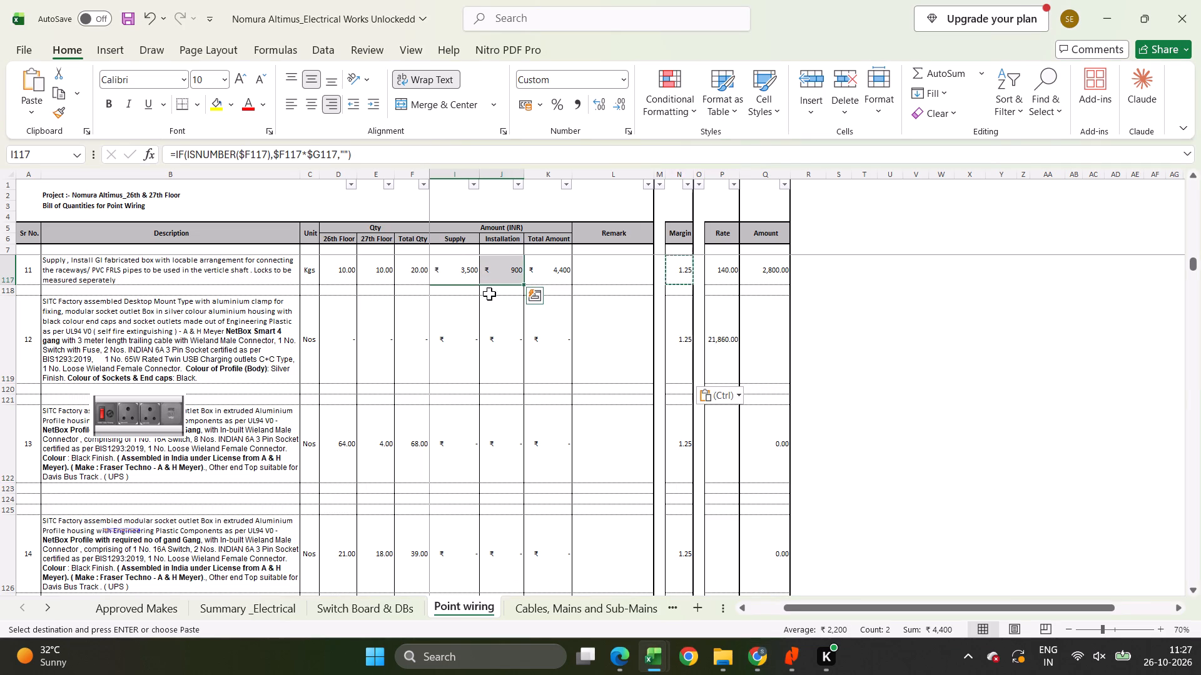
key(ctrl+c)
click(454, 351)
key(ctrl+v)
double_click(452, 354)
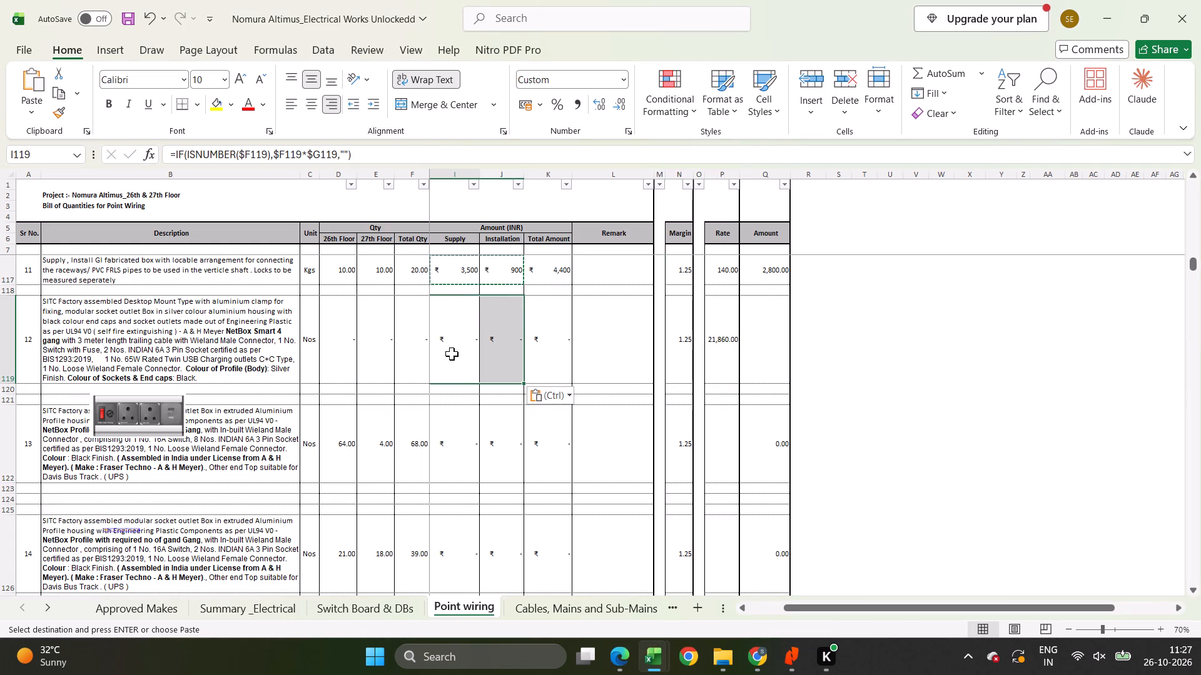
key(Escape)
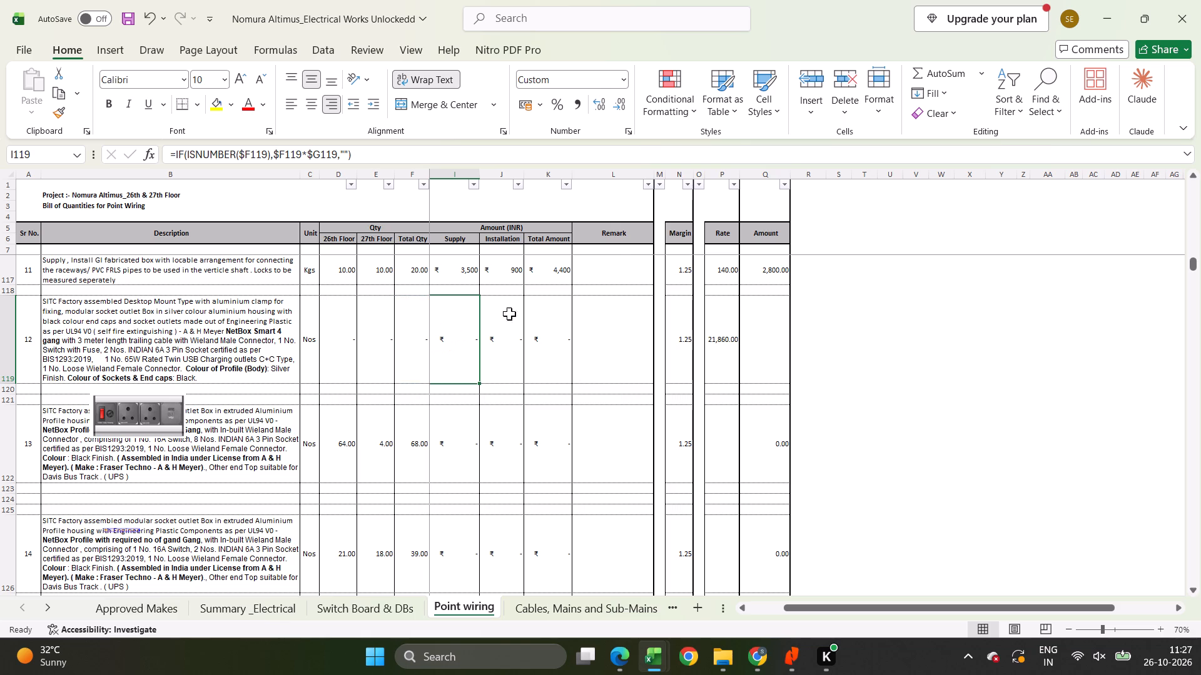
Copy the Supply and Installation rate cells from item 11 into the item 12 NetBox Smart row.
middle_drag(512, 304, 419, 309)
middle_drag(616, 307, 510, 315)
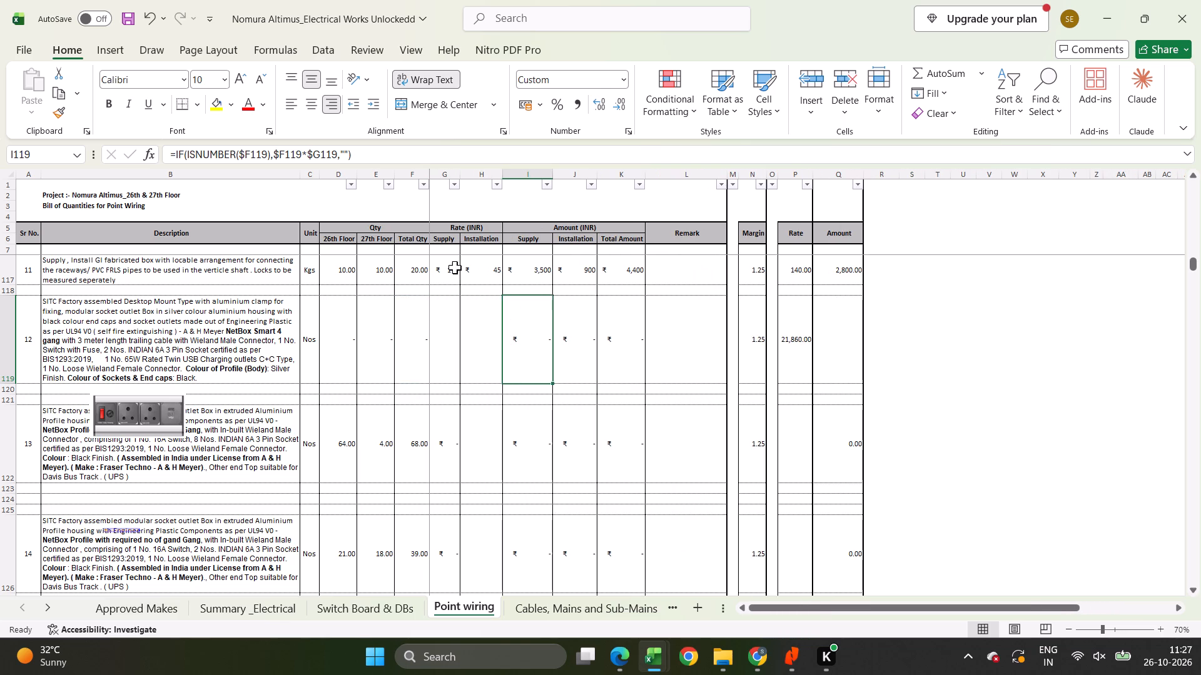
drag(445, 262, 466, 262)
key(ctrl+c)
click(449, 345)
key(ctrl+v)
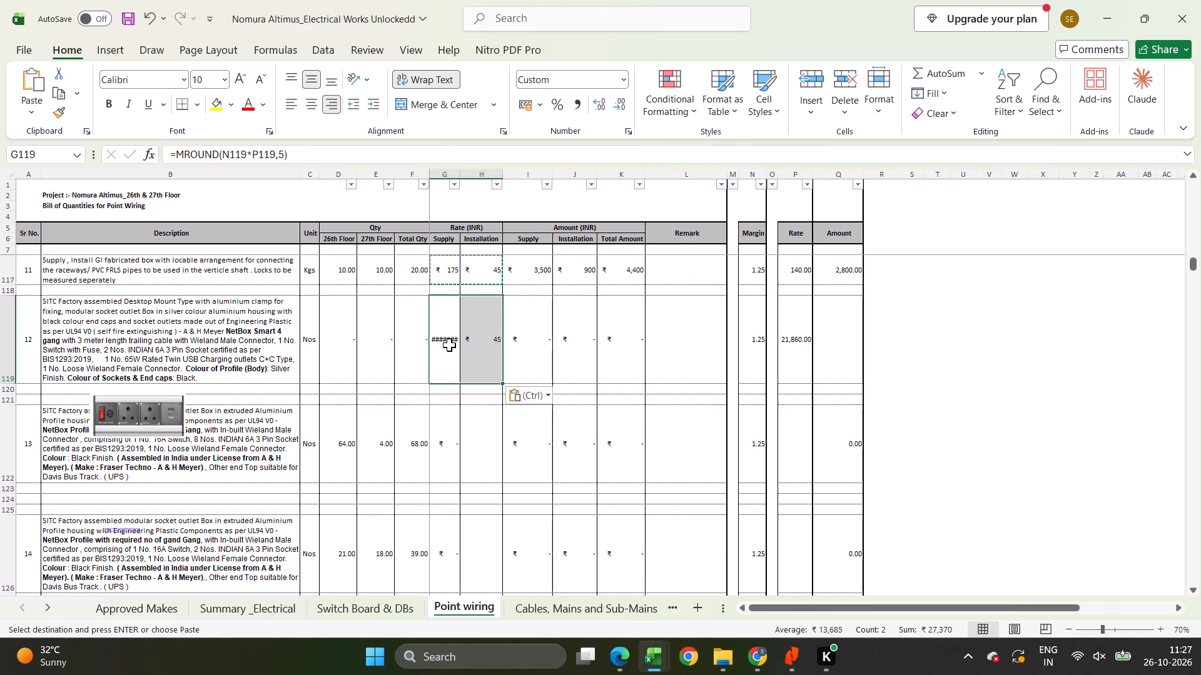
double_click(451, 346)
key(Escape)
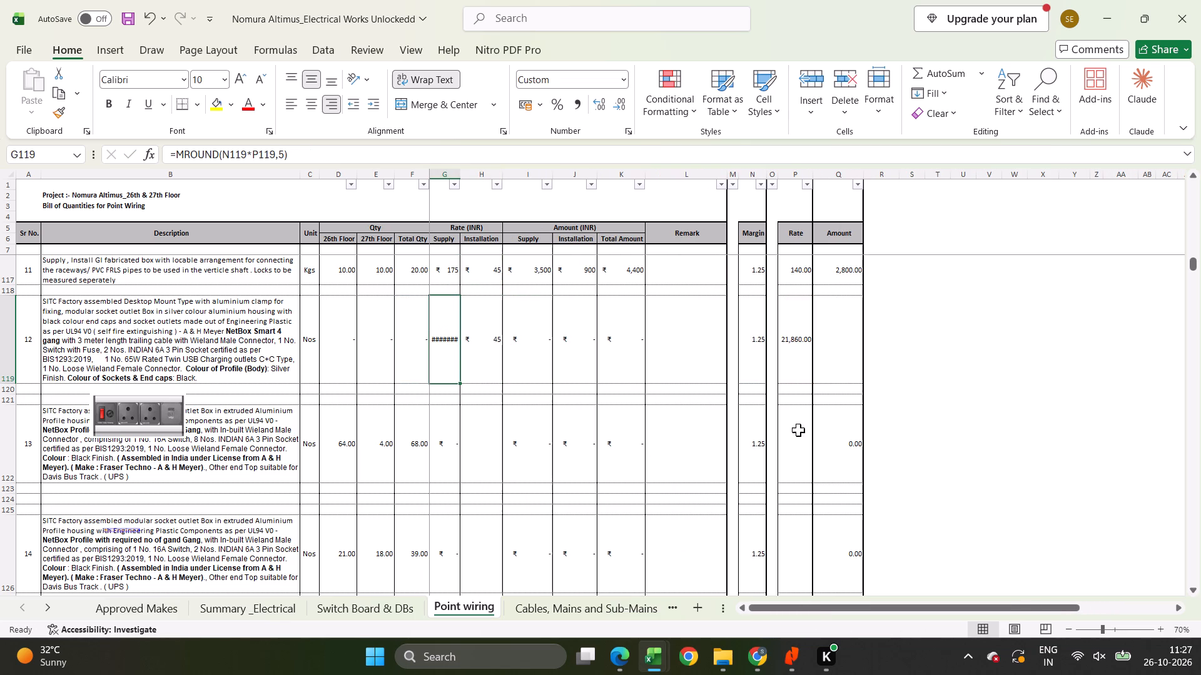
Set the installation rate of item 12, the NetBox Smart 4 gang box, to 25.
click(491, 342)
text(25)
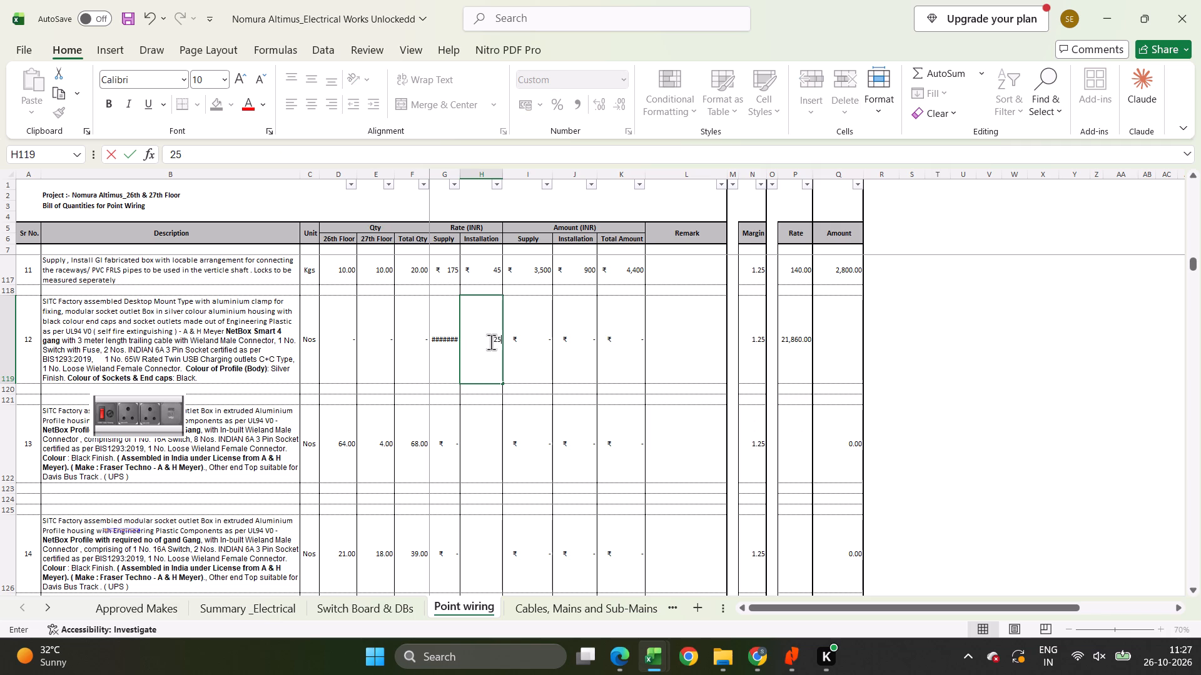
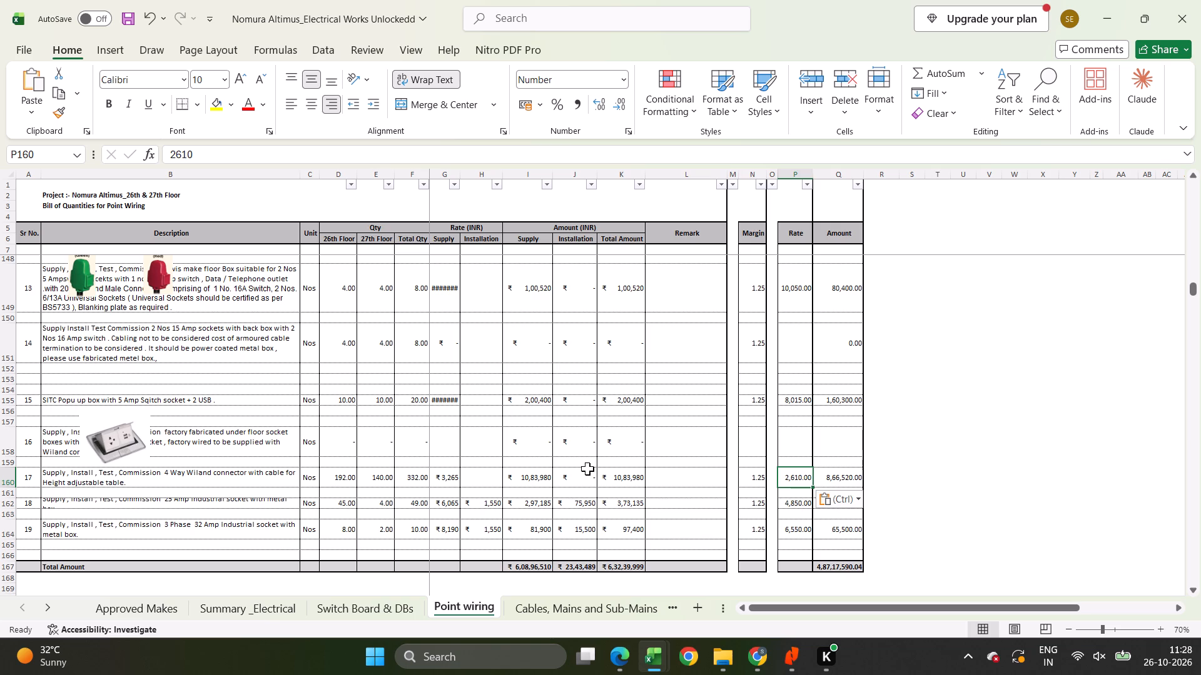
Enter a rate of 895 for item 14, the 2 Nos 15 Amp sockets with back box, on Point wiring.
click(783, 344)
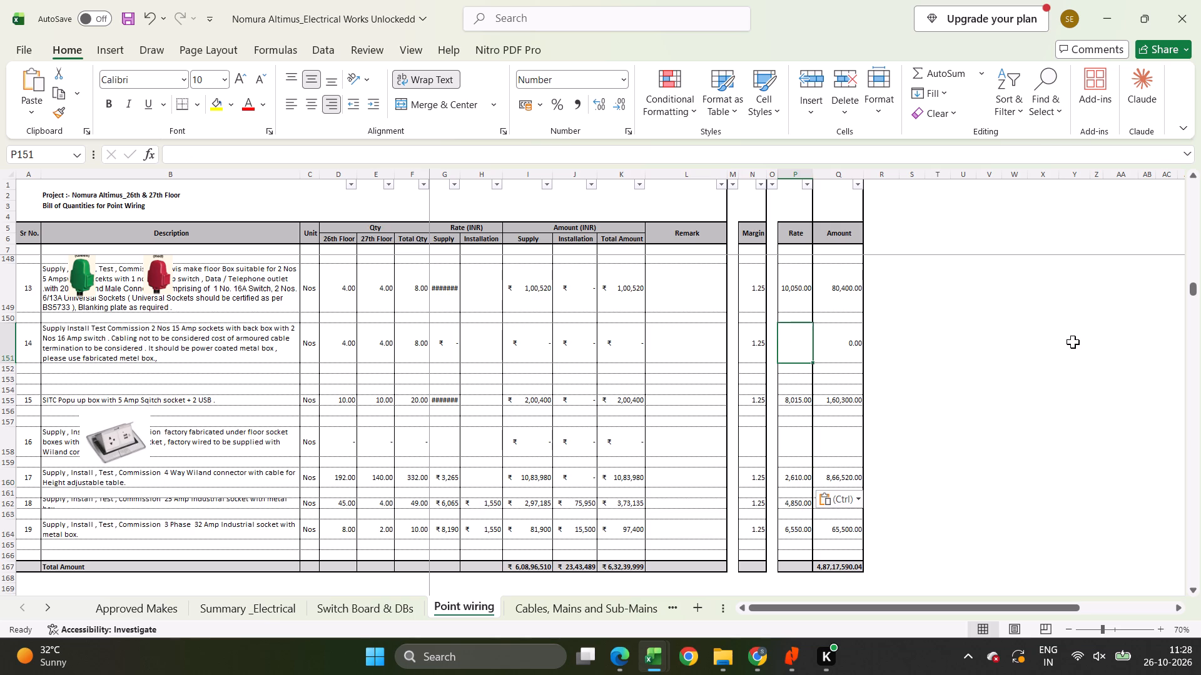
text(895)
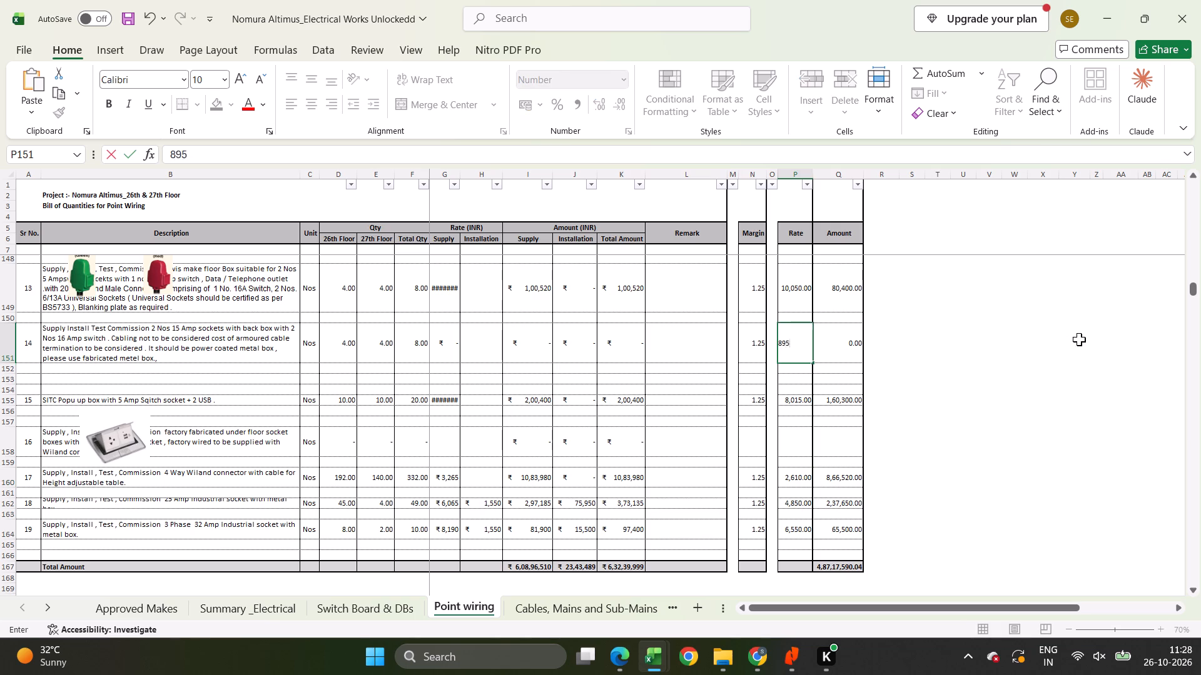
key(Return)
Autofit the Supply and Installation rate columns to their contents.
scroll(715, 454, up, 2)
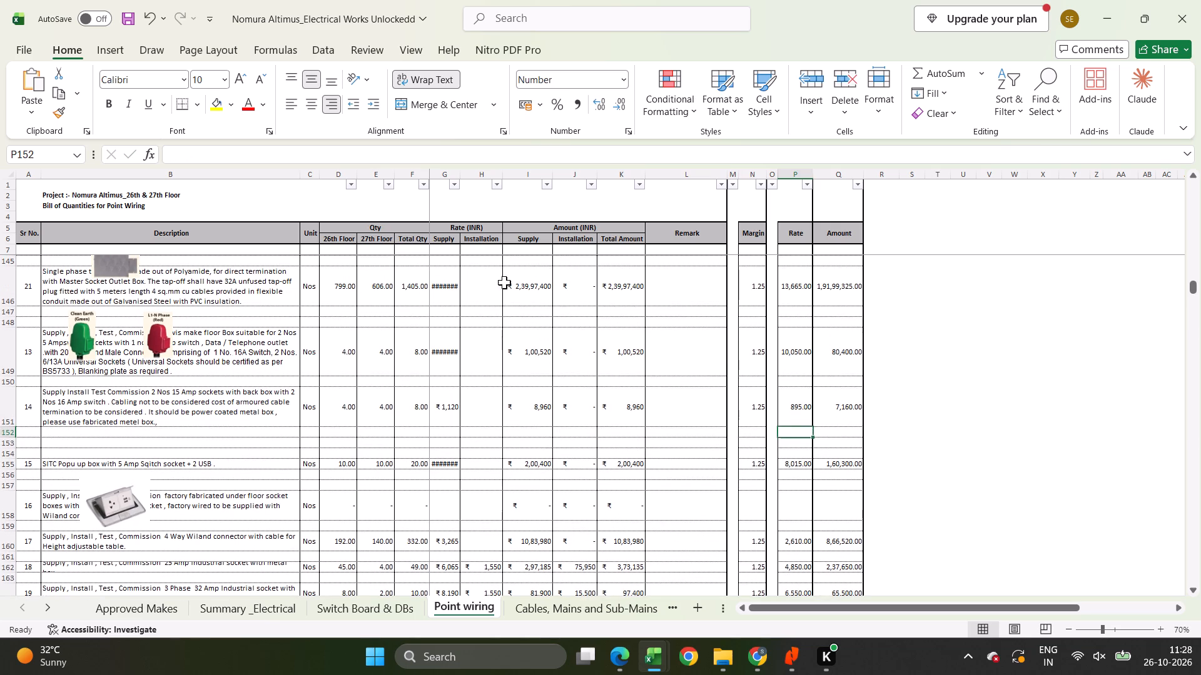
drag(440, 171, 495, 176)
double_click(500, 174)
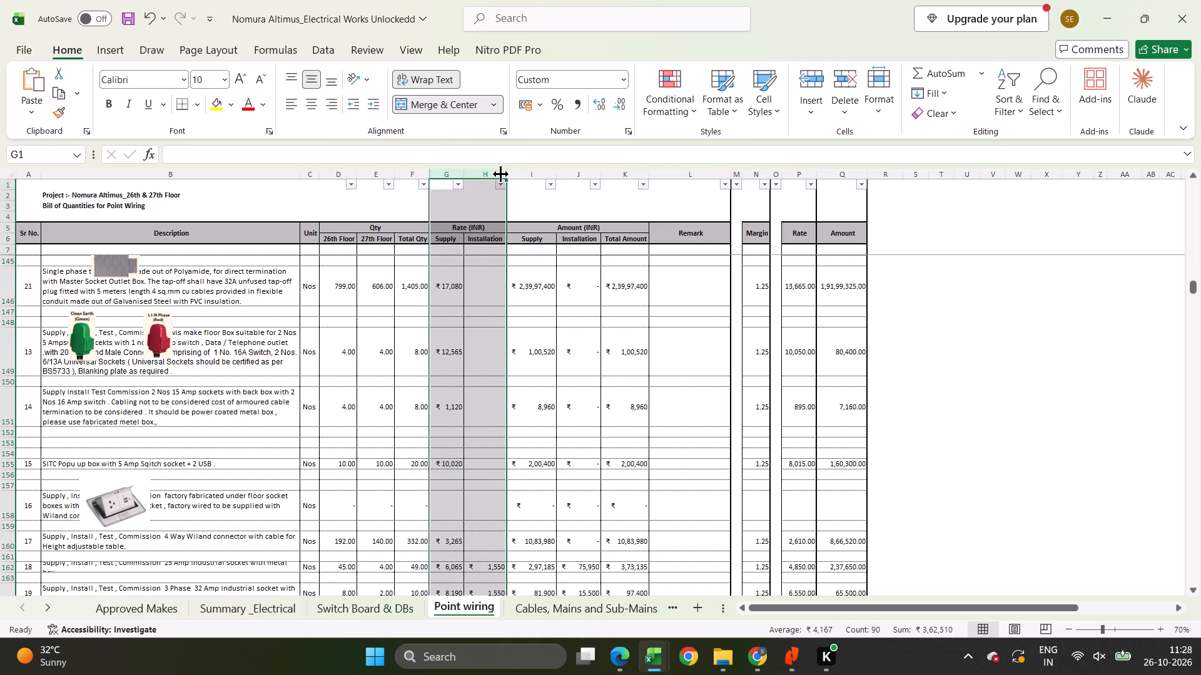
Set the margin of item 13, the factory assembled UPS socket outlet box with 8 sockets, to 1.15.
scroll(547, 441, up, 12)
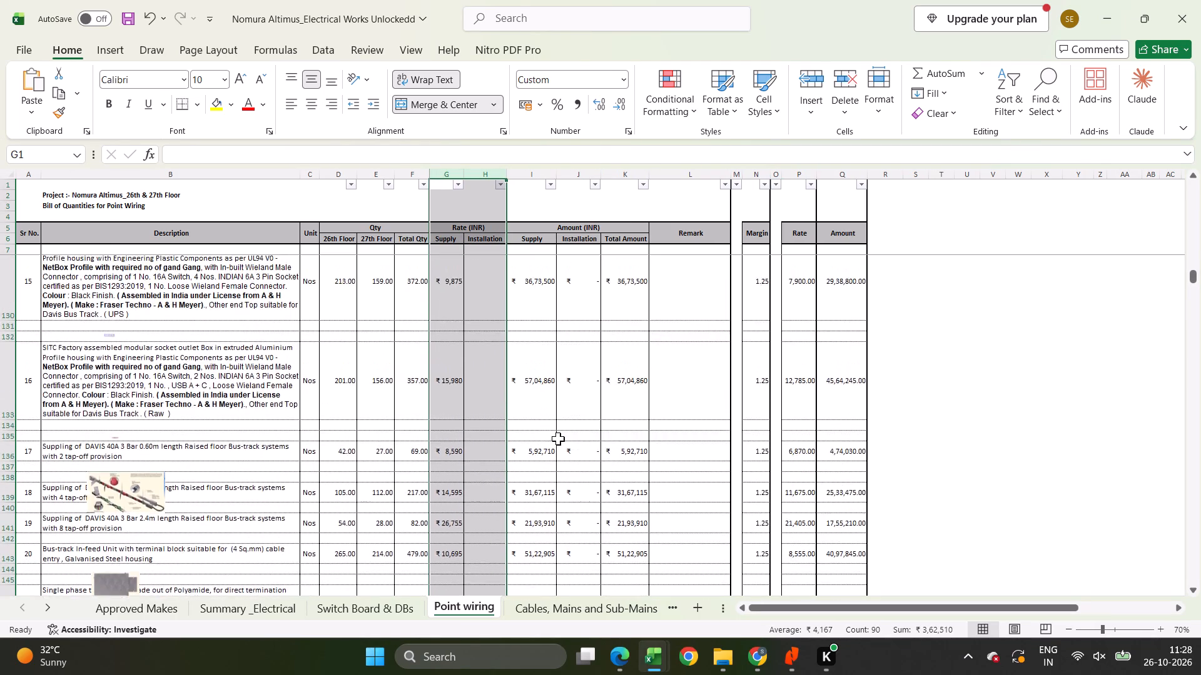
scroll(558, 439, up, 6)
scroll(674, 438, up, 5)
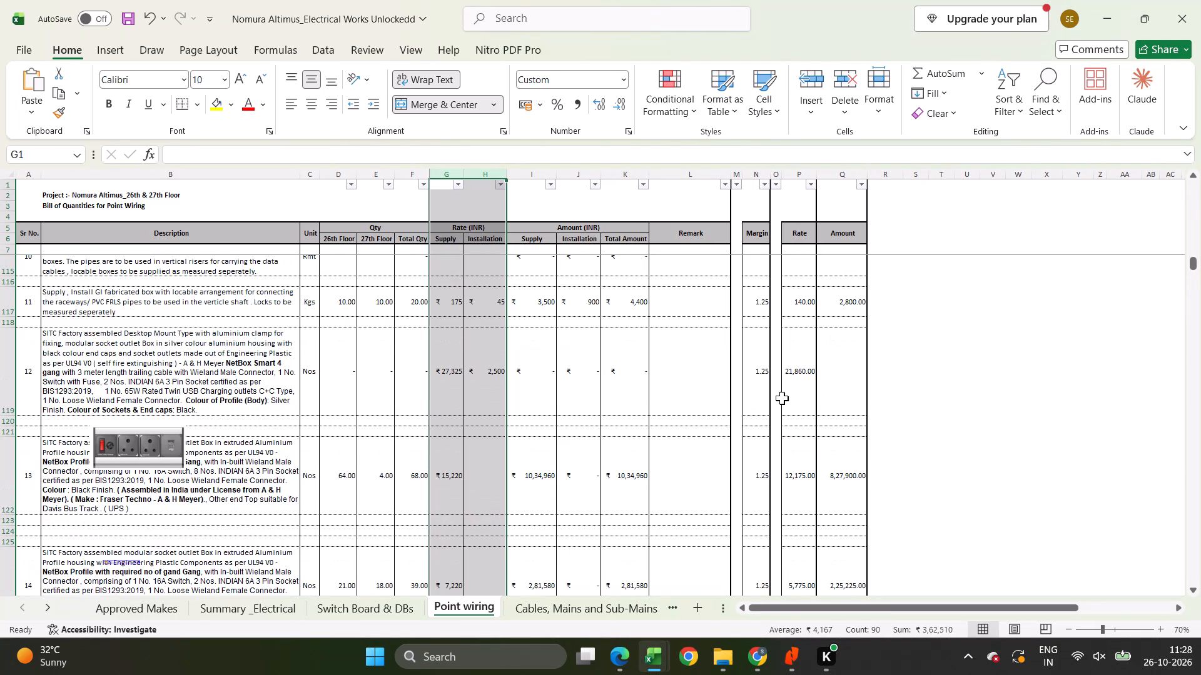
click(766, 384)
click(764, 455)
text(1.15)
key(Return)
Copy the 1.15 margin to the modular socket outlet box items 14, 15 and 16.
key(Up)
key(ctrl+c)
key(ctrl+Down)
key(ctrl+v)
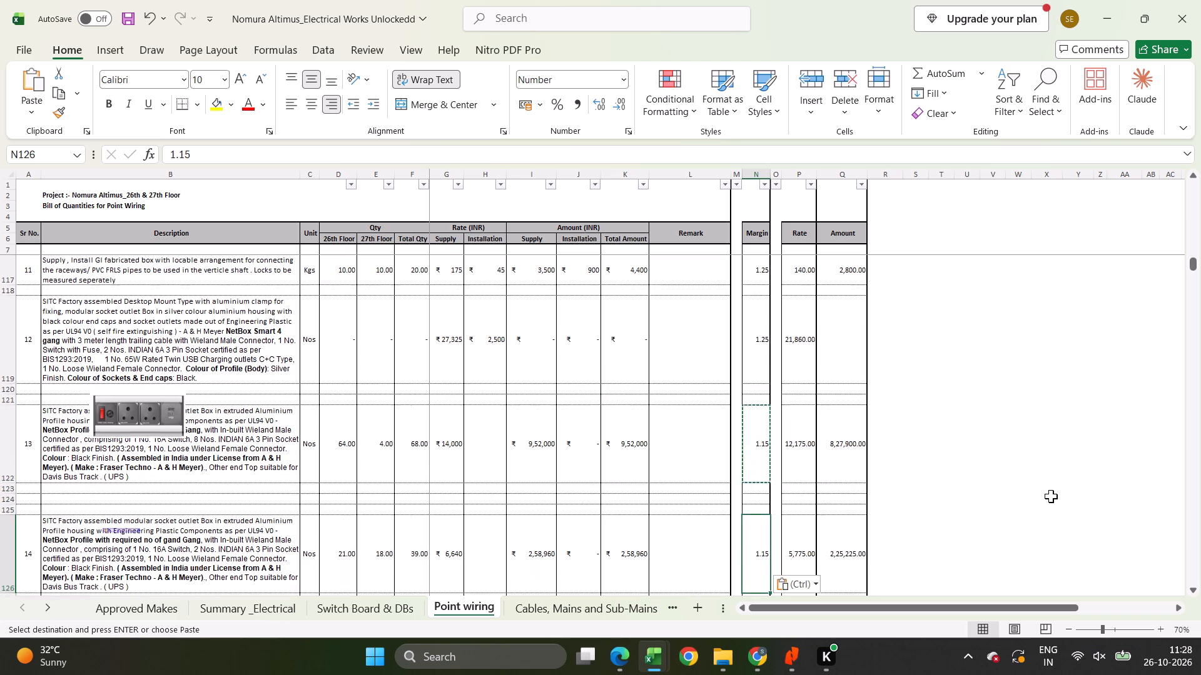
key(ctrl+Down)
key(ctrl+v)
key(ctrl+Down)
key(ctrl+v)
Apply the copied 1.15 margin to bus-track items 17 to 21, from the 0.60m DAVIS track through the single phase tap-off.
key(ctrl+Down)
key(ctrl+v)
key(ctrl+Down)
key(ctrl+v)
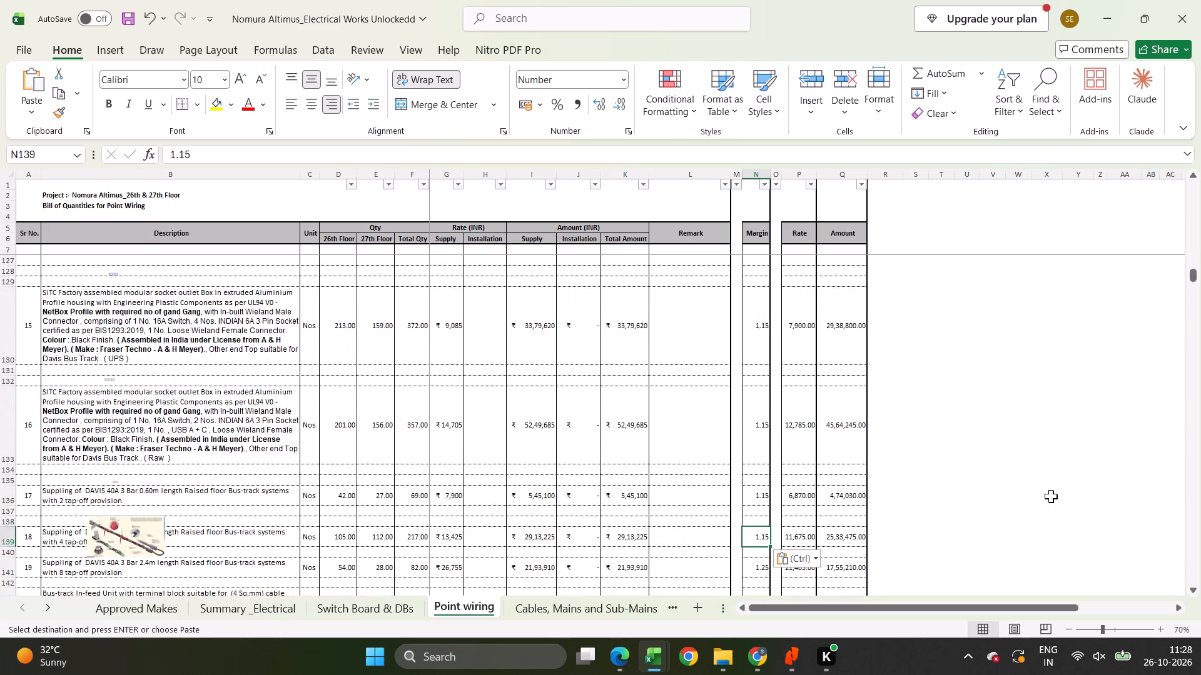
key(ctrl+Down)
key(ctrl+v)
key(ctrl+Down)
key(ctrl+v)
key(ctrl+Down)
key(ctrl+v)
Apply the 1.15 margin to floor box item 13, socket item 14, pop-up box item 15 and Wiland connector item 17.
key(ctrl+Down)
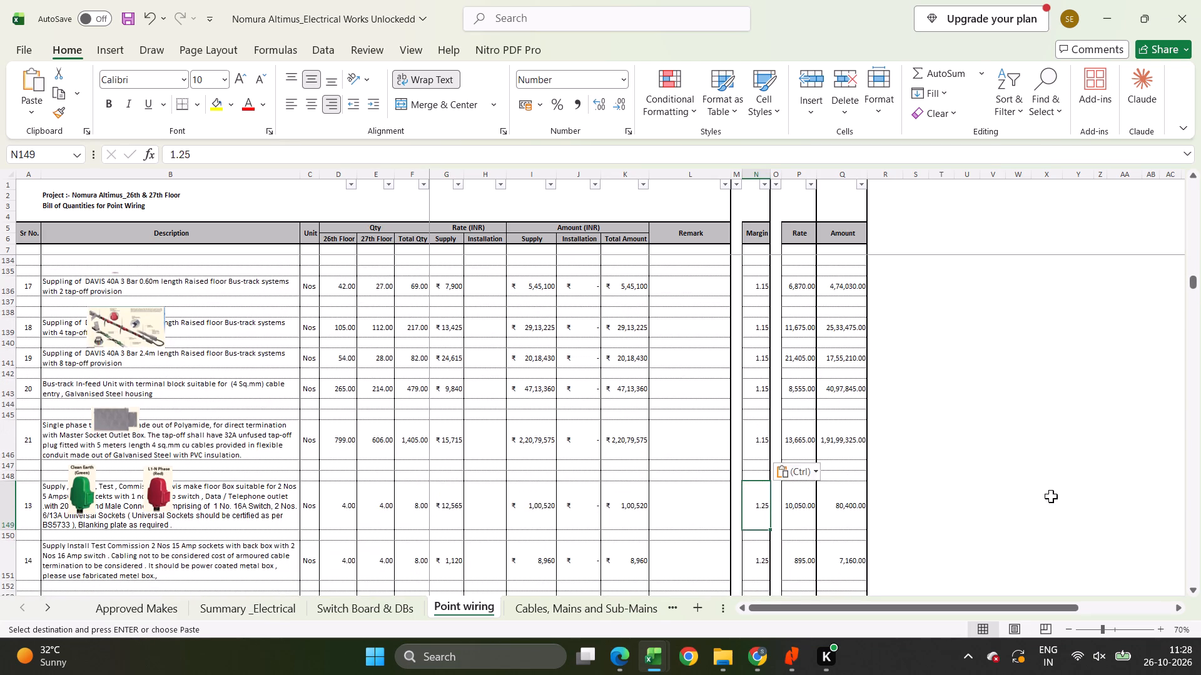
key(ctrl+v)
key(ctrl+Down)
key(ctrl+v)
key(ctrl+Down)
key(ctrl+v)
key(ctrl+Down)
key(ctrl+v)
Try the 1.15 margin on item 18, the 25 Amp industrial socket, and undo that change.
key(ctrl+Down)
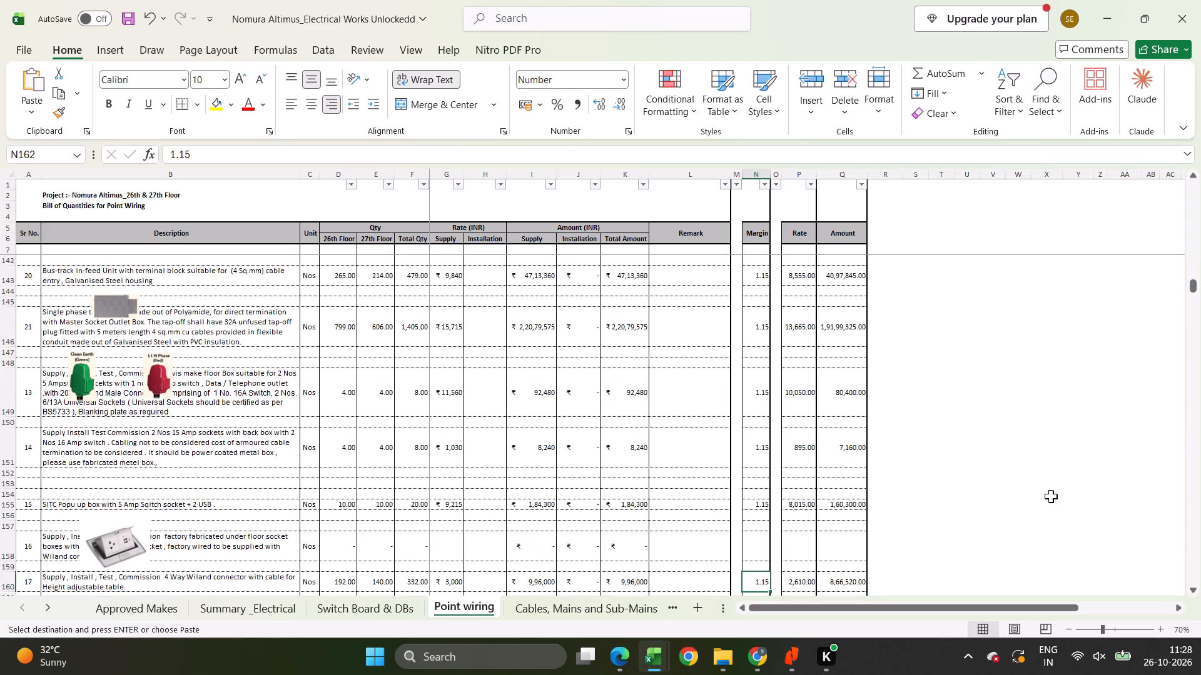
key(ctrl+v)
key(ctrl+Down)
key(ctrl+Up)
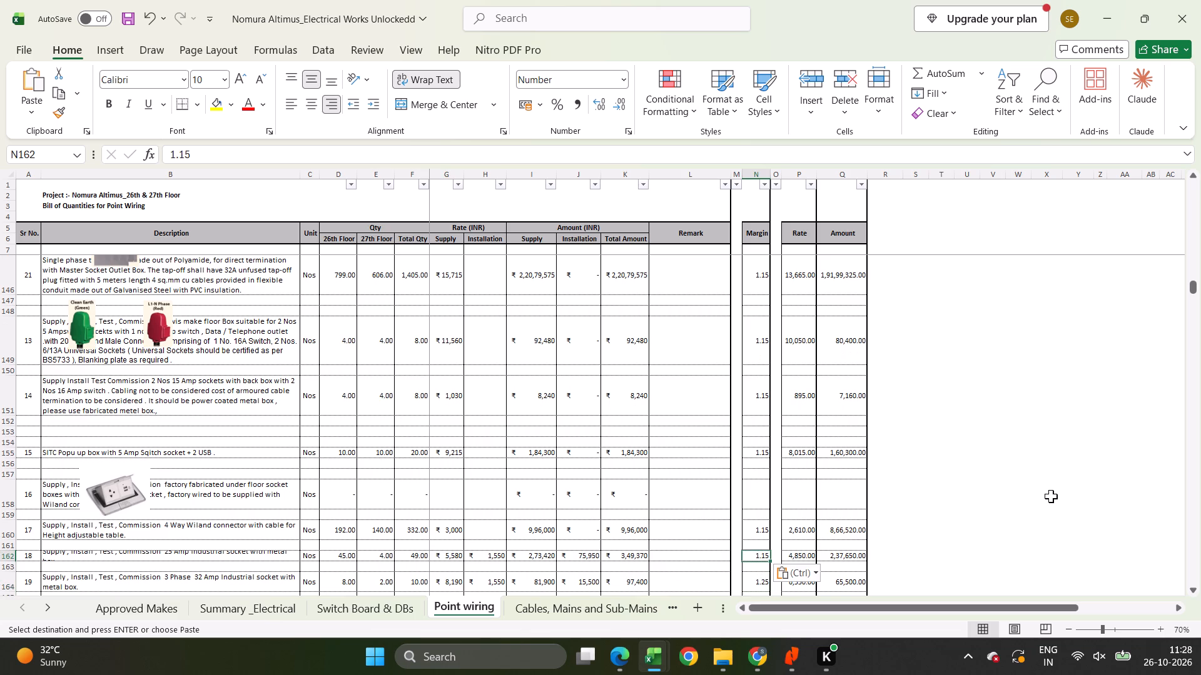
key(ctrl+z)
Enter an installation rate of 750 for the UPS modular socket outlet box items 13 and 14.
scroll(539, 488, up, 5)
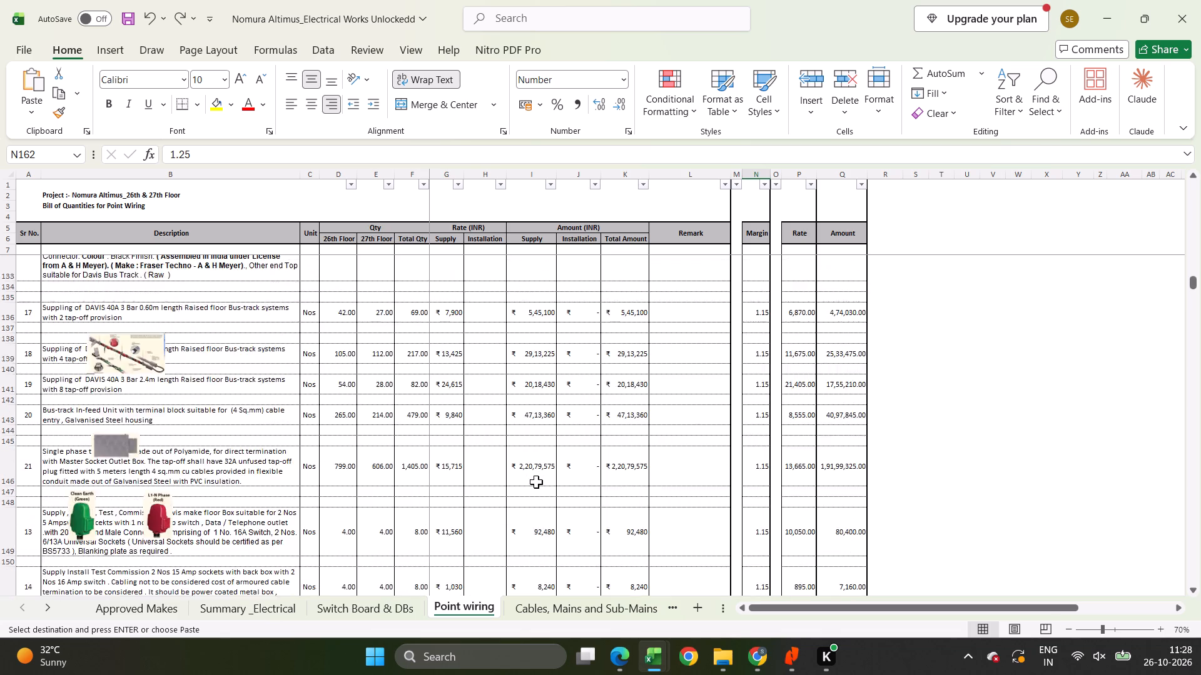
scroll(536, 482, up, 17)
click(477, 435)
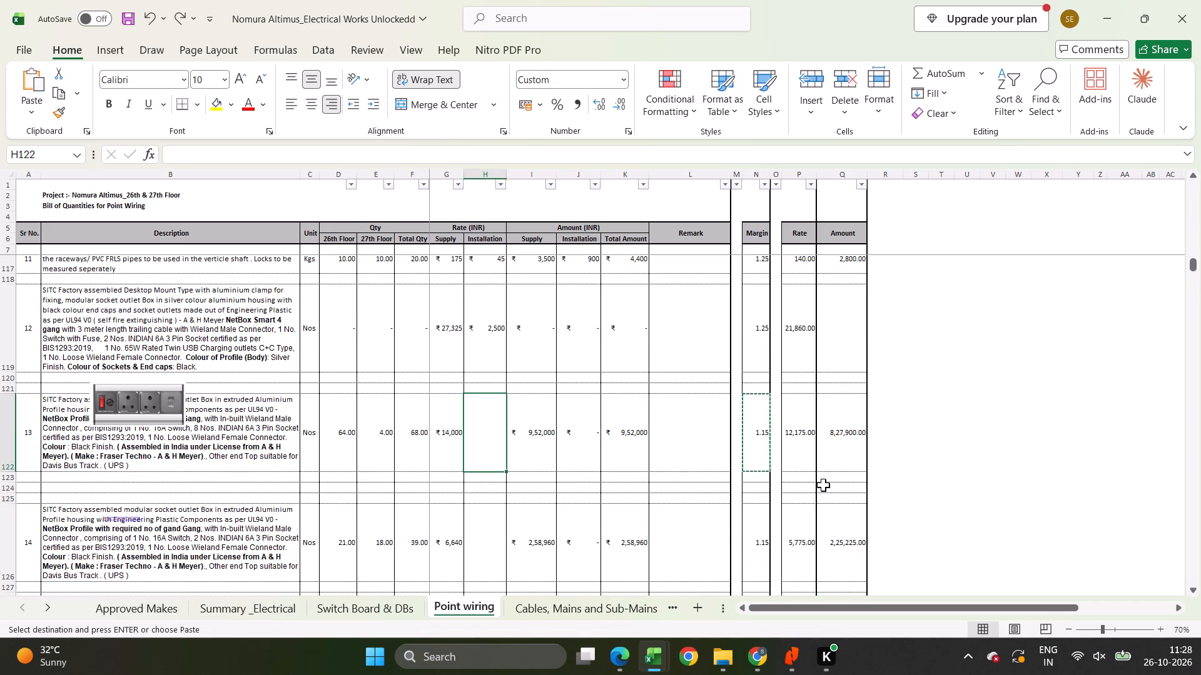
text(750)
key(Return)
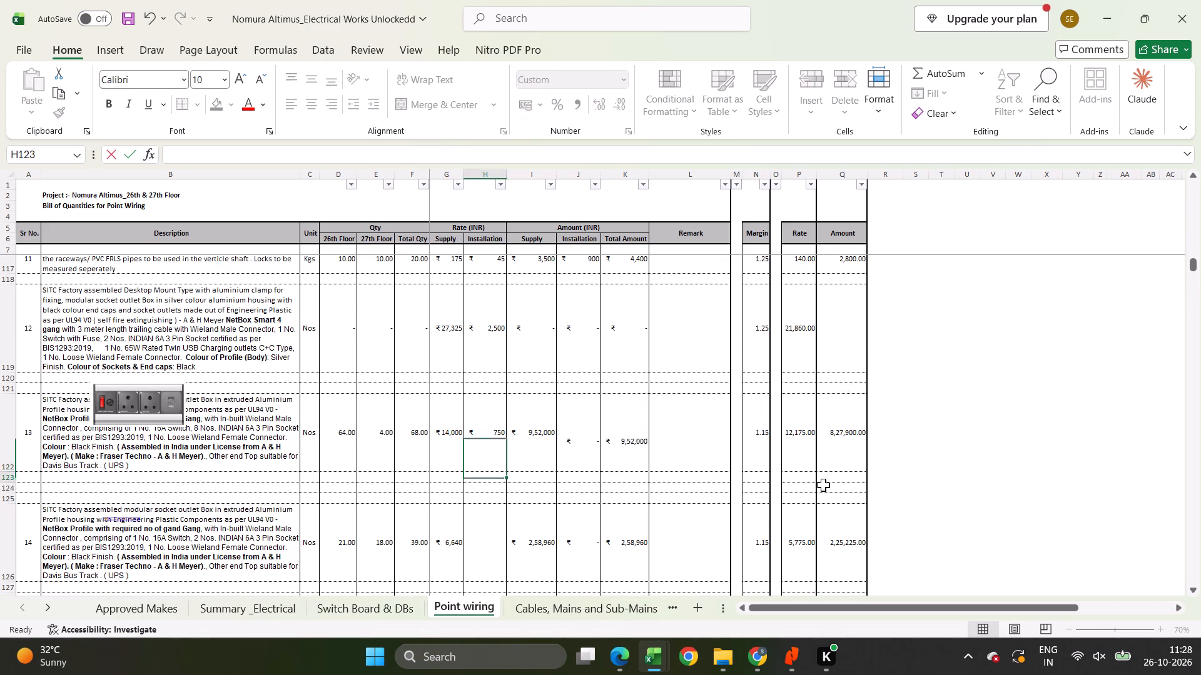
key(Return)
key(Return)
key(Return)
text(750)
key(Return)
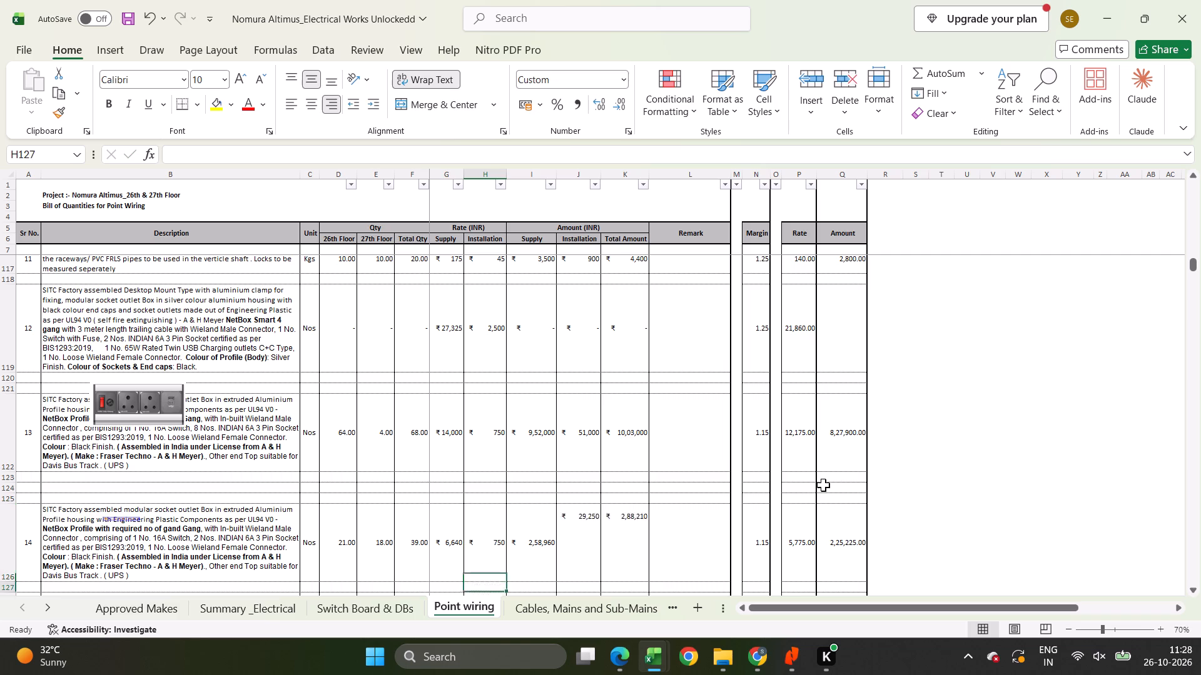
Enter an installation rate of 750 for modular socket outlet box items 15 (UPS) and 16 (Raw).
key(Return)
key(Return)
key(Return)
key(Return)
key(Up)
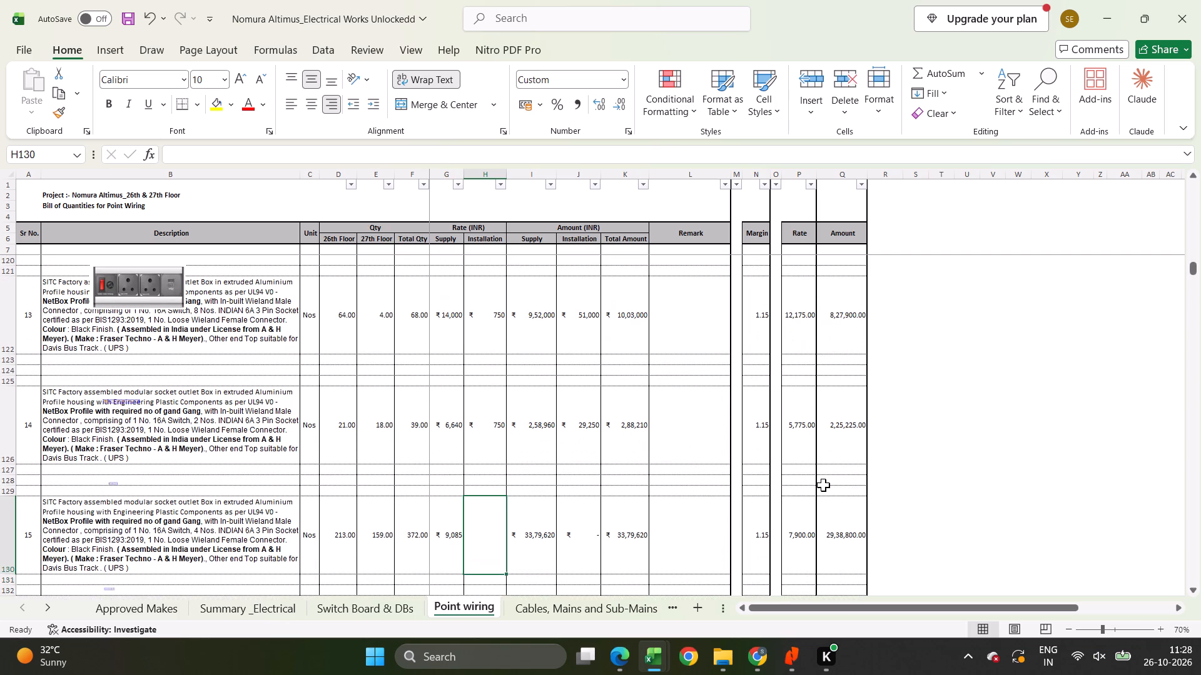
text(750)
key(Return)
key(Return)
key(Return)
key(Return)
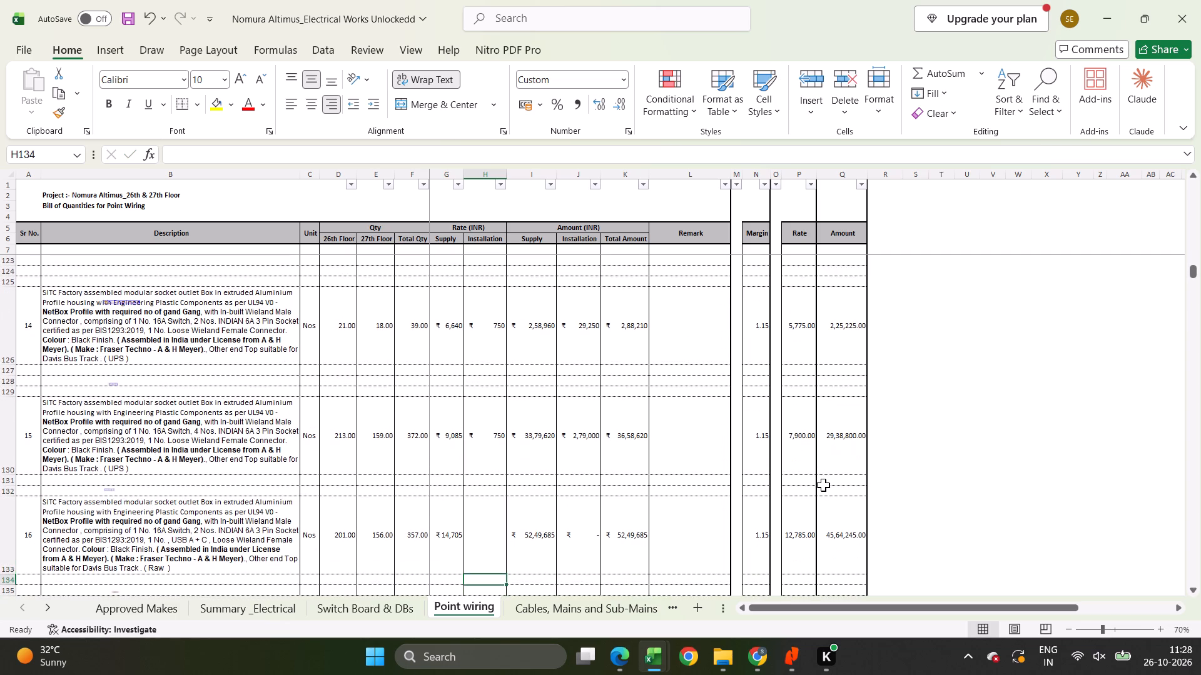
key(Up)
text(750)
key(Return)
Enter installation rates for the DAVIS 40A bus-track systems: 750 for items 17 and 18, 1250 for item 19.
key(Return)
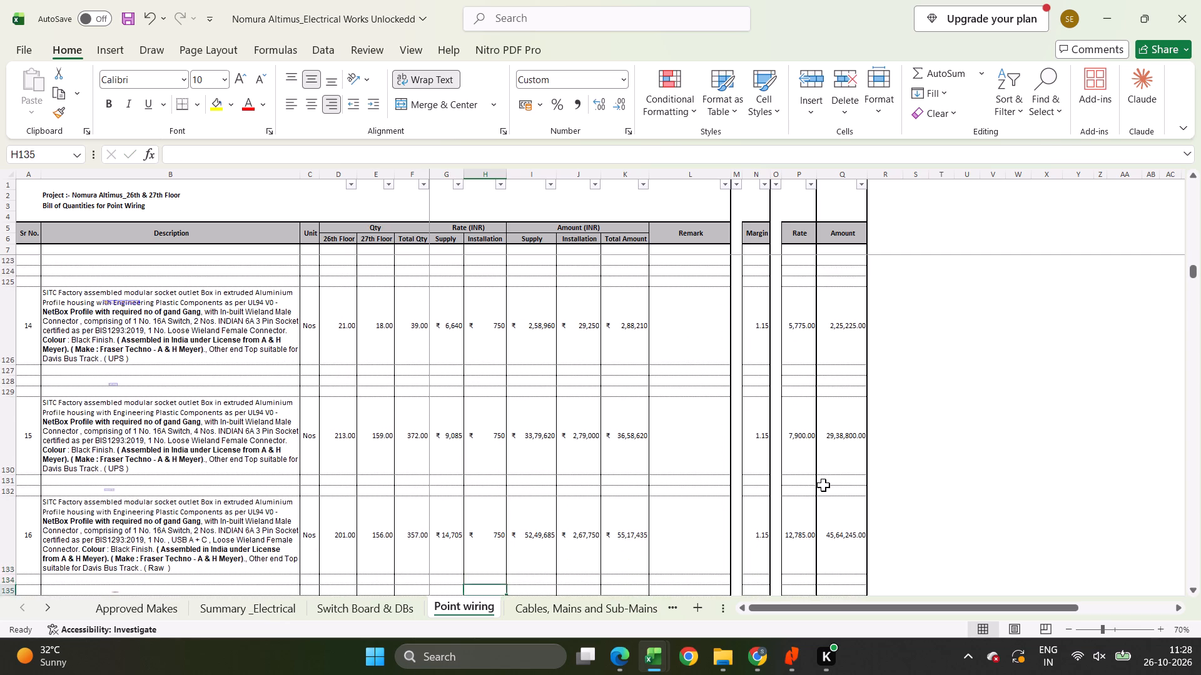
key(Return)
key(Return)
key(Up)
text(750)
key(Return)
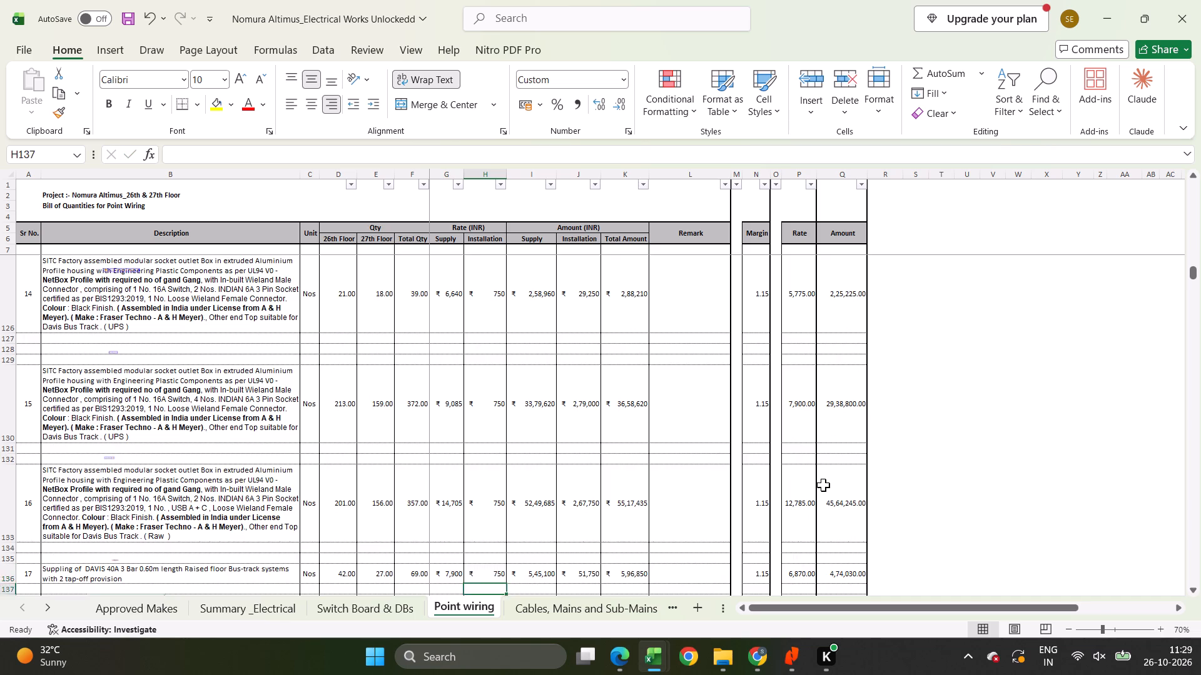
key(Return)
key(Return)
text(750)
key(Return)
key(Return)
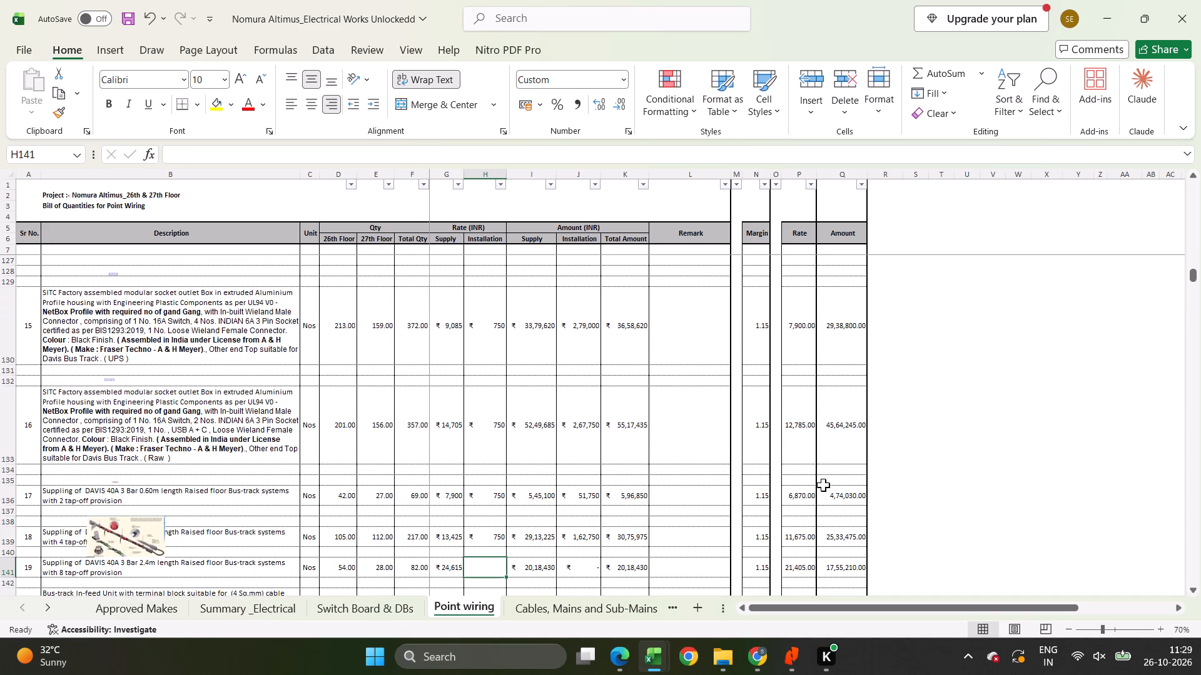
text(1250)
key(Return)
Enter installation rates of 750 for the item 20 bus-track in-feed unit and 1250 for the item 21 single phase tap-off.
key(Return)
key(Return)
key(Up)
text(750)
key(Return)
key(Return)
key(Return)
text(1250)
key(Return)
Enter an installation rate of 750 for floor box item 13 and for item 14, the 15 Amp sockets with back box.
key(Return)
key(Return)
key(Return)
key(Down)
key(Up)
key(Up)
text(750)
key(Return)
key(Return)
text(750)
key(Return)
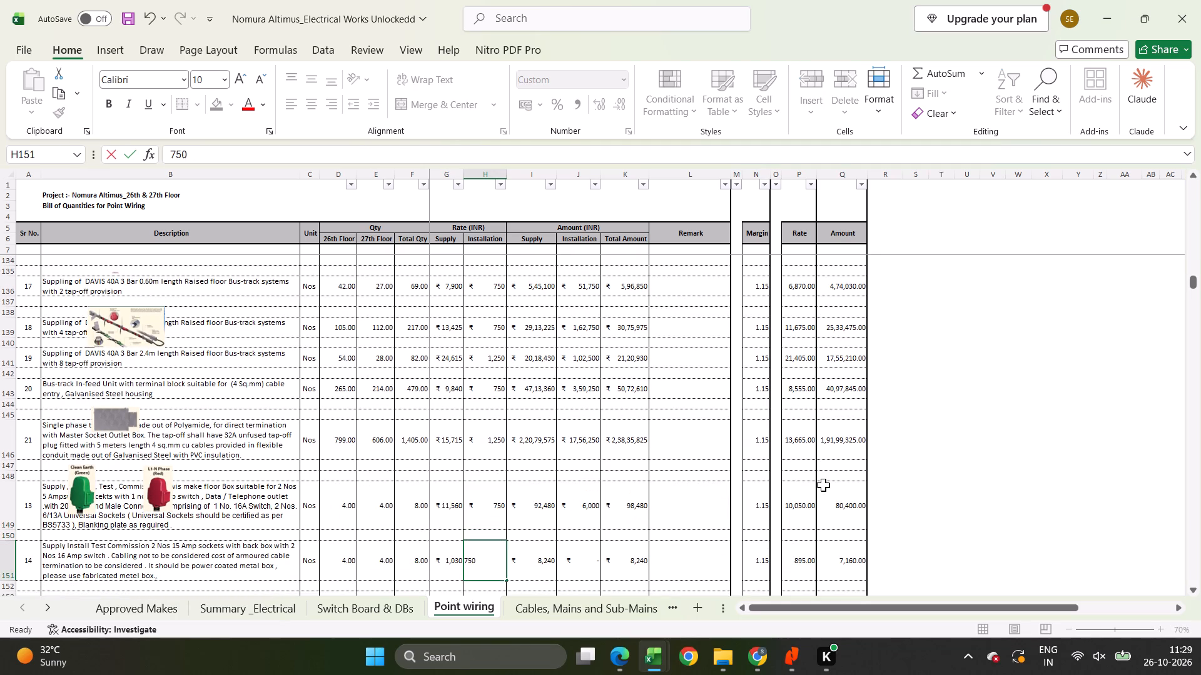
Enter an installation rate of 750 for item 15, the pop-up box with 5 Amp switch socket and 2 USB.
key(Return)
key(Return)
key(Return)
key(Return)
key(Up)
text(750)
key(Return)
Enter an installation rate of 550 for item 17, the 4 Way Wiland connector, leaving item 16's installation rate blank.
key(Return)
key(Return)
key(Return)
key(Return)
key(Return)
key(Up)
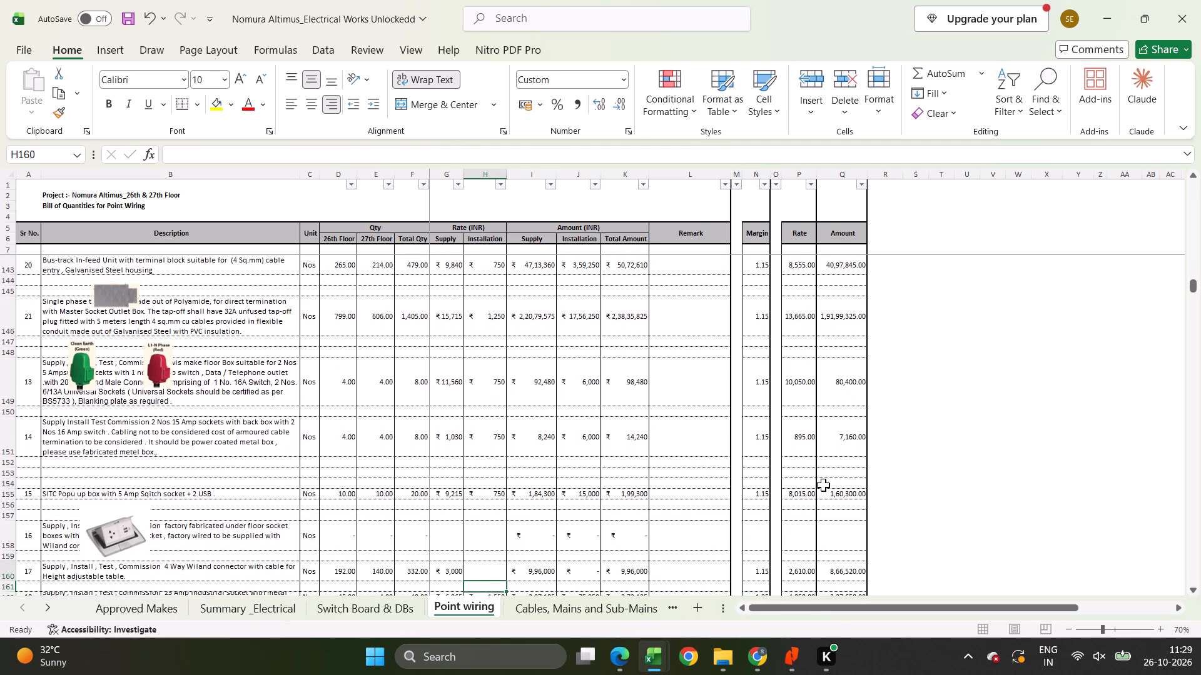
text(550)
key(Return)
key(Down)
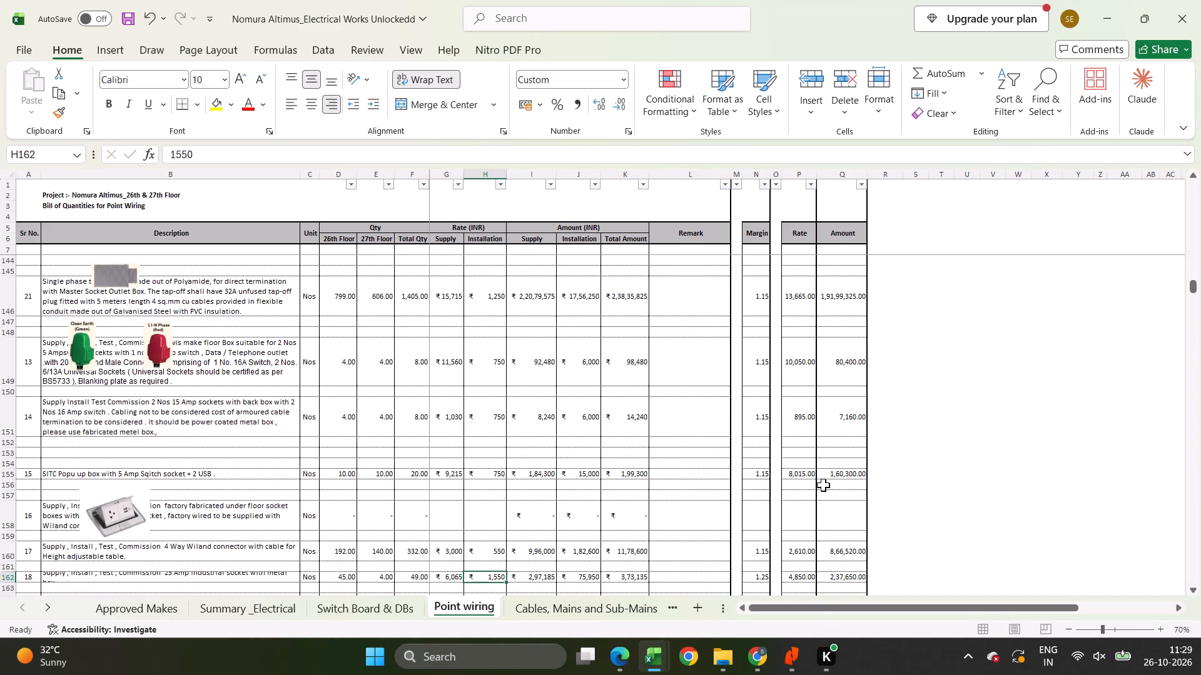
Change the installation rate of item 14, the 15 Amp sockets with back box, to 350.
scroll(614, 450, down, 3)
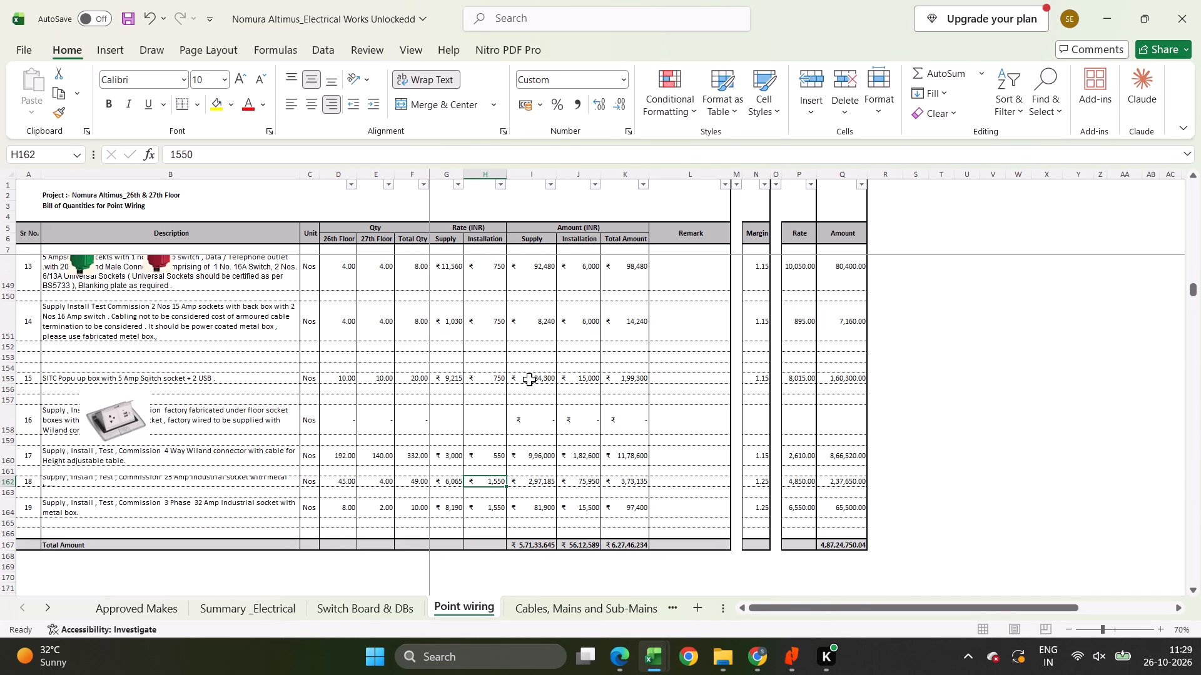
click(472, 319)
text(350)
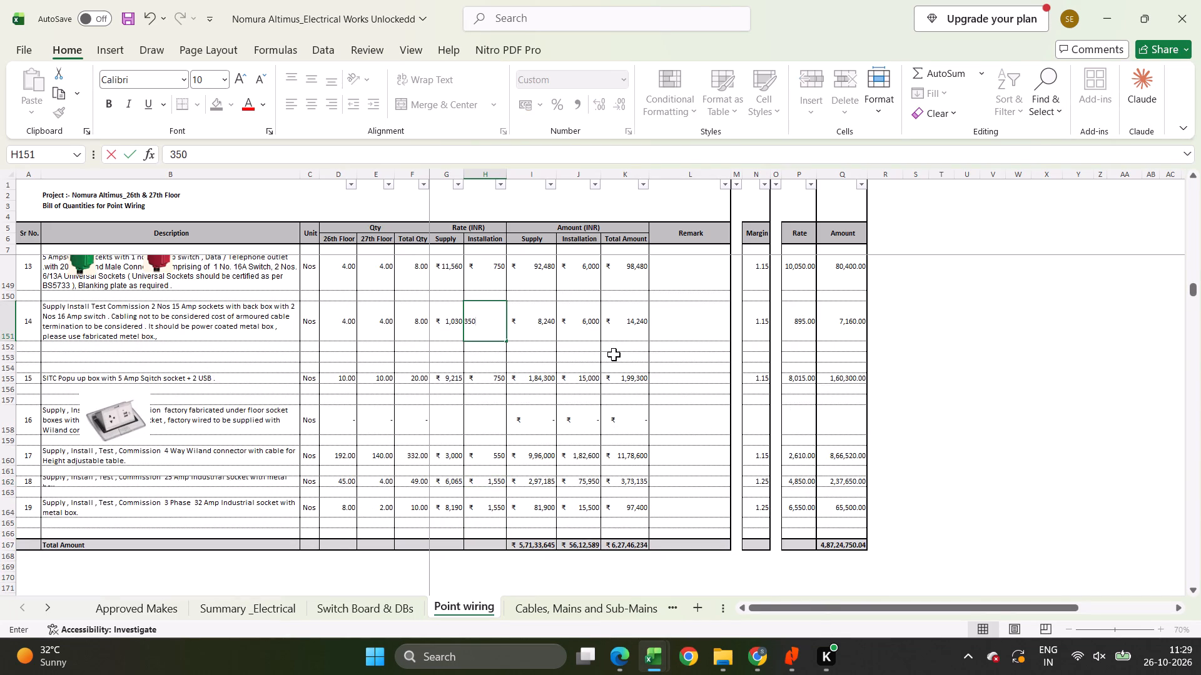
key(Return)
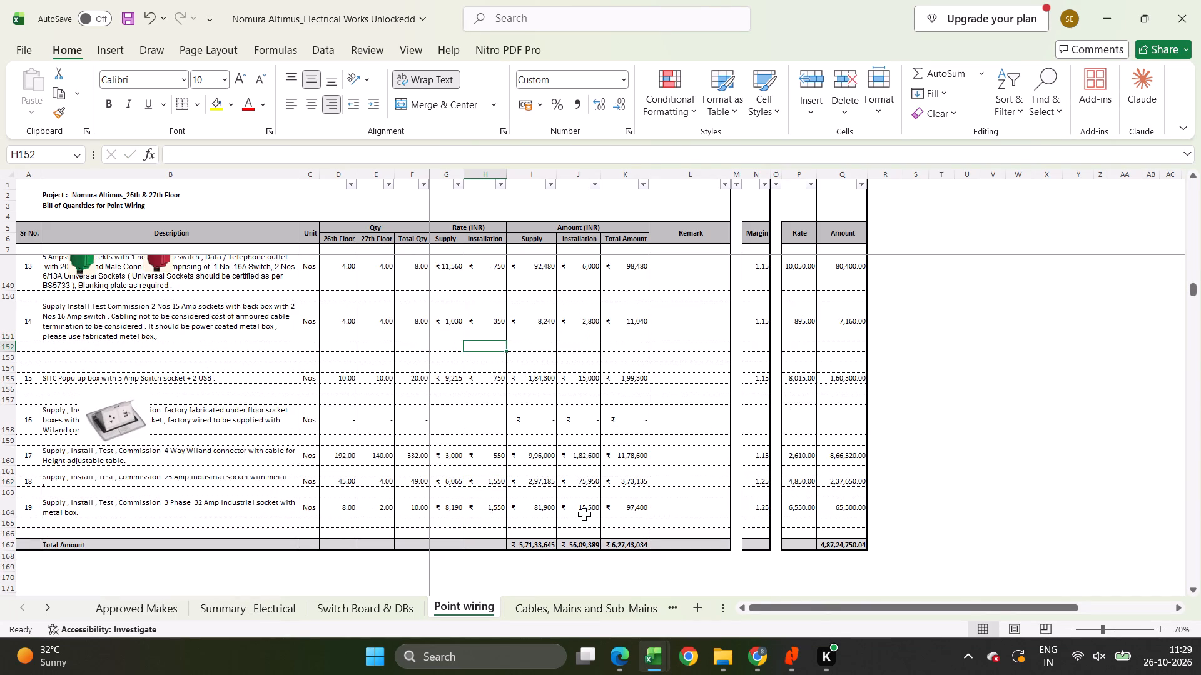
scroll(584, 517, up, 1)
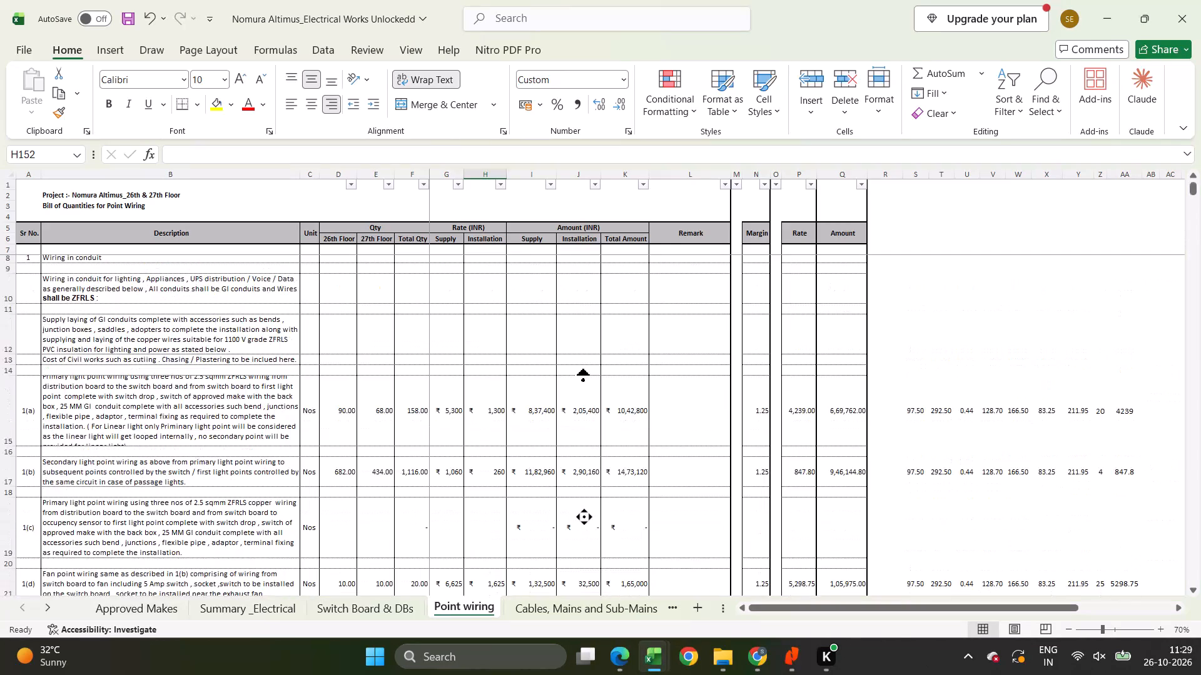
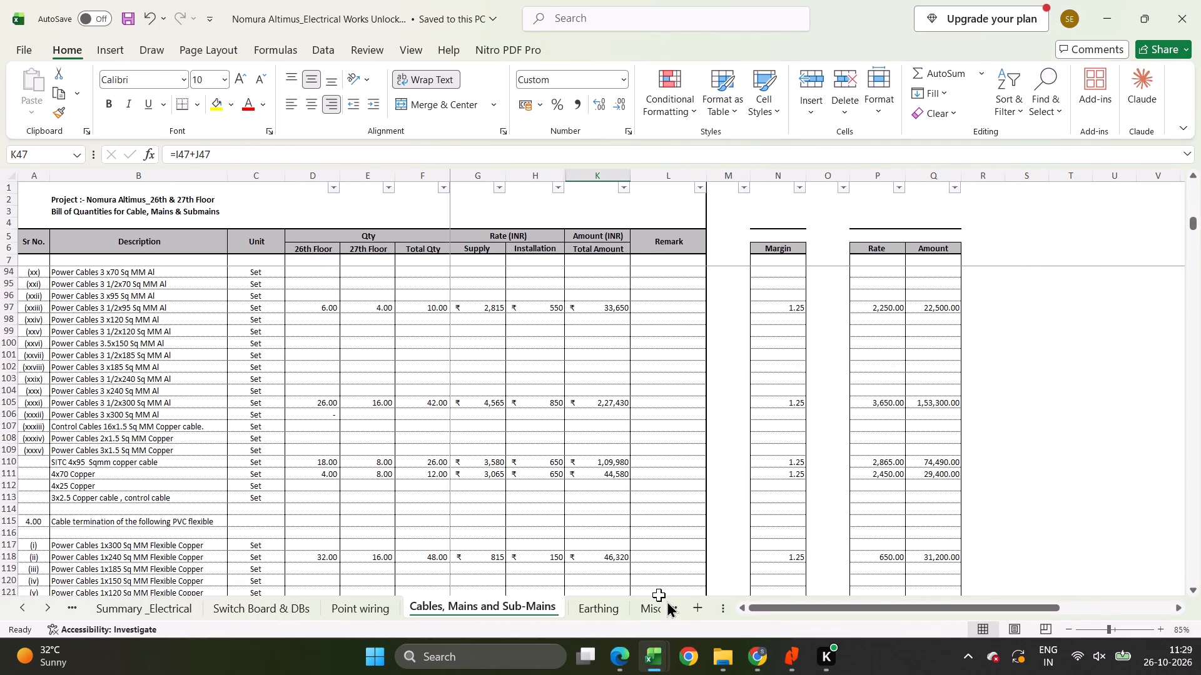
On the Summary _Electrical sheet, total the Remarks values F7:F17 with AutoSum in the Total Amount (Without Taxes) row.
drag(720, 607, 1022, 606)
click(118, 605)
click(391, 464)
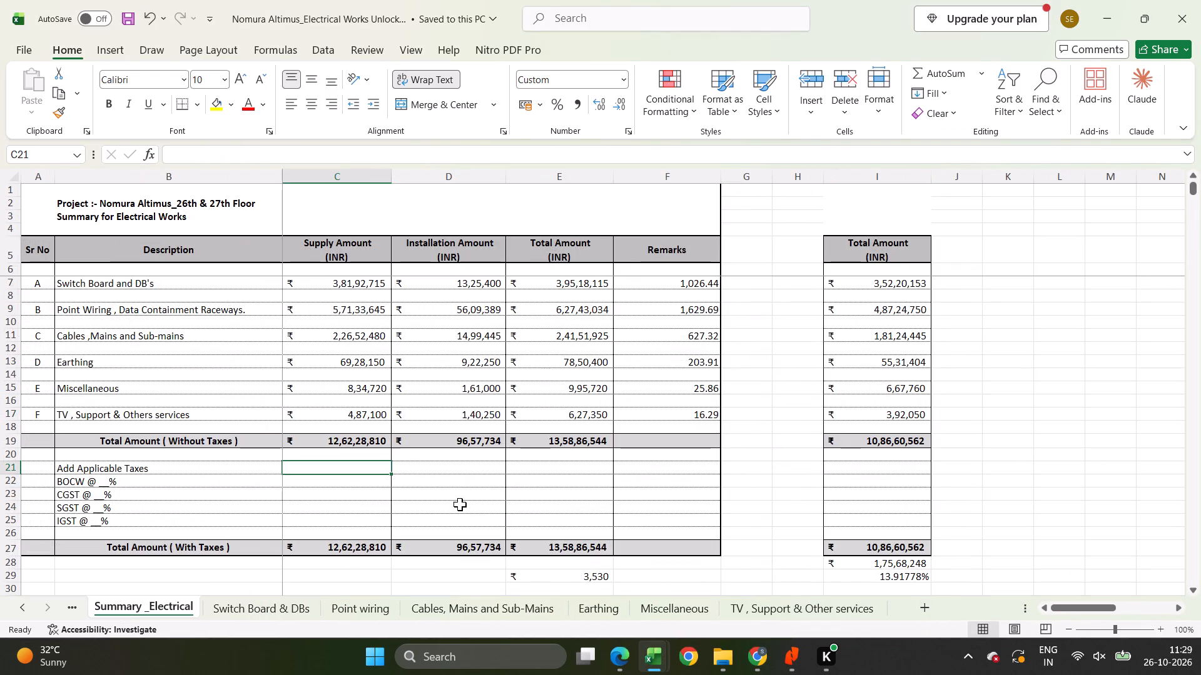
scroll(462, 504, up, 2)
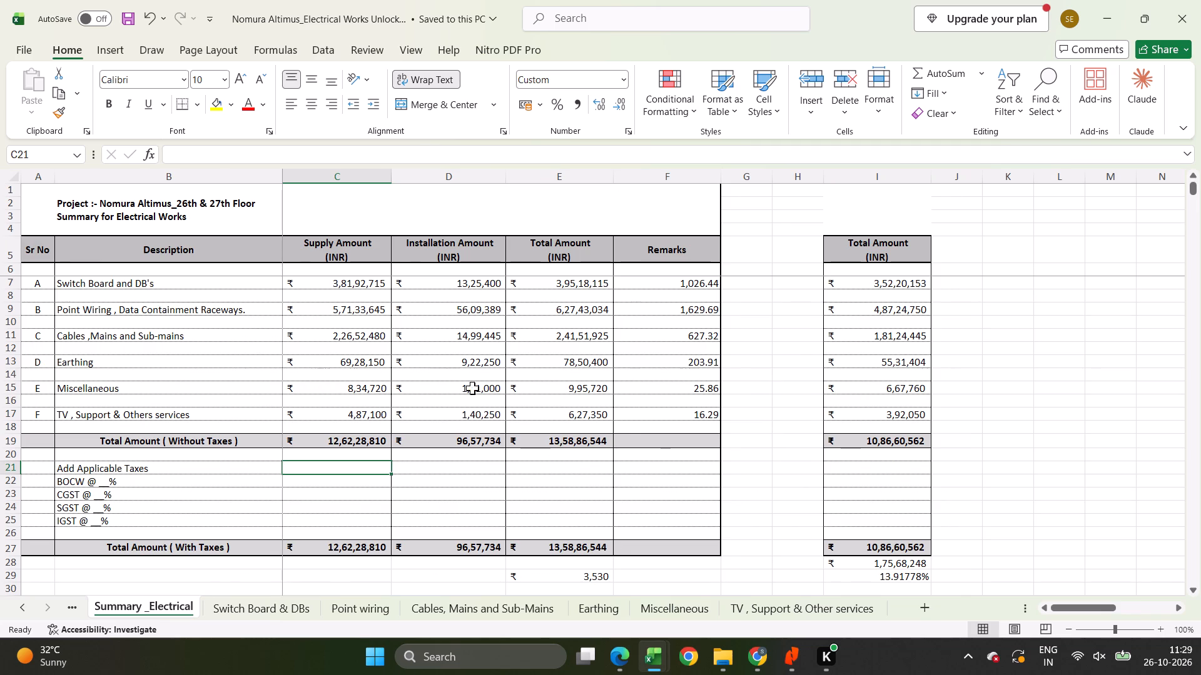
click(631, 432)
click(644, 441)
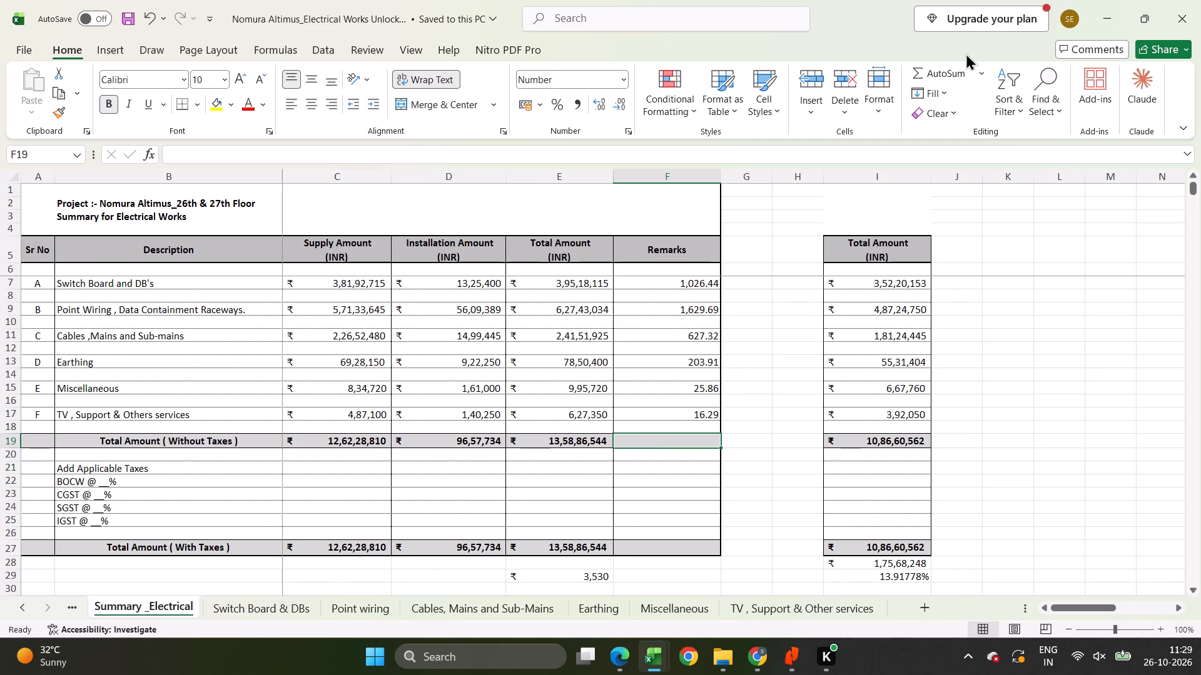
click(948, 69)
drag(686, 276, 690, 371)
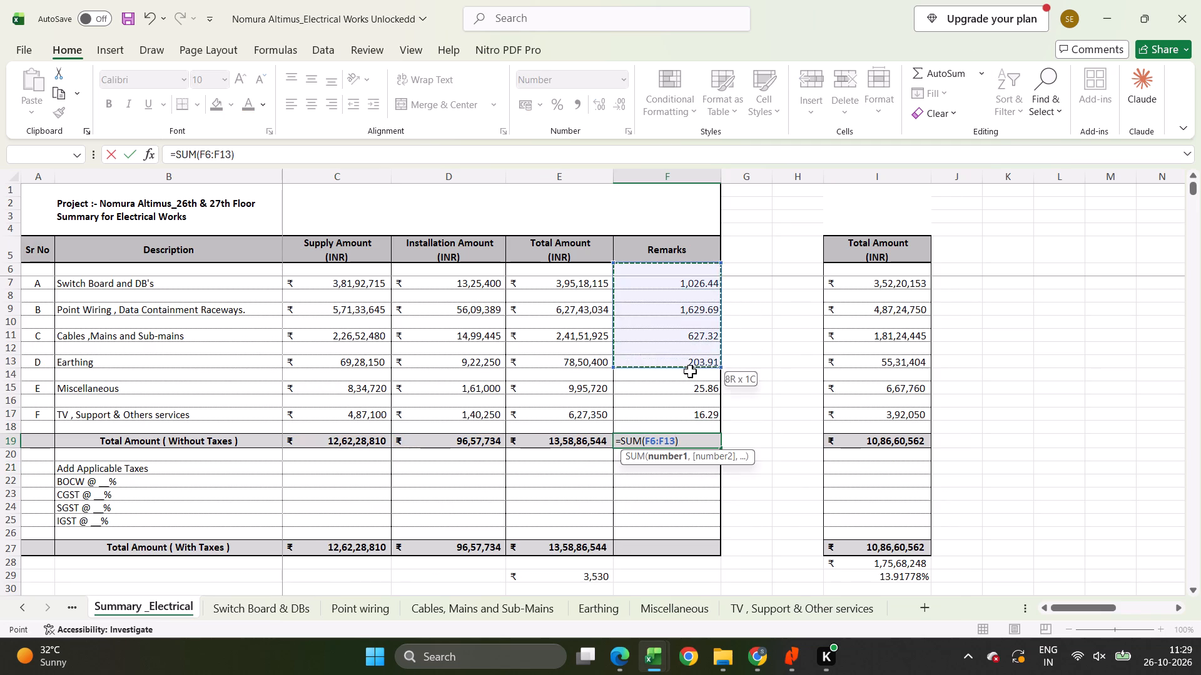
drag(693, 281, 699, 415)
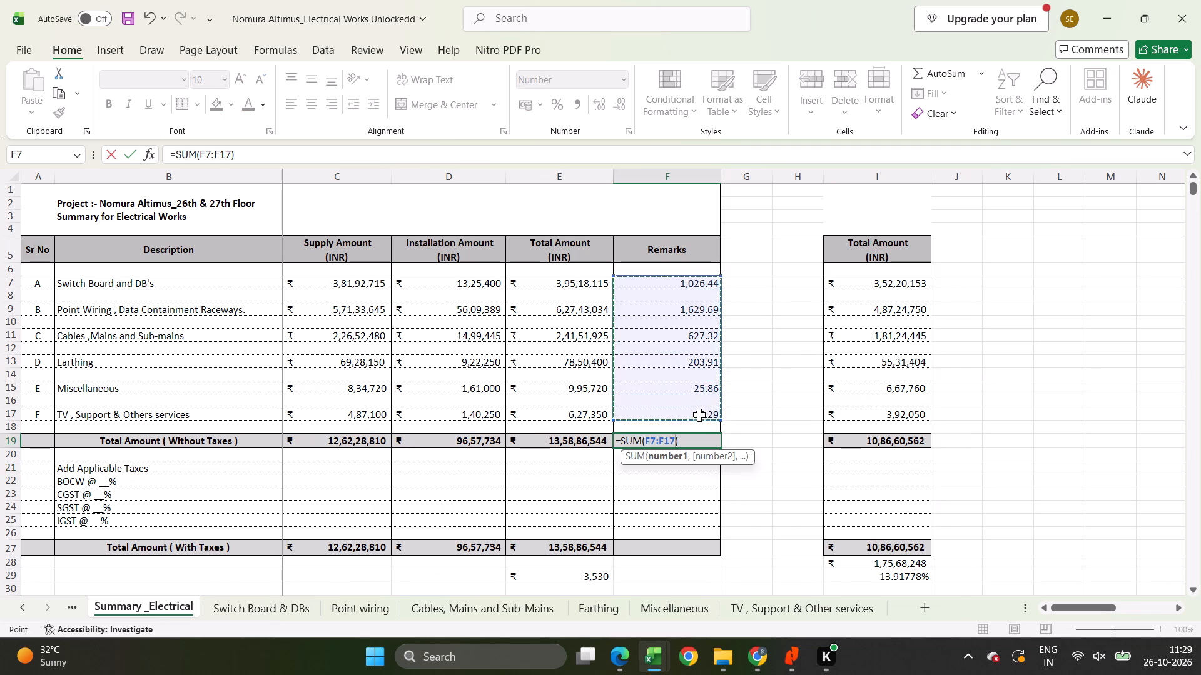
key(Return)
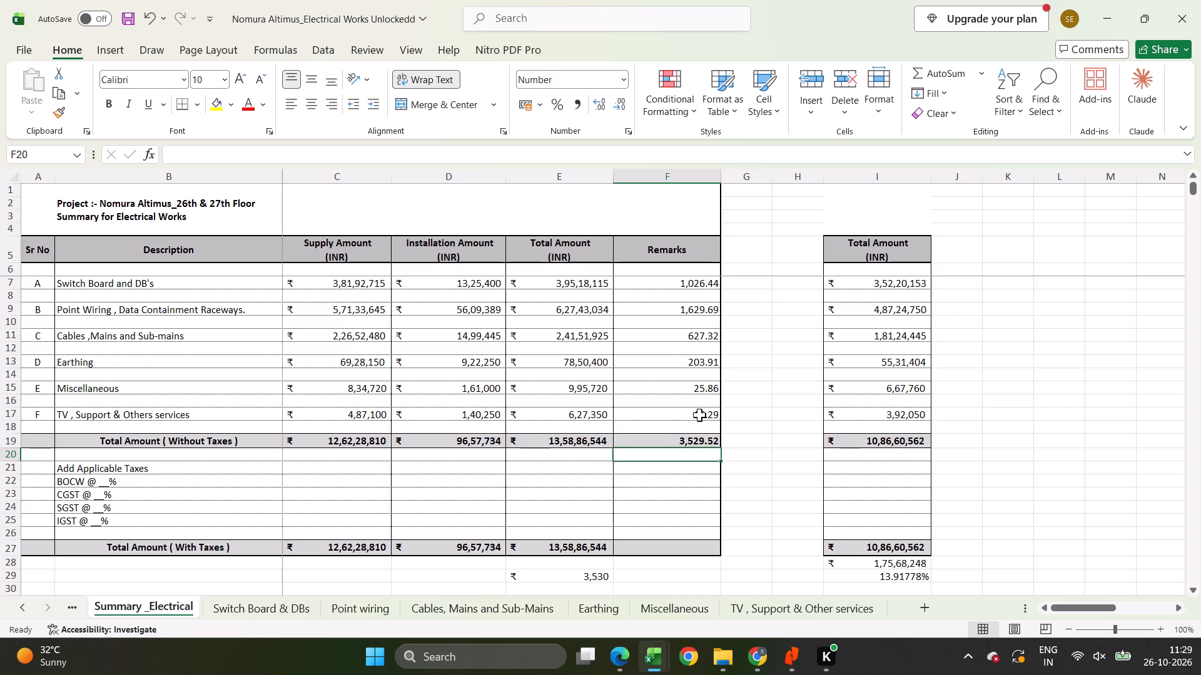
click(699, 415)
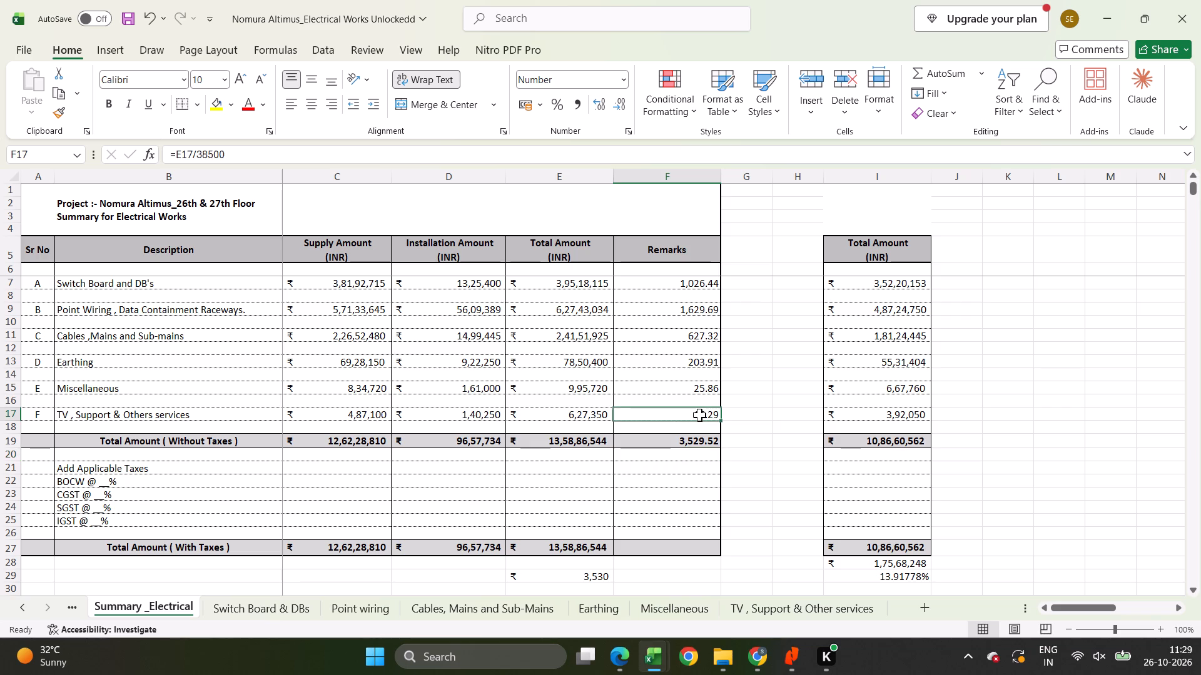
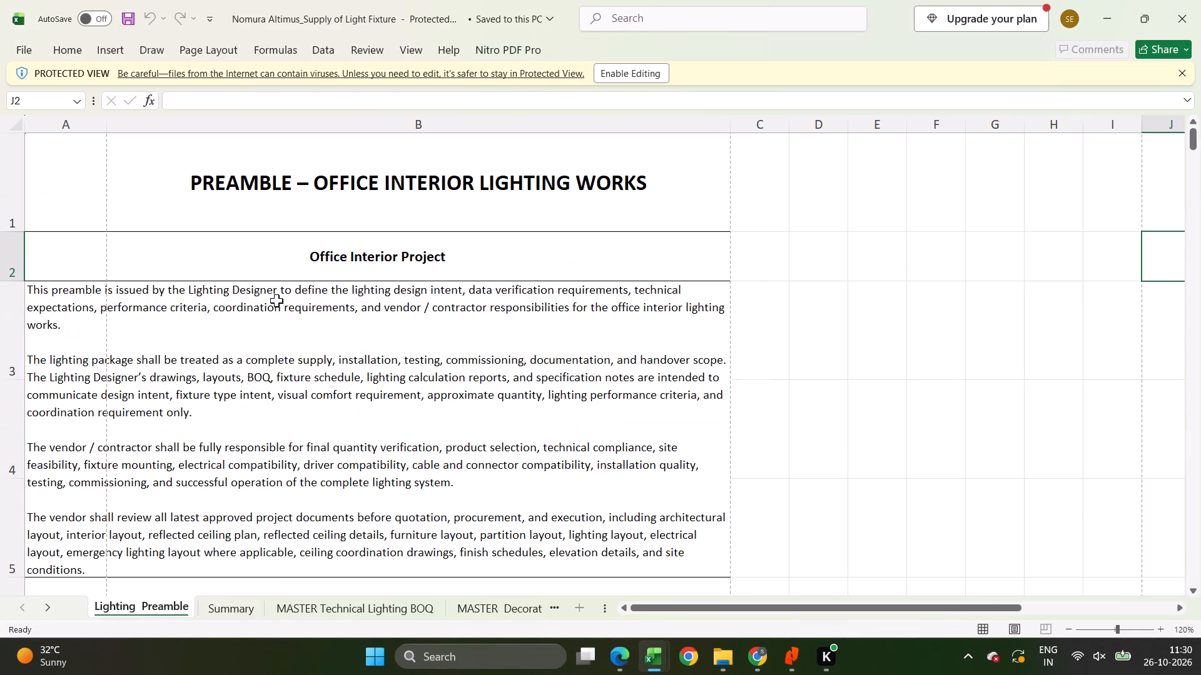
Enable editing for the protected Nomura Altimus Supply of Light Fixture workbook.
alt+click(626, 77)
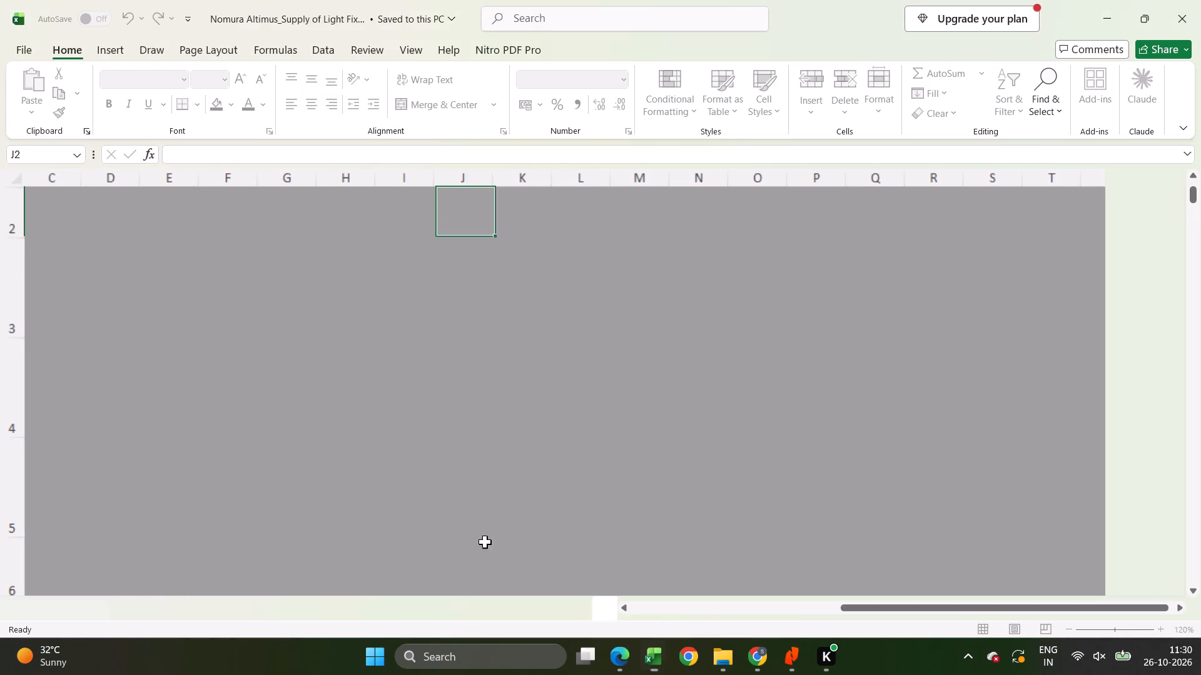
In the light fixtures workbook, examine the fixture items and rate columns of the MASTER Technical Lighting BOQ sheet.
alt+click(392, 609)
alt+click(625, 403)
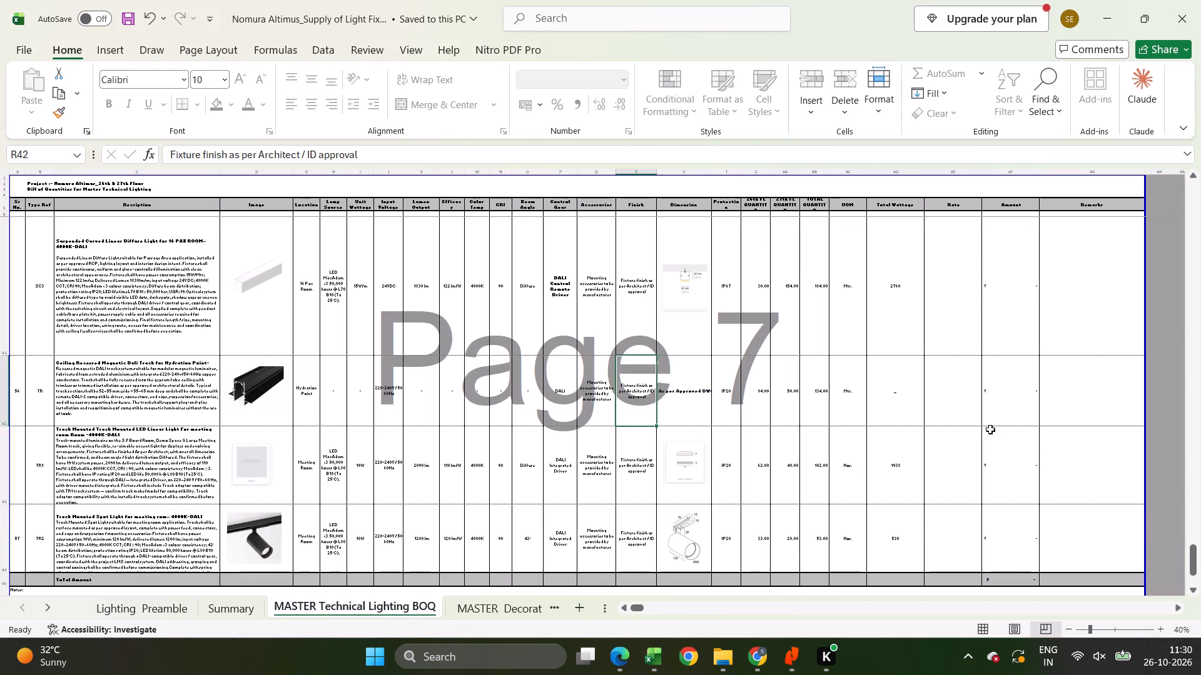
alt+middle_drag(998, 426, 1018, 237)
alt+scroll(926, 266, up, 8)
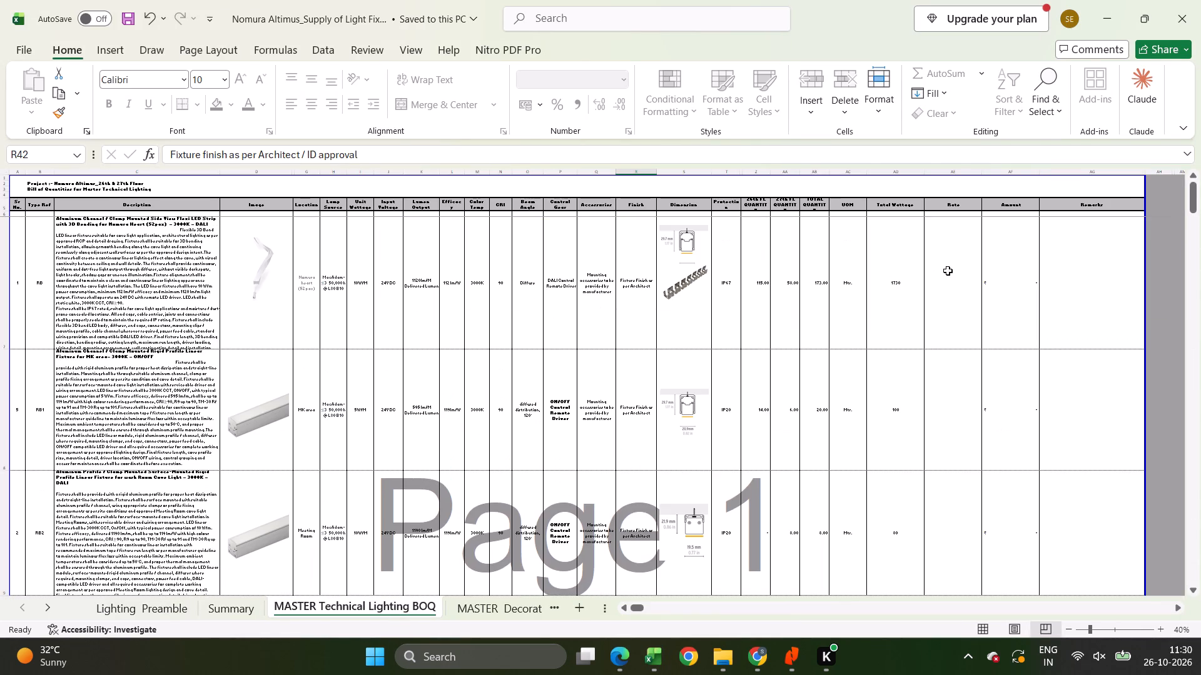
alt+scroll(937, 275, up, 3)
Switch to the Electrical Works workbook and review the supply, installation and total amounts on the Summary _Electrical sheet.
key(alt+Tab)
scroll(348, 407, up, 3)
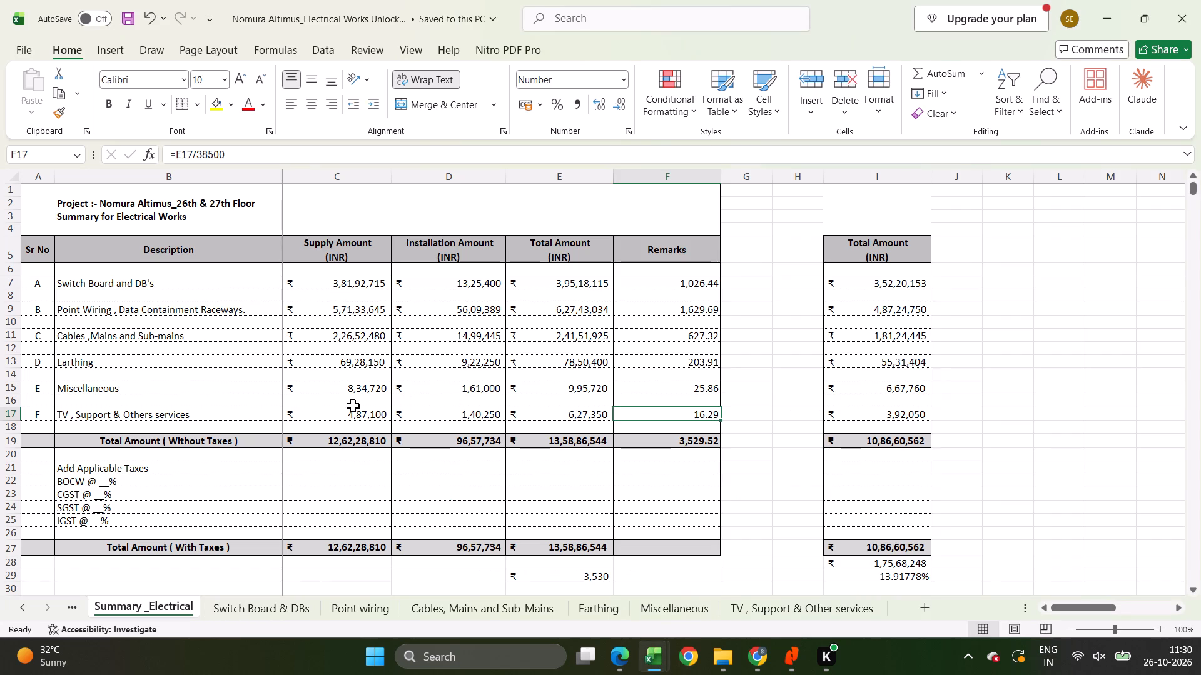
scroll(348, 407, up, 1)
key(alt+Tab)
key(alt+Tab)
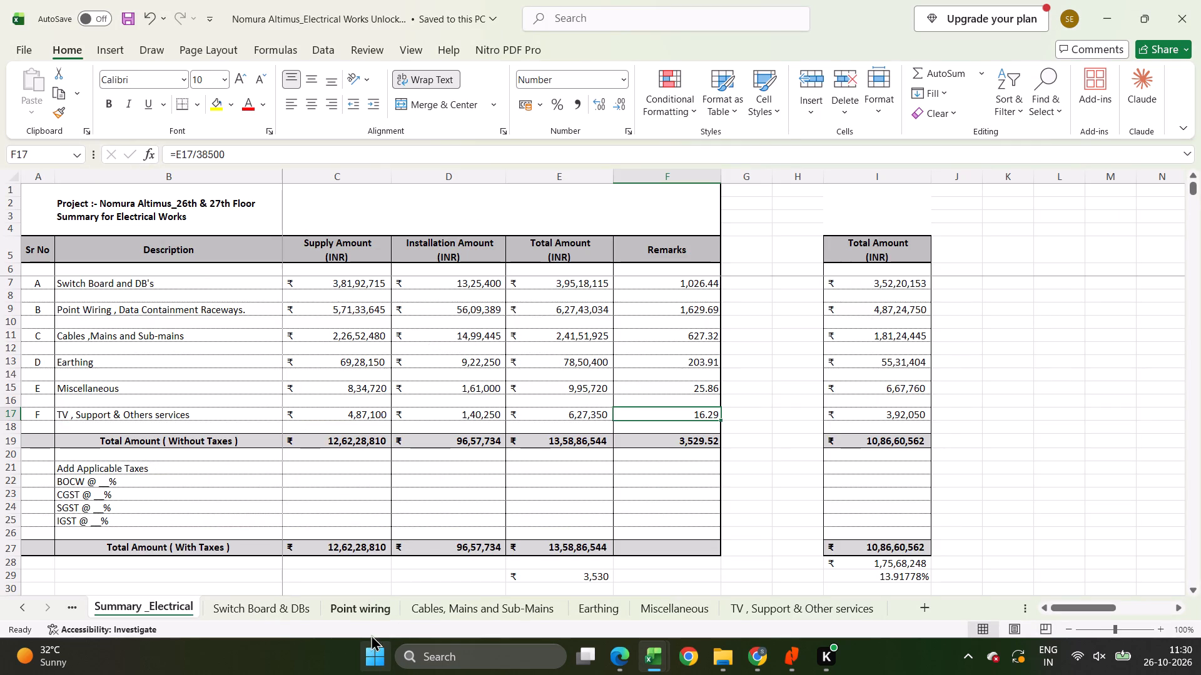
Review the item rates and amounts on the TV , Support & Other services sheet of the Electrical Works workbook.
click(373, 621)
key(alt+Tab)
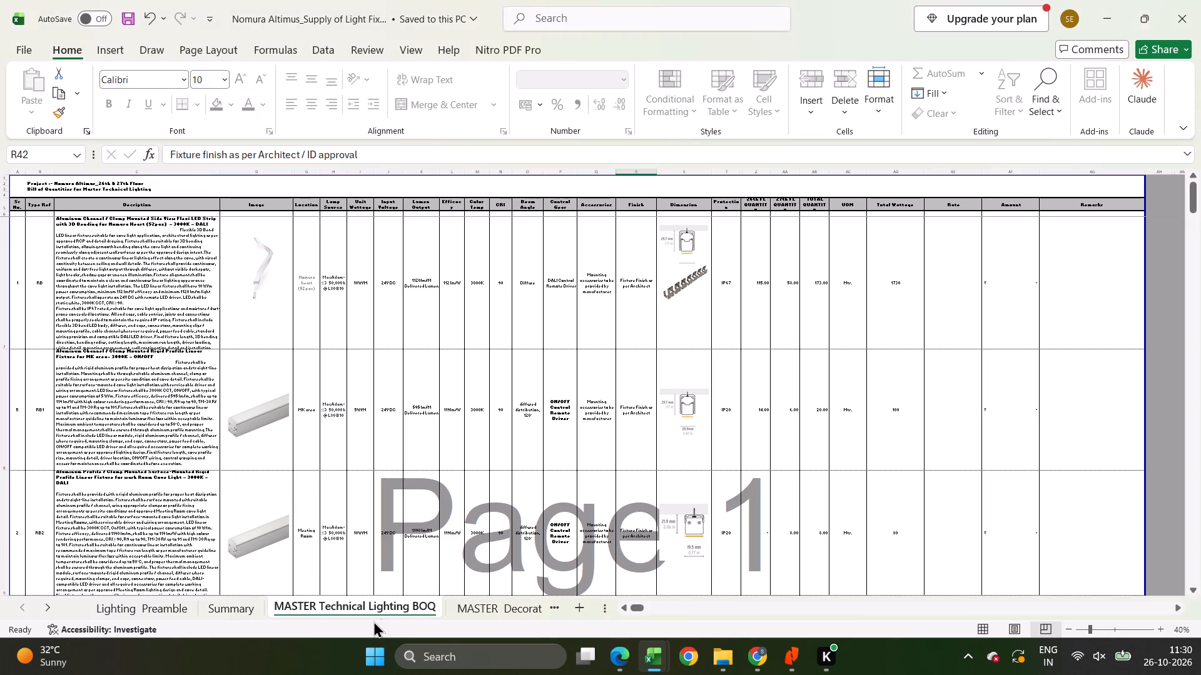
key(alt+Tab)
click(651, 607)
click(831, 599)
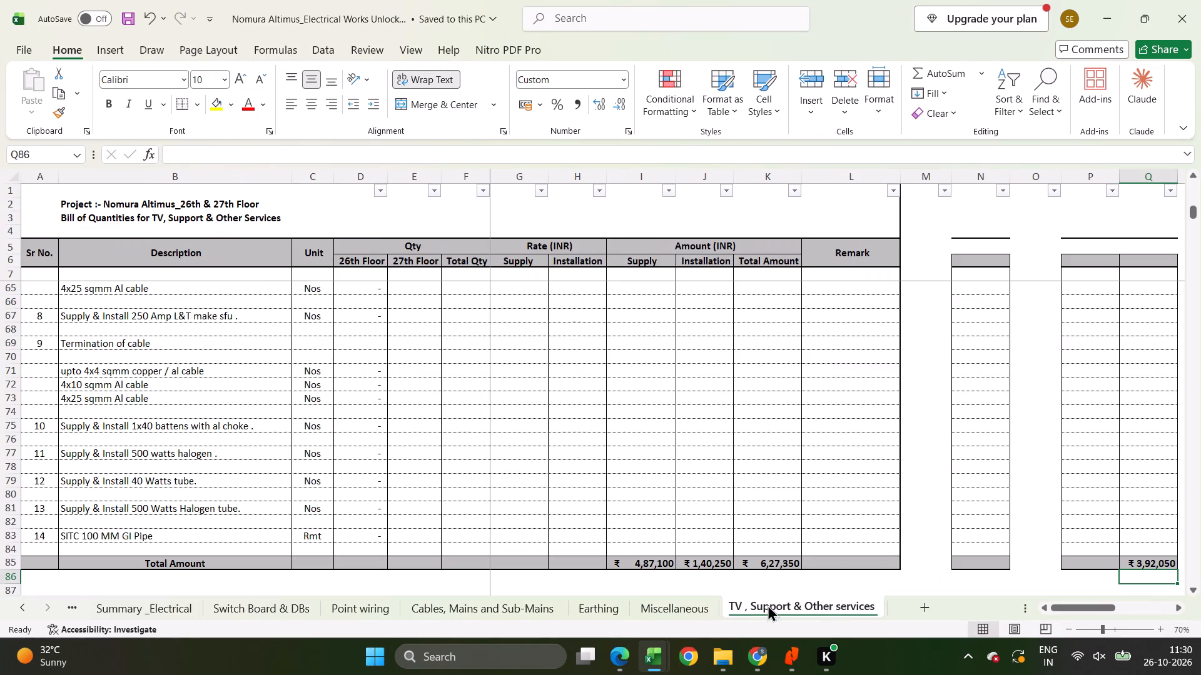
scroll(600, 578, up, 5)
middle_drag(599, 578, 599, 412)
scroll(599, 412, down, 1)
scroll(599, 421, up, 2)
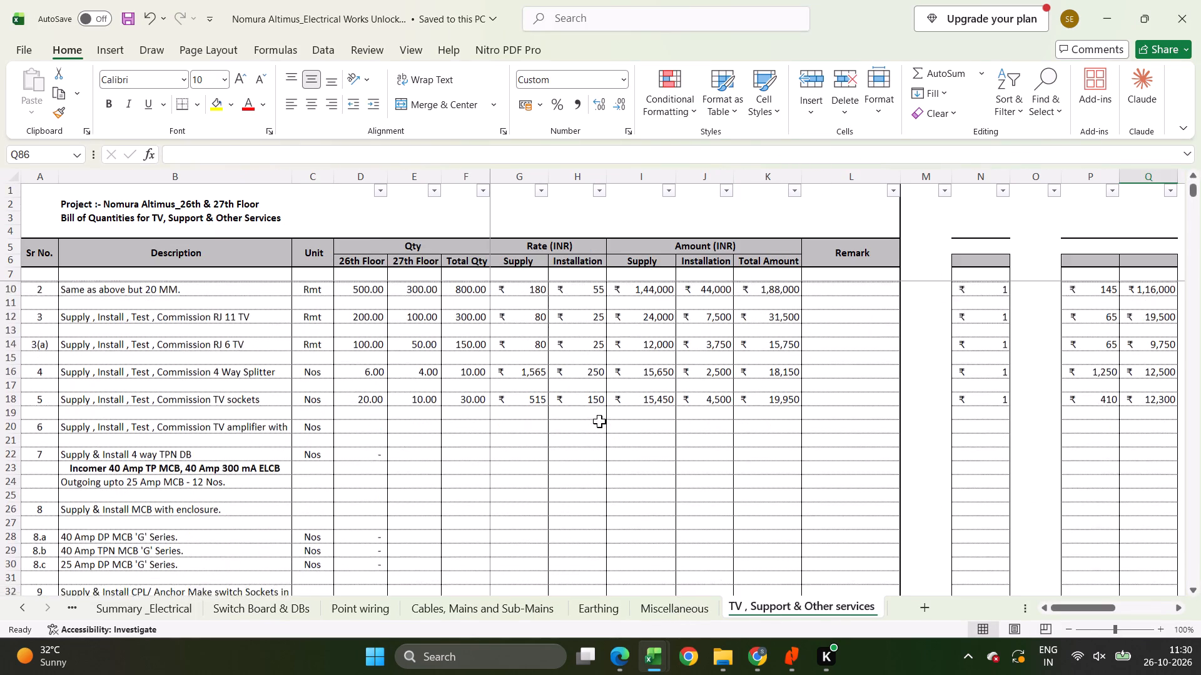
scroll(599, 421, up, 7)
Switch to the light fixtures workbook and select the first fixture's Rate cell on the MASTER Technical Lighting BOQ sheet.
key(alt+Tab)
click(952, 307)
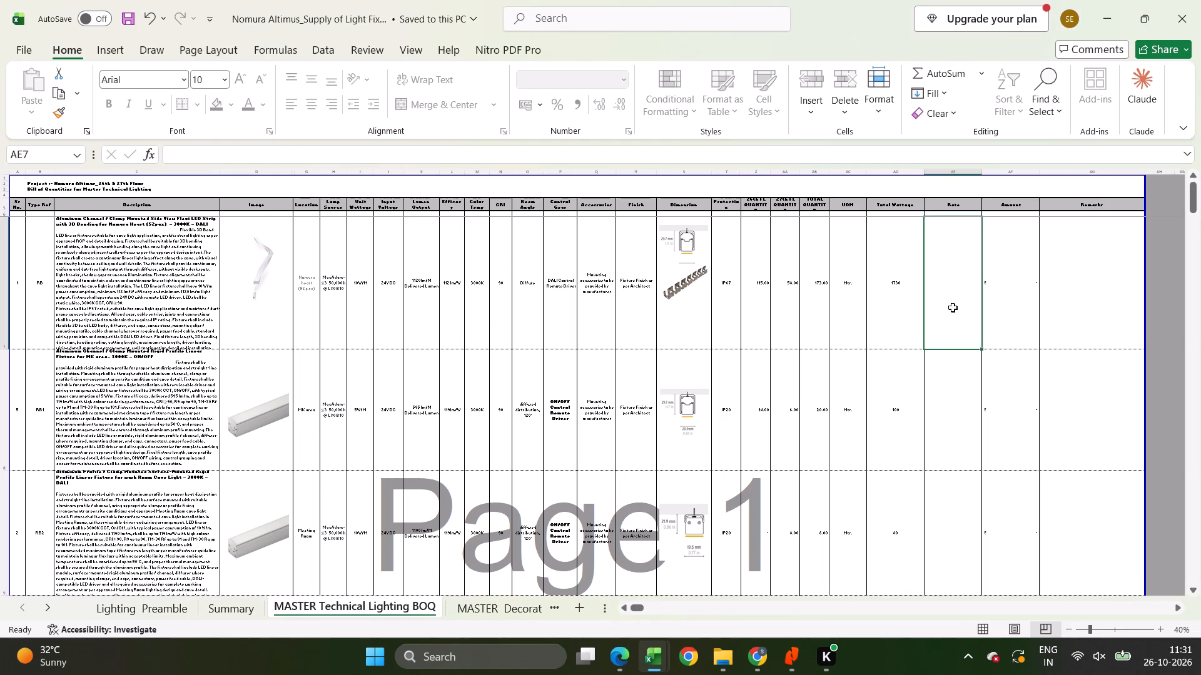
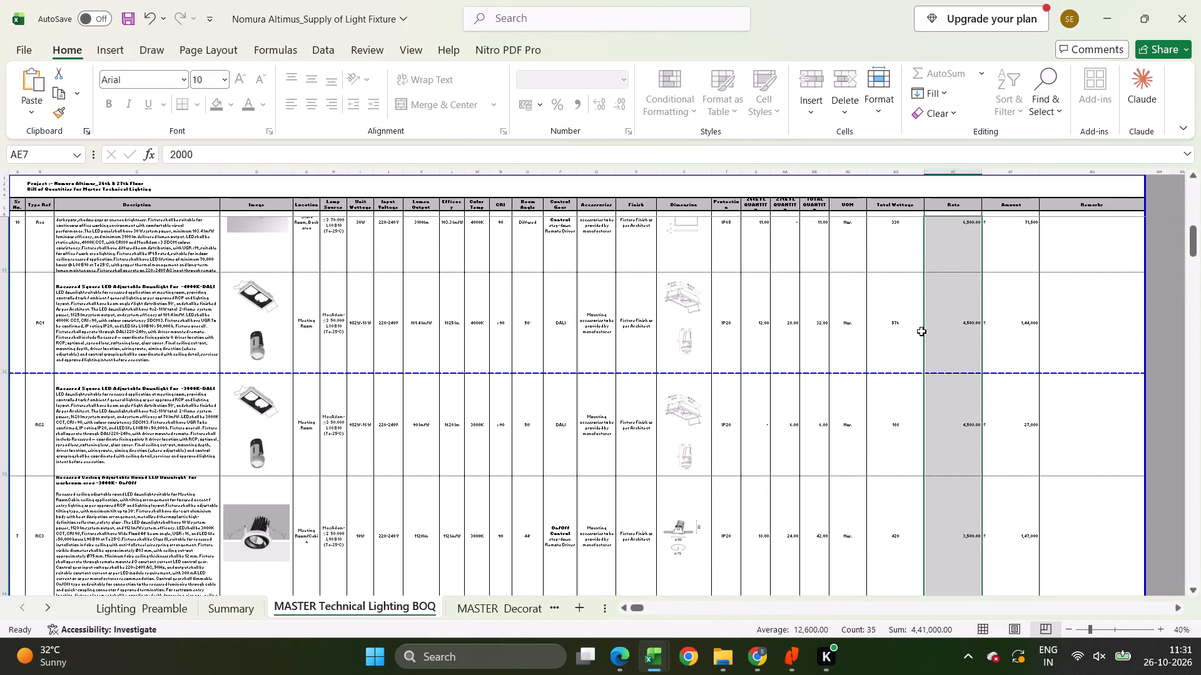
Examine the rates and amounts of the fixture items in the MASTER Technical Lighting BOQ down to Total Amount, highlighting row 23 along the way.
scroll(921, 331, down, 12)
scroll(921, 331, down, 20)
scroll(921, 331, down, 1)
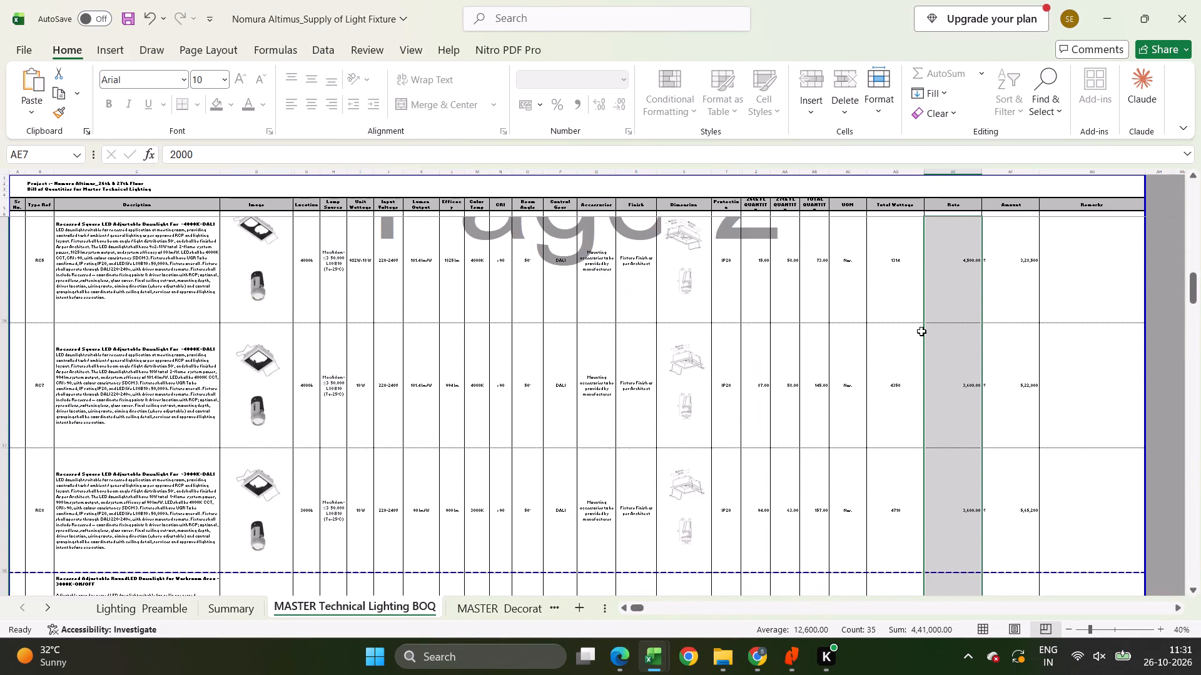
scroll(921, 331, down, 20)
scroll(921, 331, down, 17)
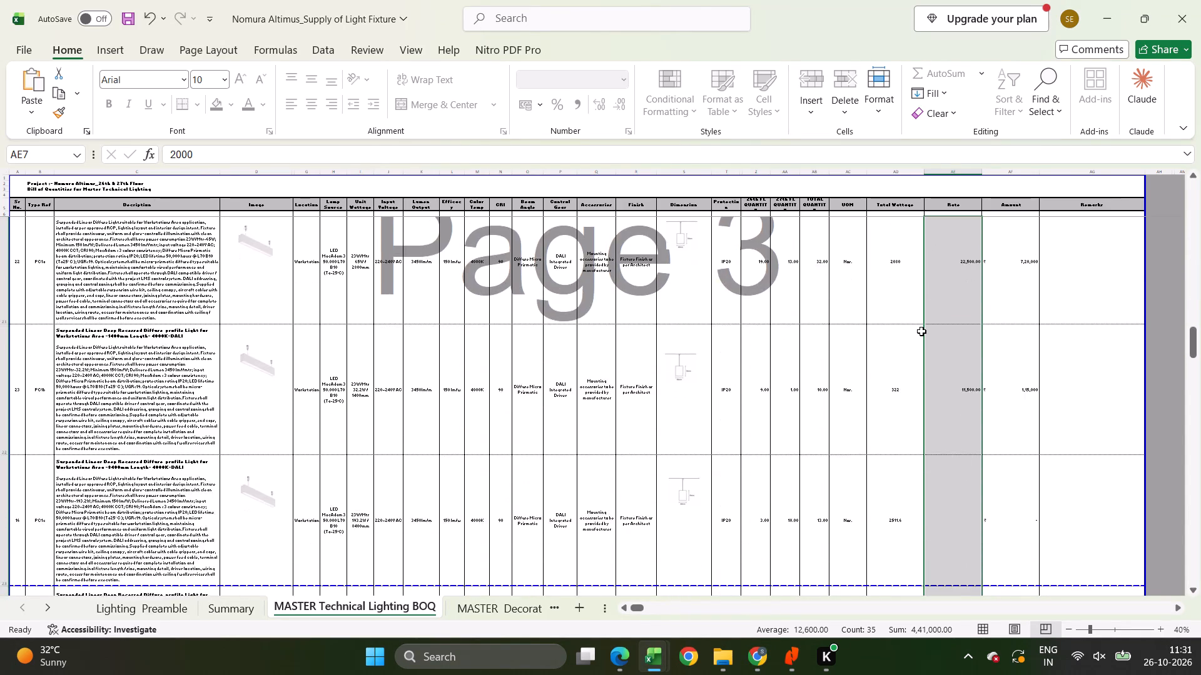
scroll(921, 331, down, 3)
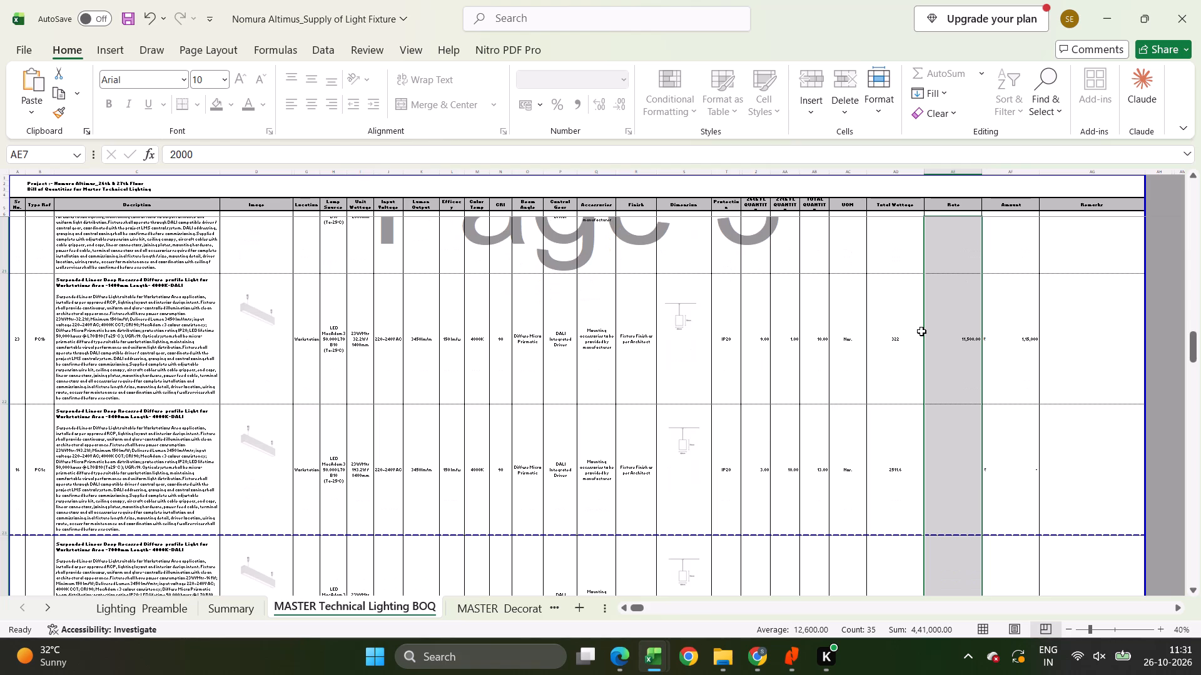
scroll(921, 331, down, 11)
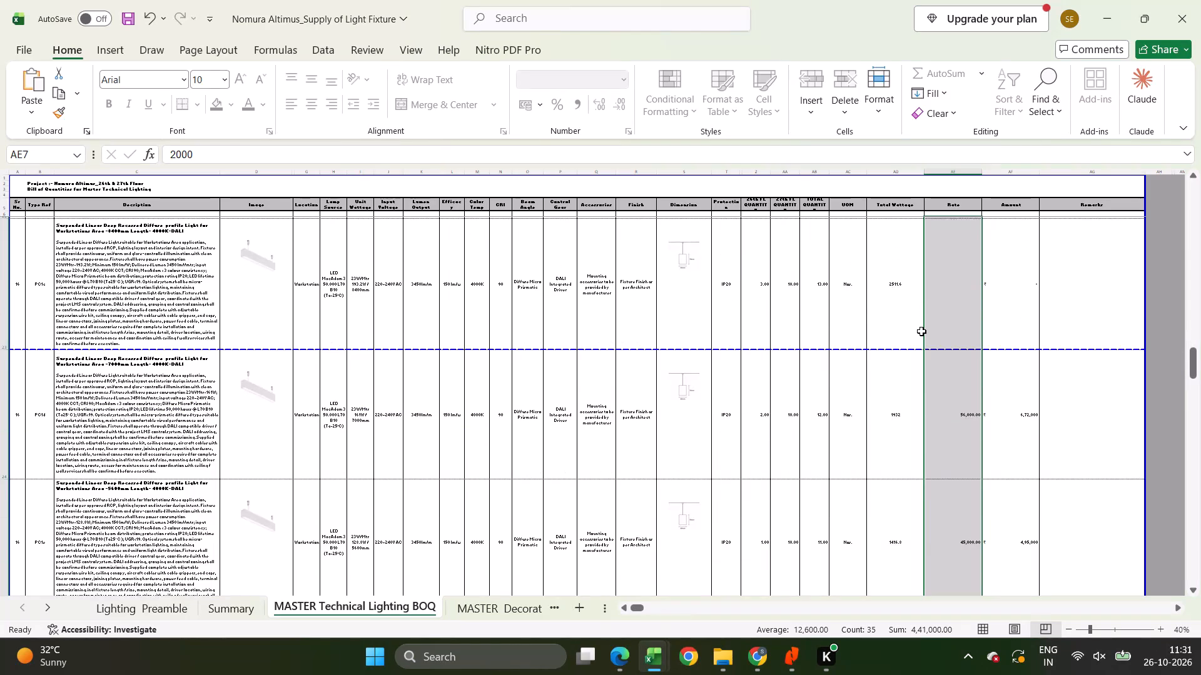
drag(1091, 271, 31, 256)
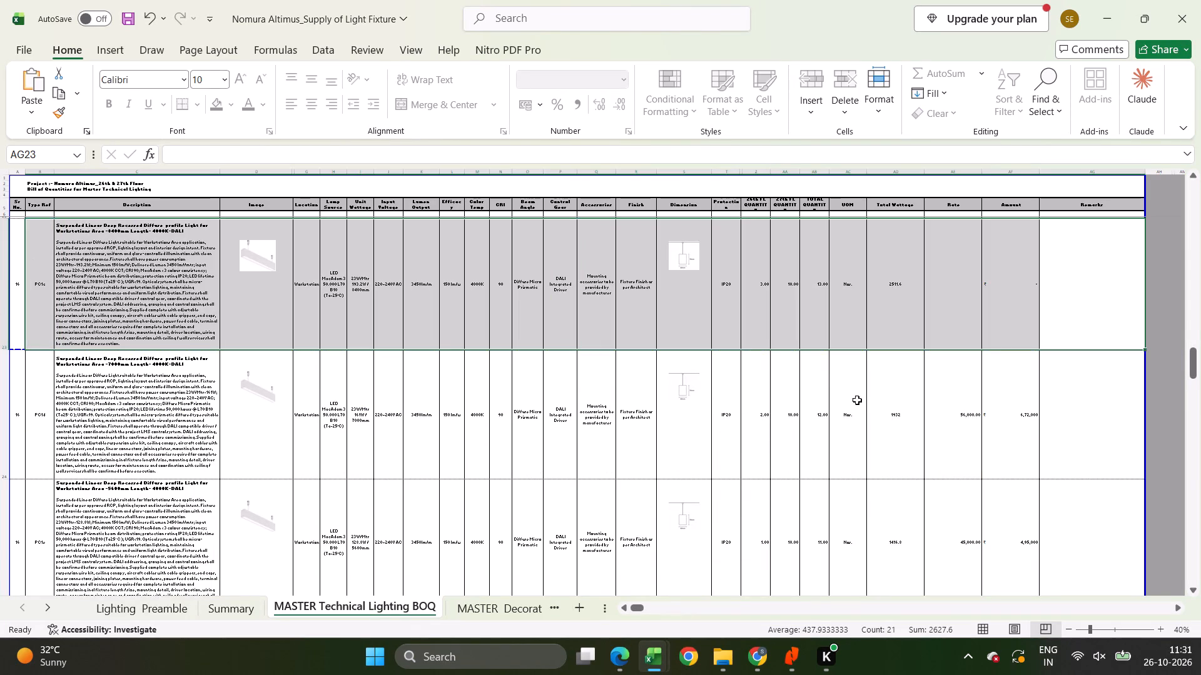
scroll(913, 404, down, 20)
scroll(913, 404, down, 8)
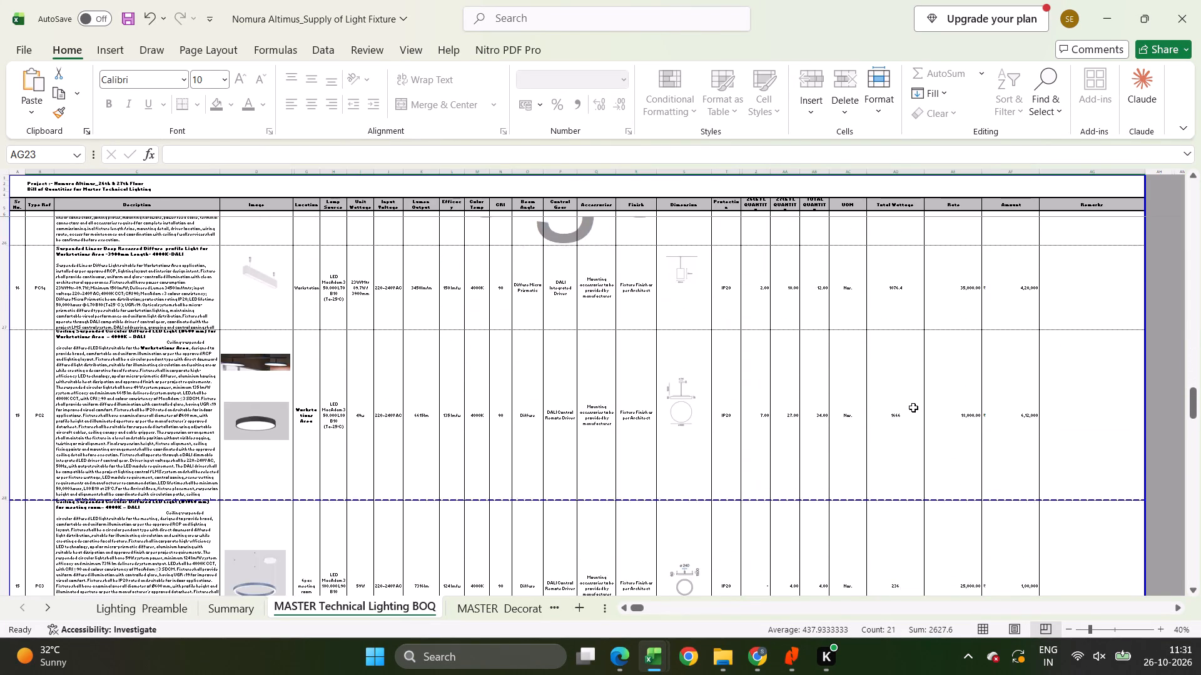
scroll(913, 407, down, 20)
scroll(913, 407, down, 13)
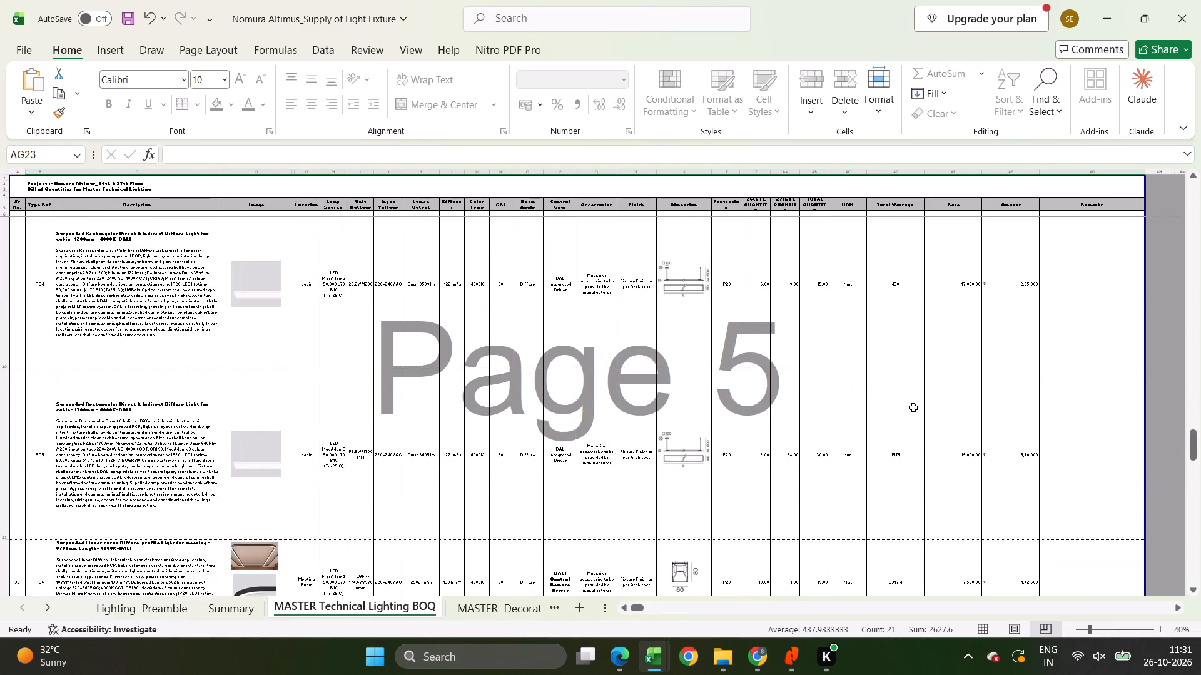
scroll(913, 407, down, 20)
scroll(913, 407, down, 5)
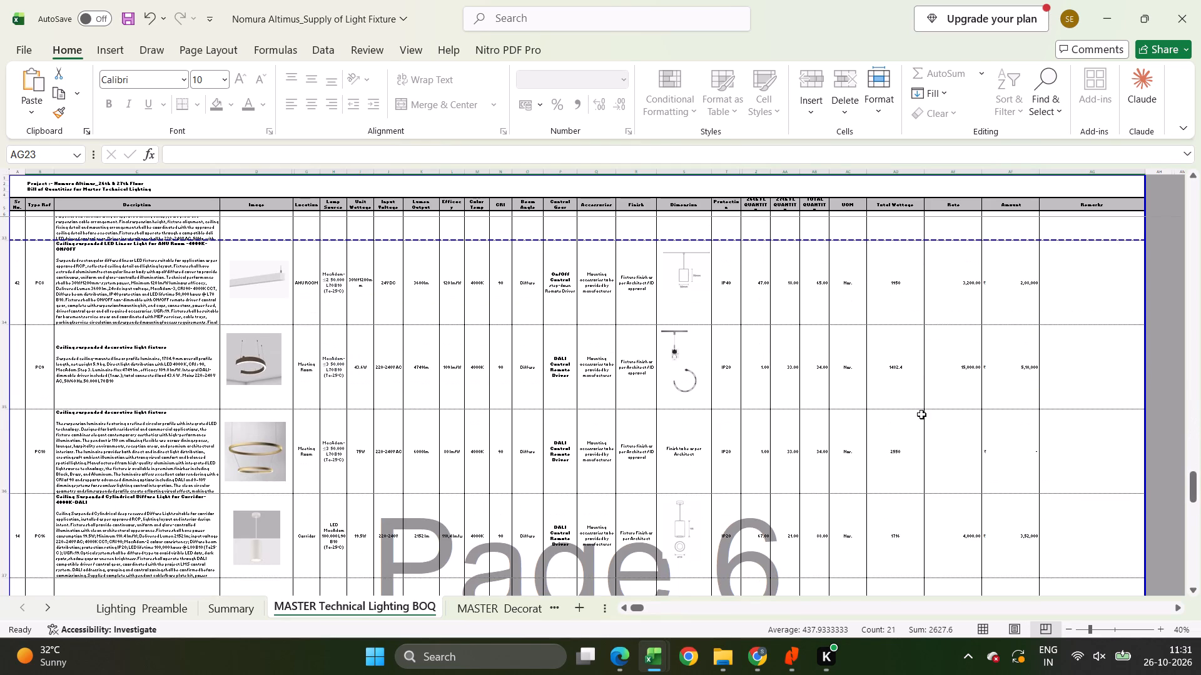
scroll(974, 454, down, 18)
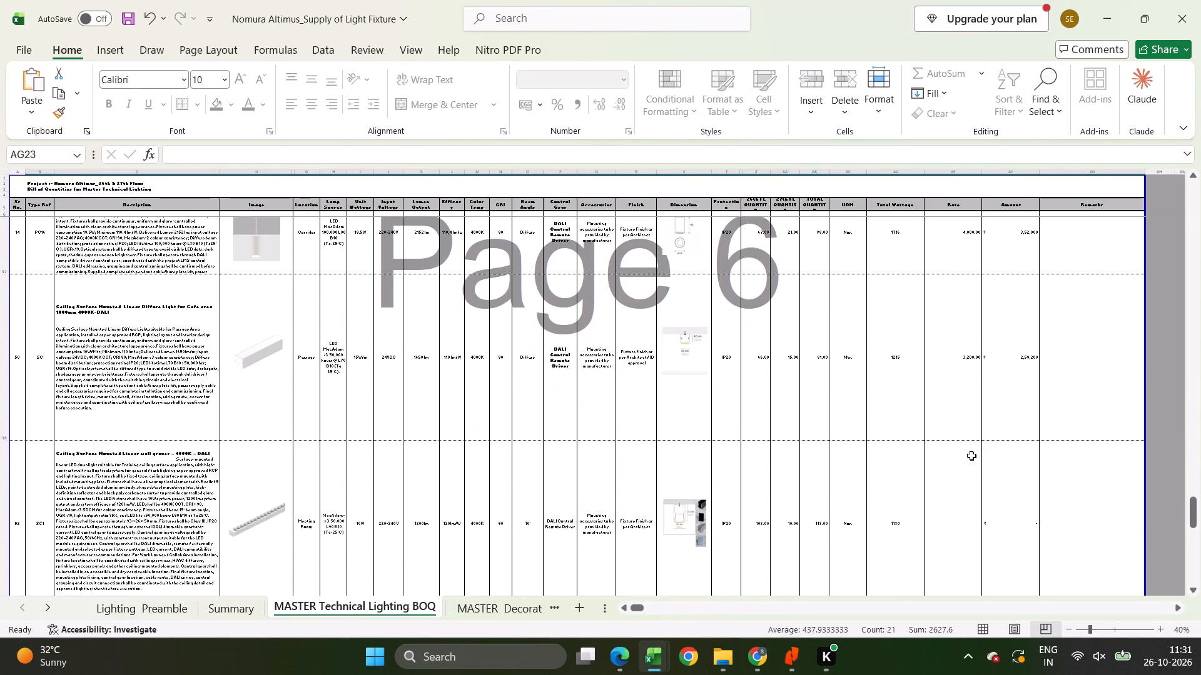
scroll(971, 455, down, 20)
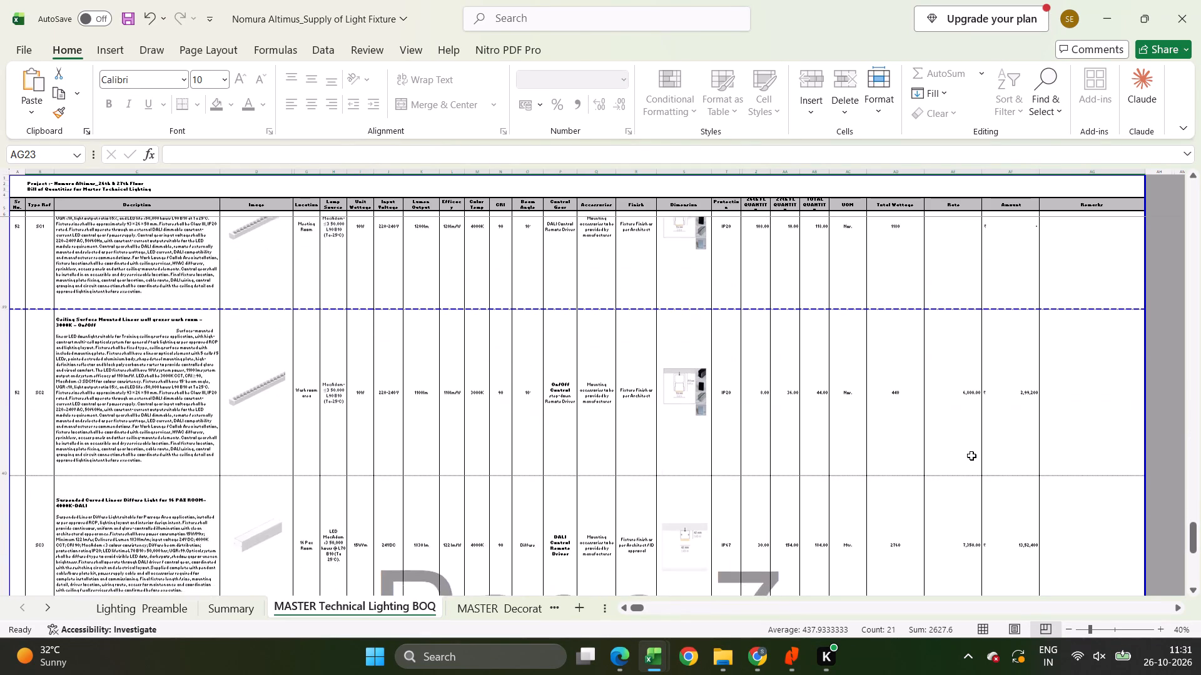
scroll(971, 455, down, 15)
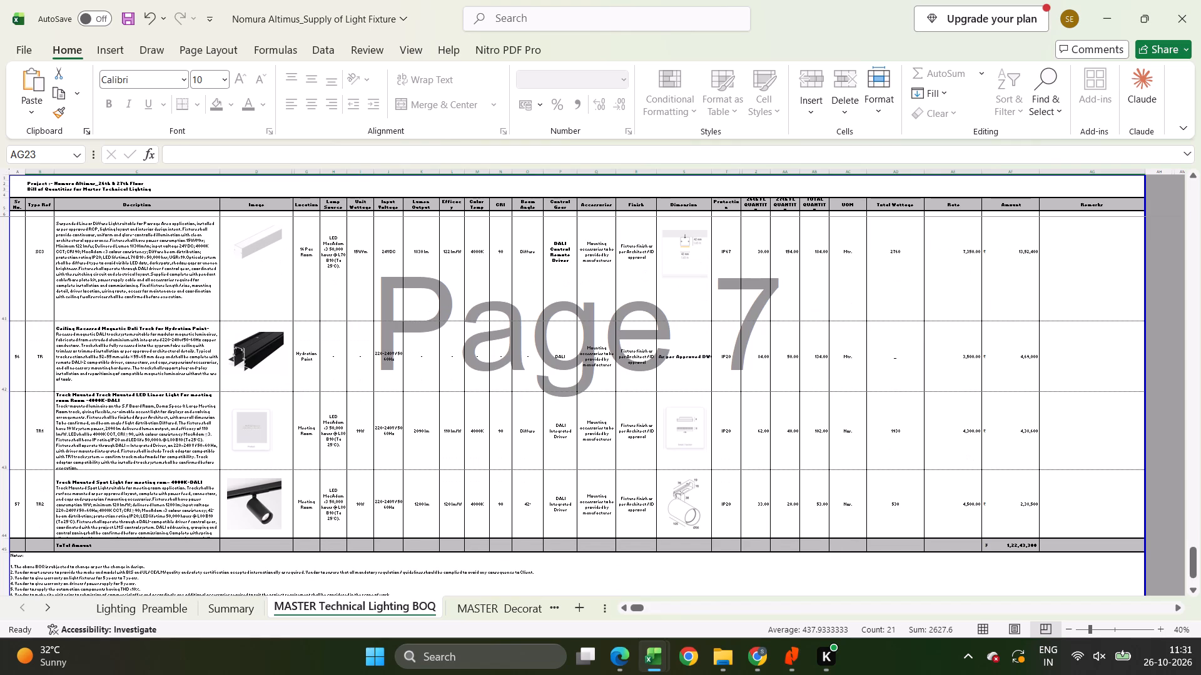
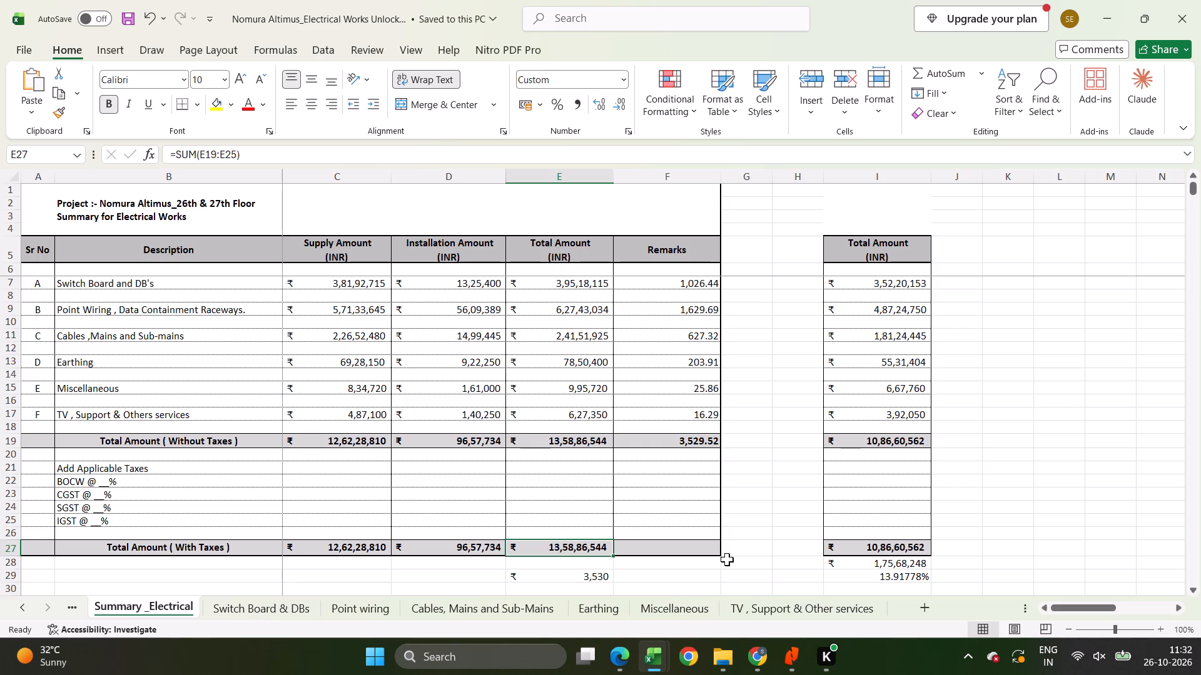
Examine the Point wiring sheet's rates and amounts down to Total Amount, highlighting the Supply amounts upward from item 19.
click(368, 607)
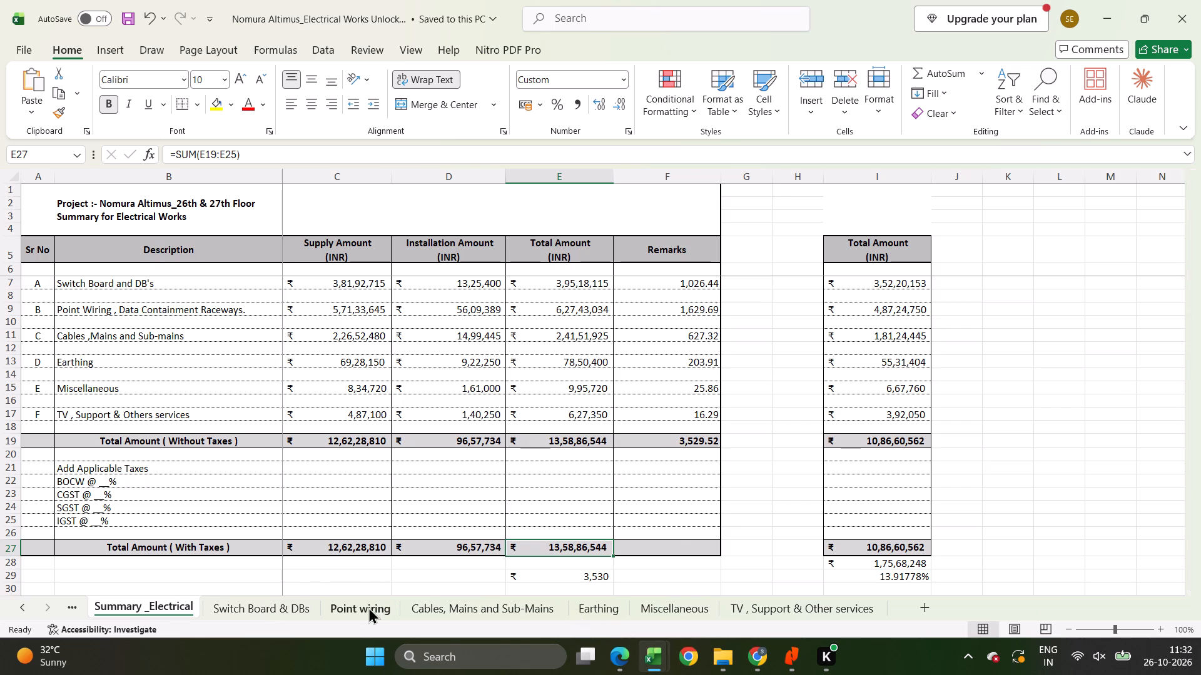
scroll(582, 463, down, 9)
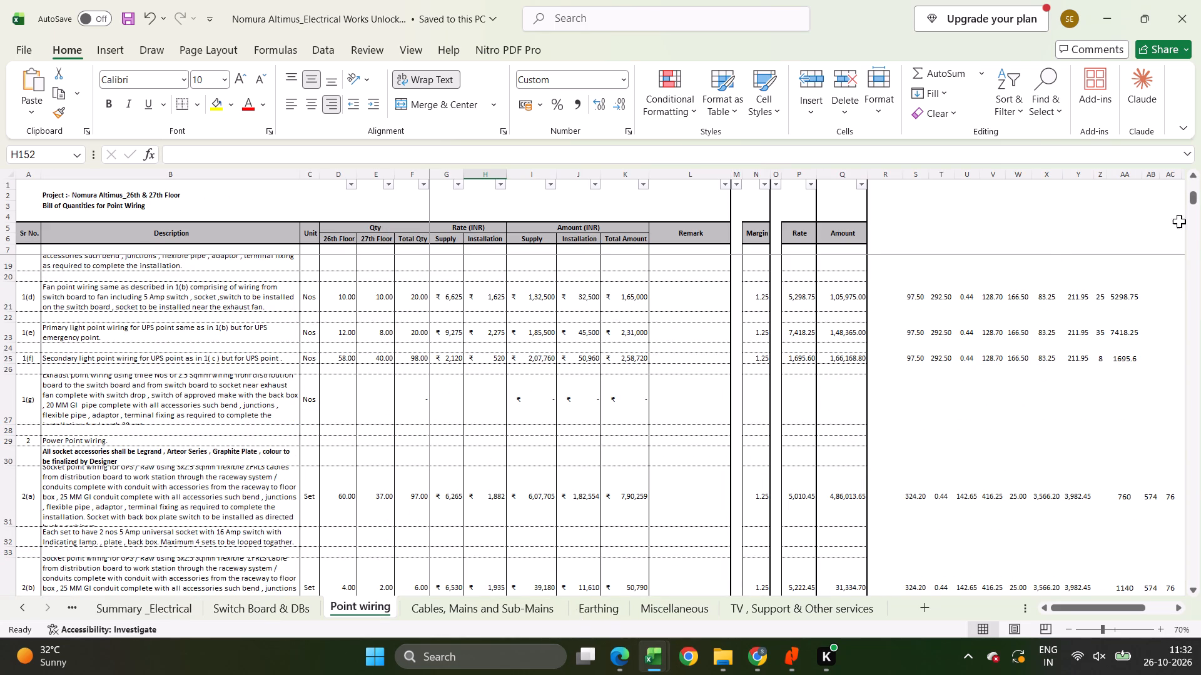
drag(1193, 195, 1192, 270)
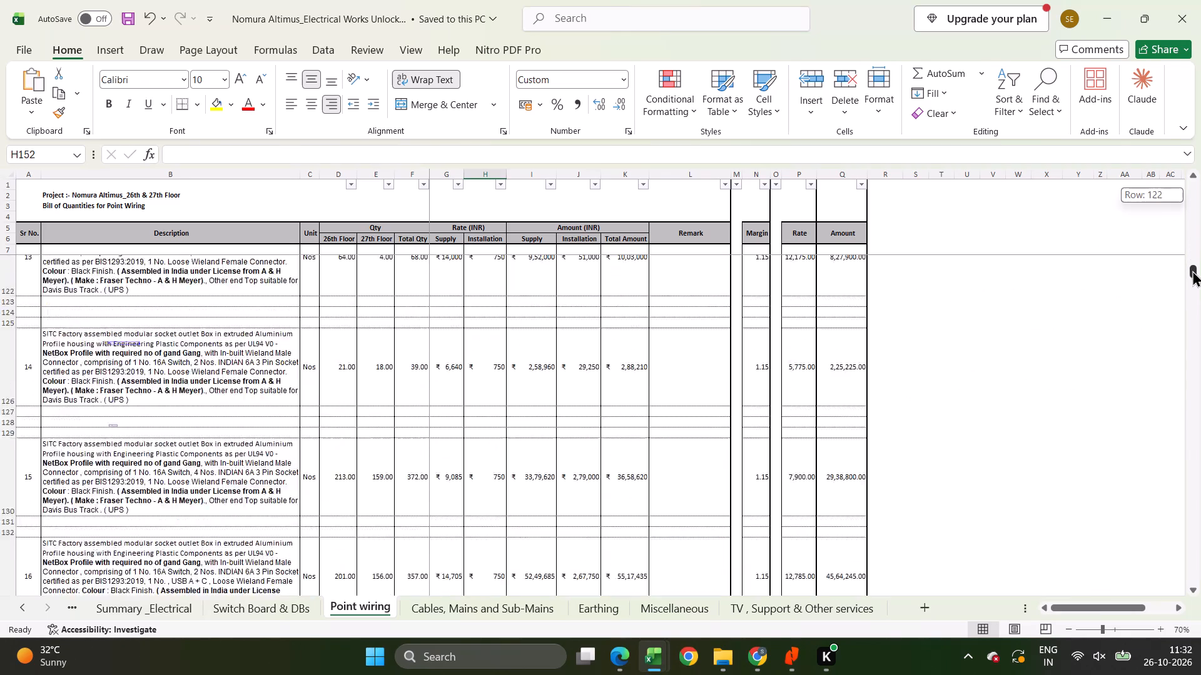
drag(1192, 270, 1195, 291)
scroll(527, 464, up, 1)
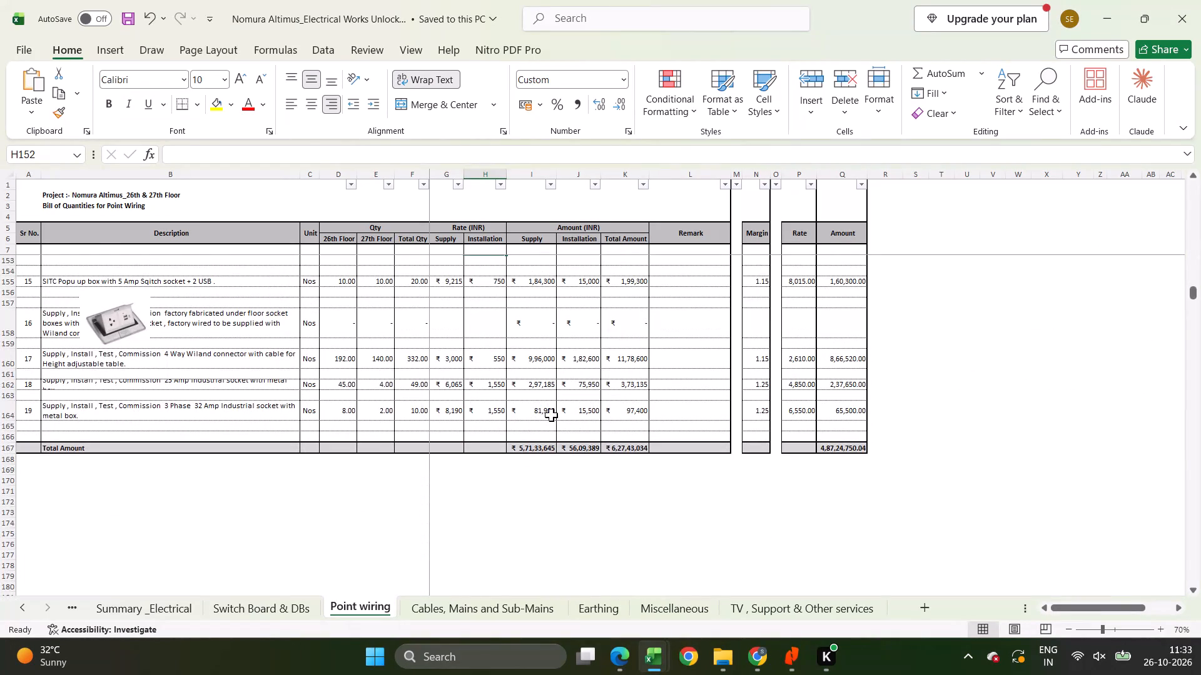
drag(538, 401, 524, 191)
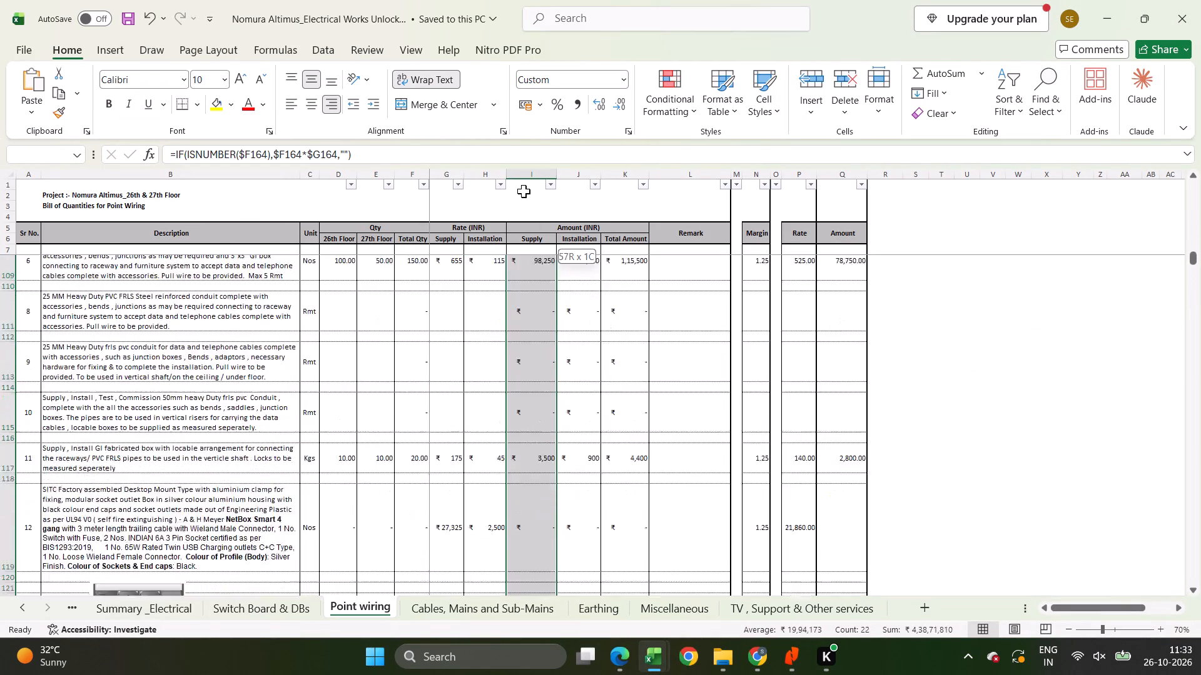
drag(524, 191, 504, 599)
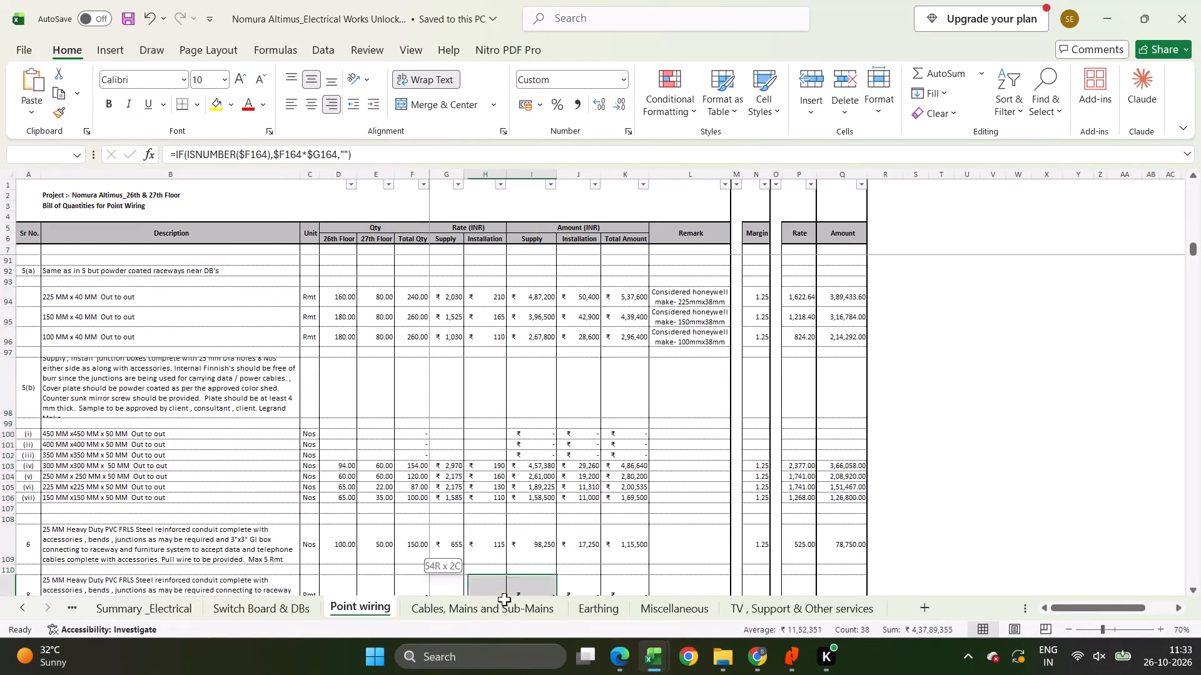
drag(504, 599, 540, 404)
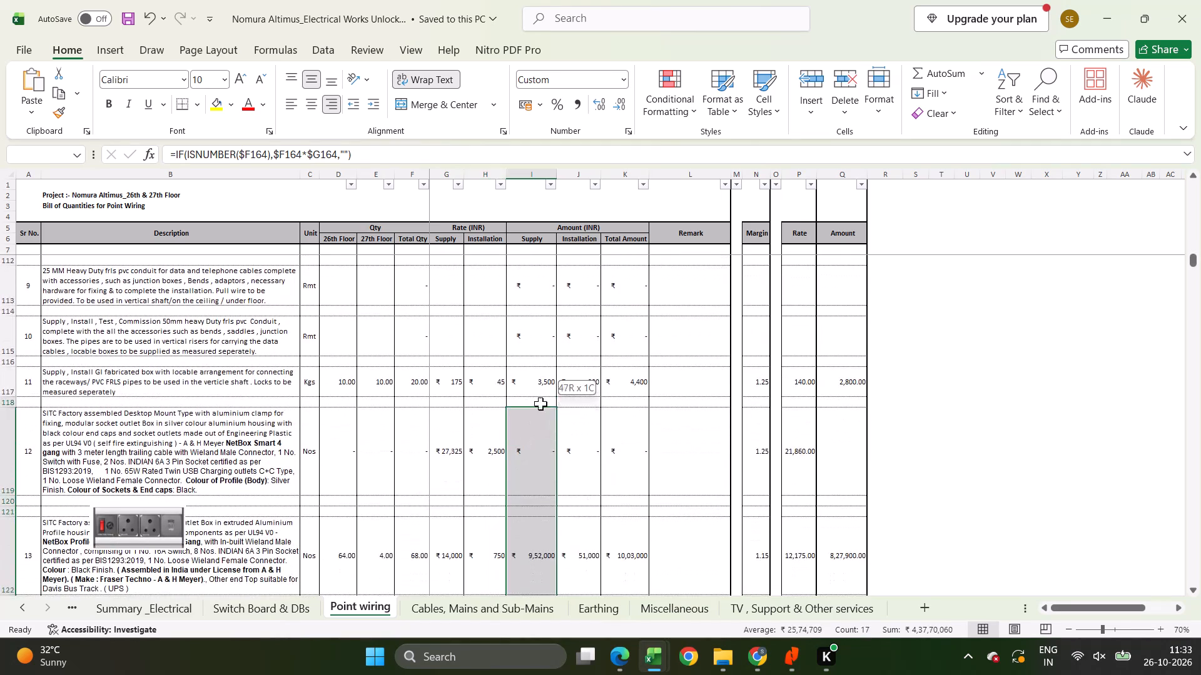
drag(540, 404, 542, 439)
Switch to the Nomura Altimus Supply of Light Fixture workbook to view its MASTER Decorative BOQ.
key(alt+Tab)
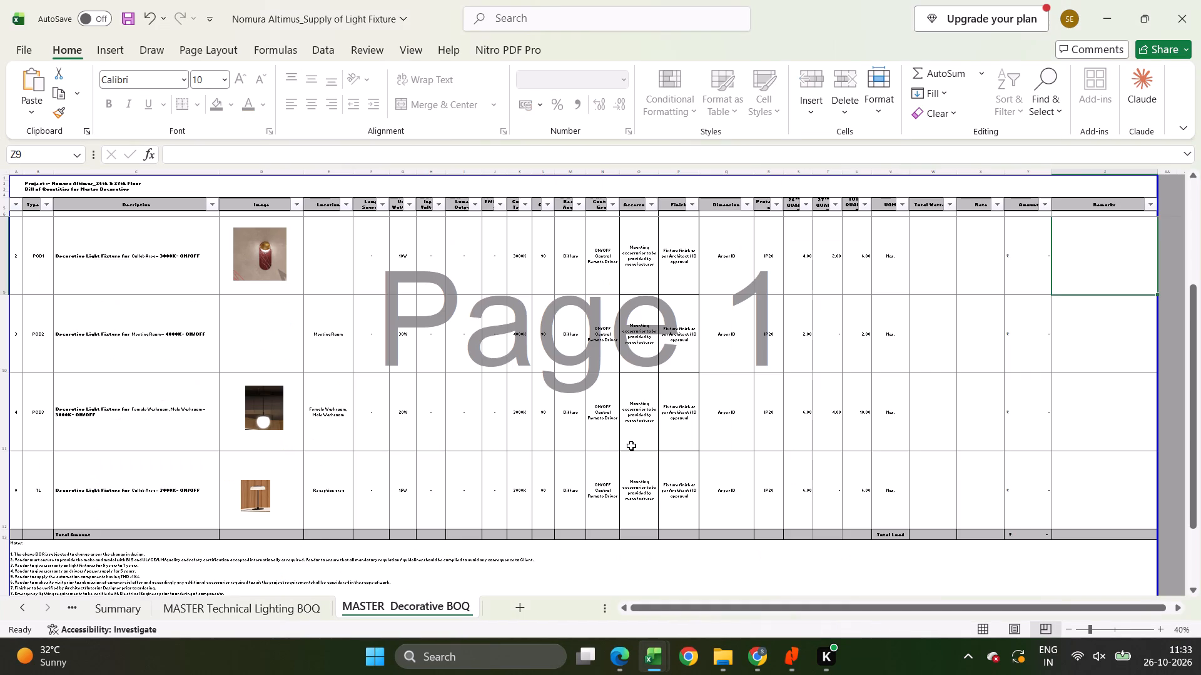
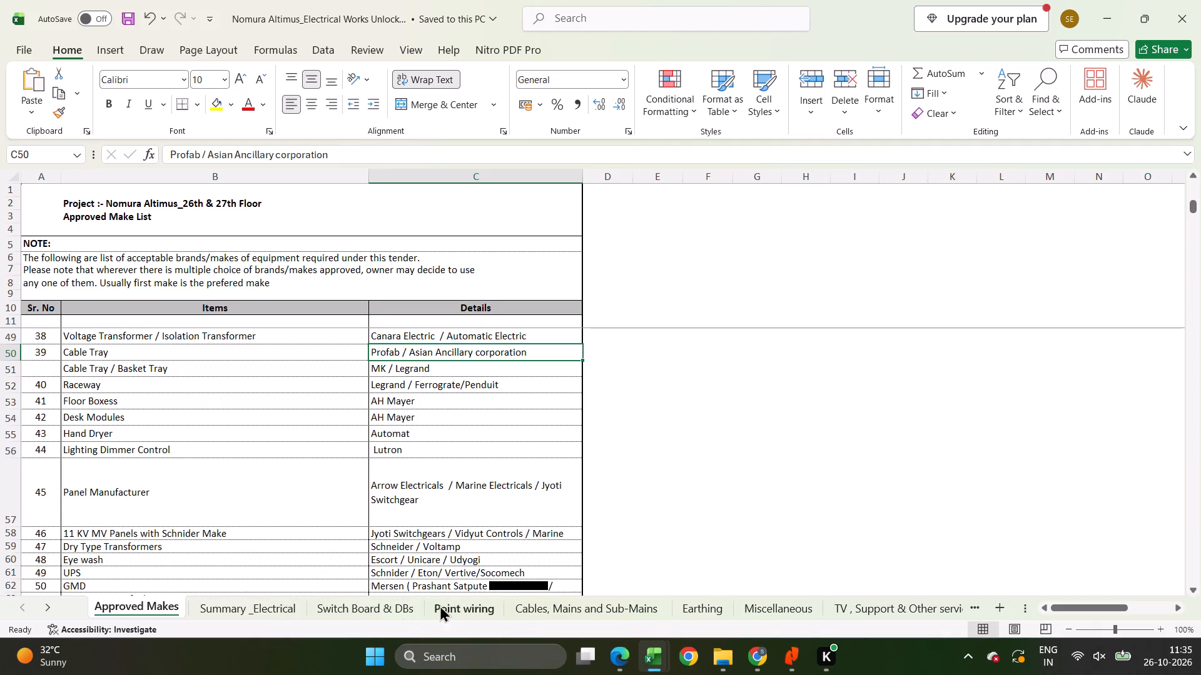
Examine the Point wiring sheet's quantities, rates and amounts from the socket items through raceways and junction boxes to the bus-track items.
click(574, 611)
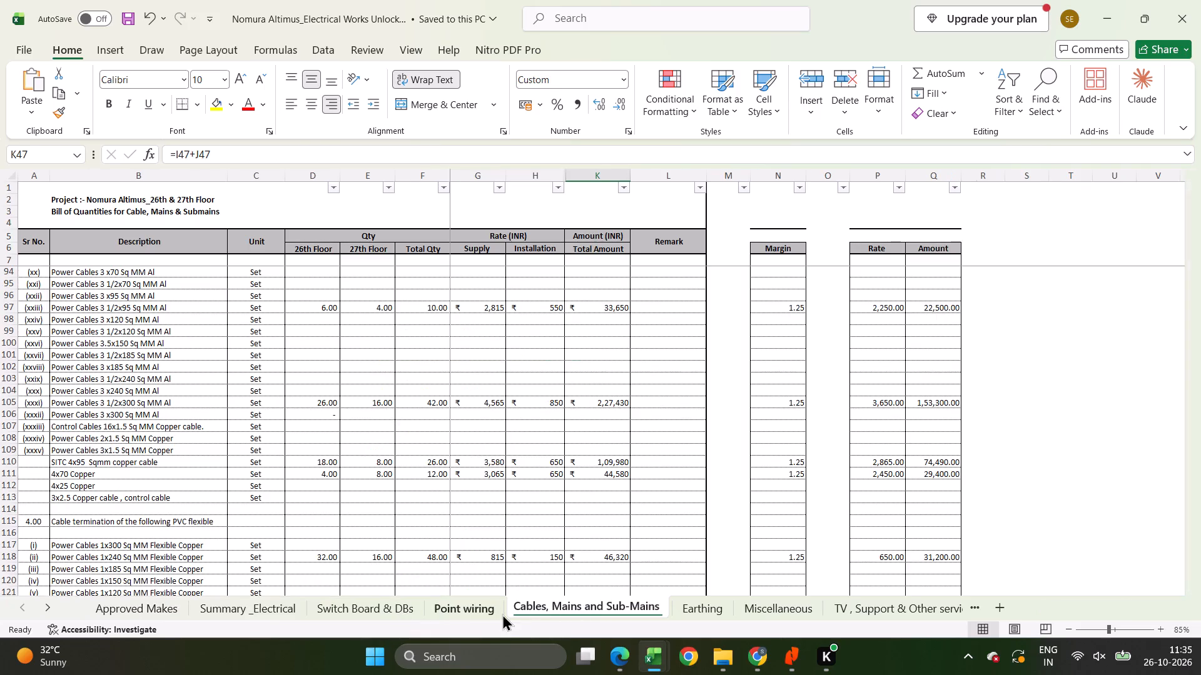
click(502, 614)
scroll(535, 549, up, 8)
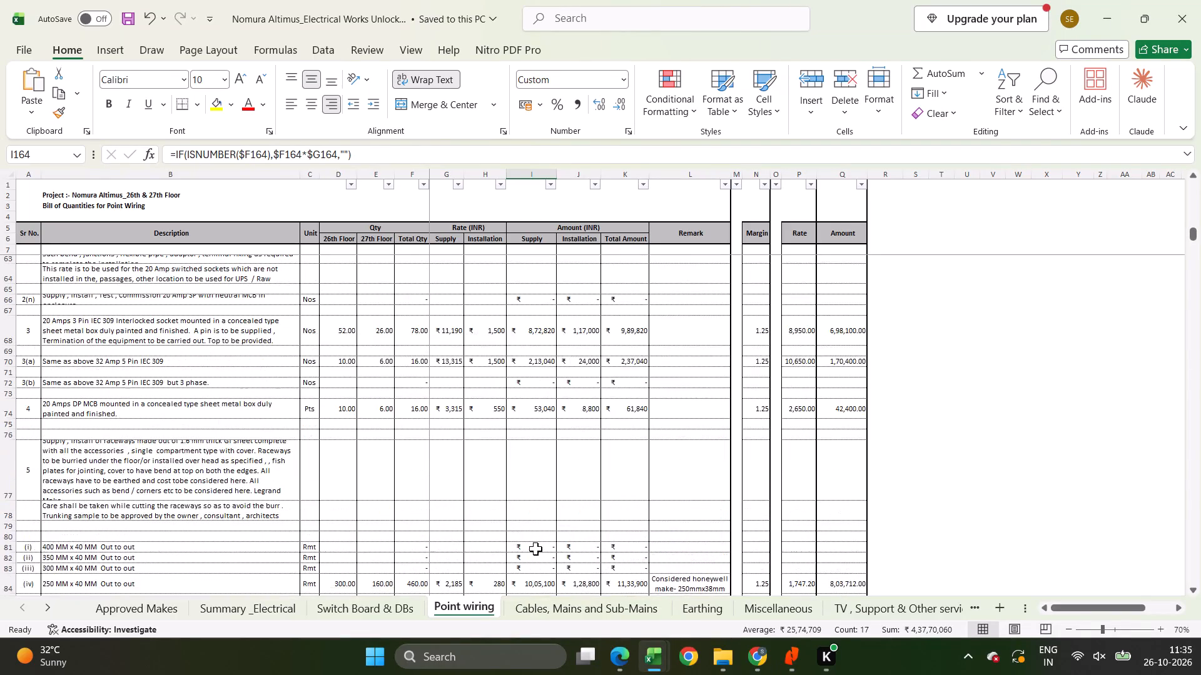
scroll(535, 549, up, 2)
scroll(535, 549, down, 3)
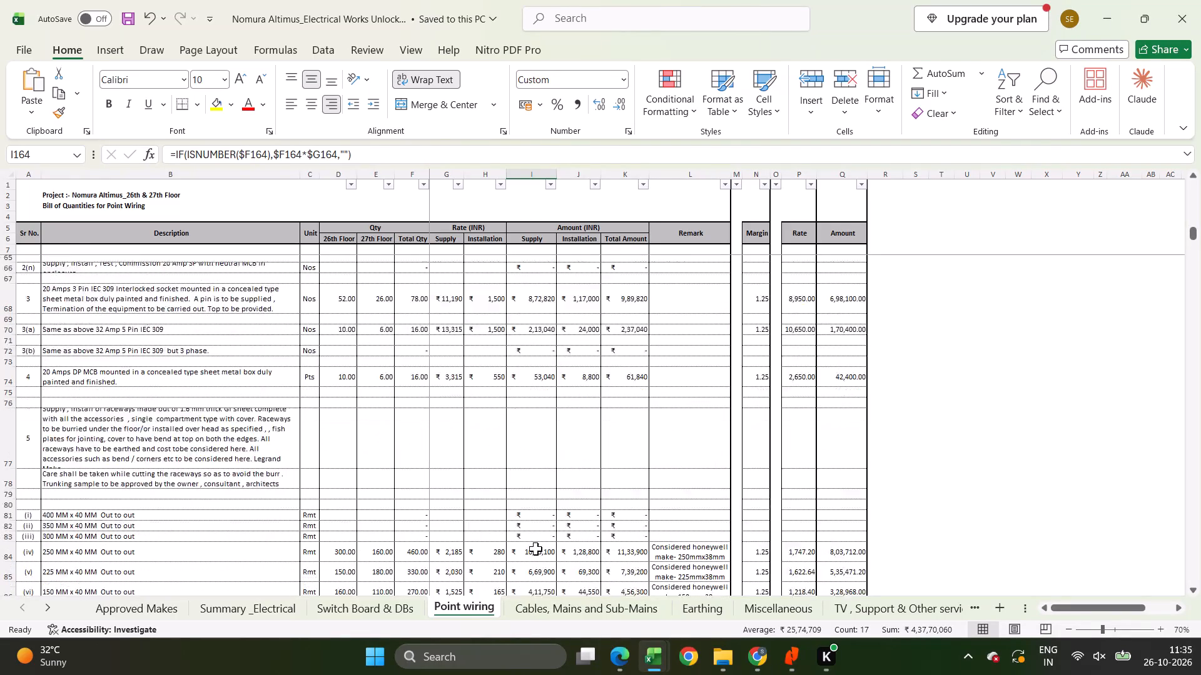
scroll(535, 549, down, 7)
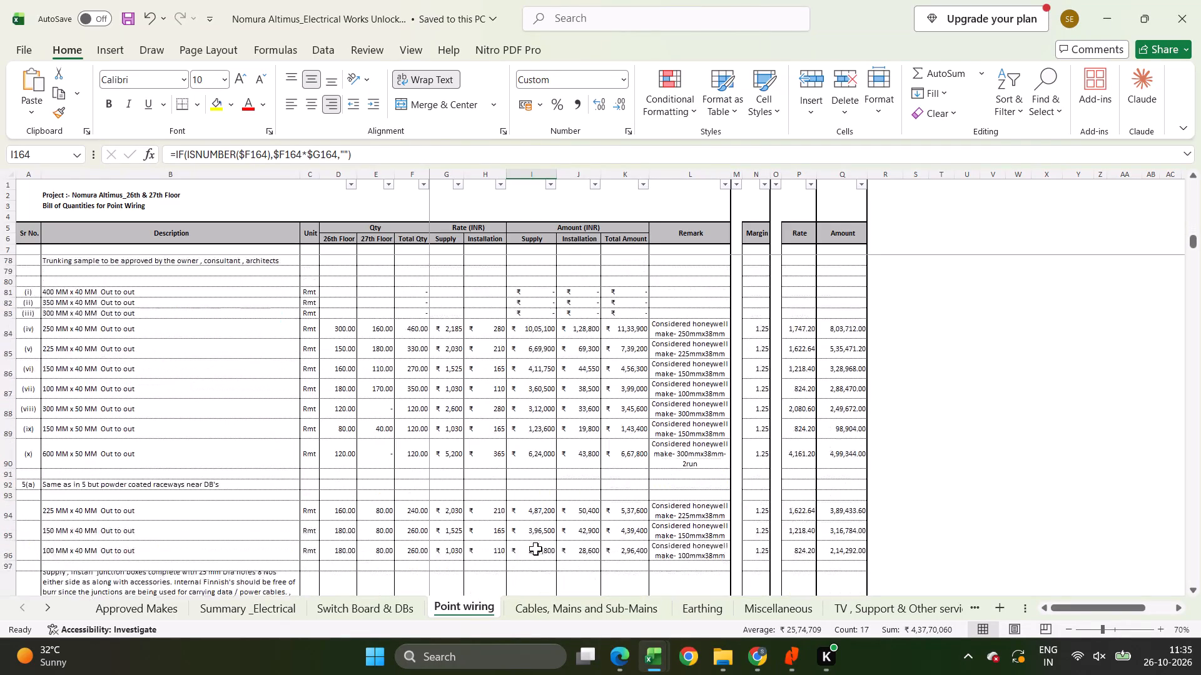
scroll(535, 549, down, 5)
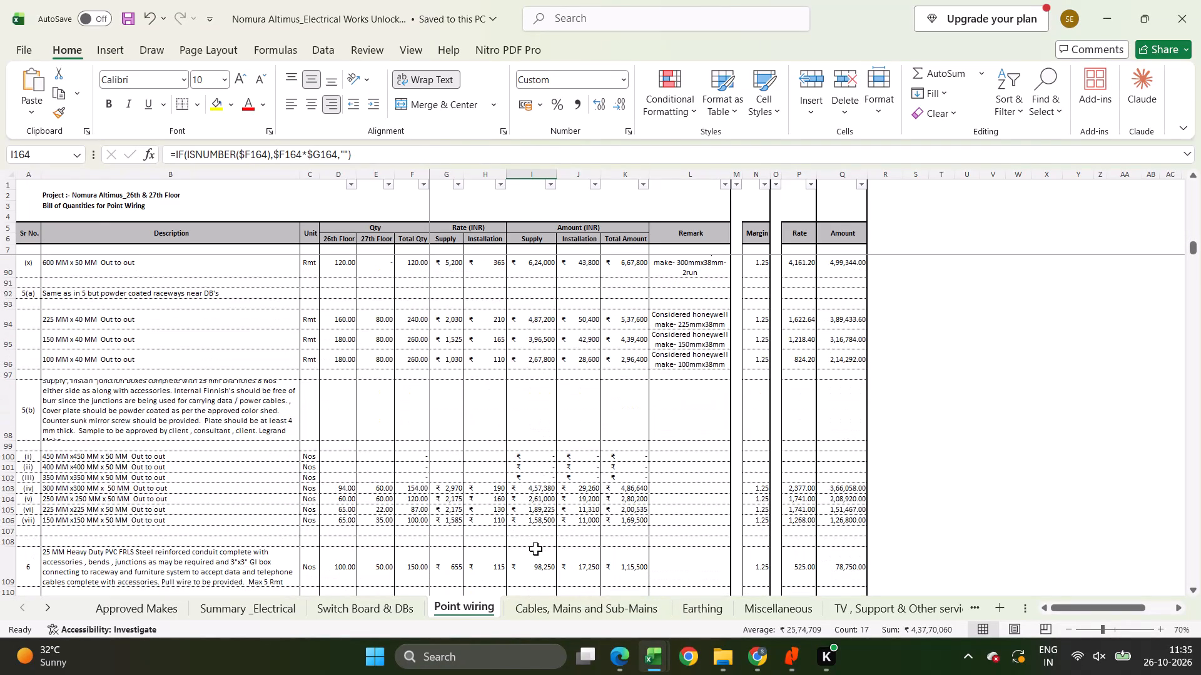
scroll(535, 549, down, 5)
scroll(535, 549, up, 1)
scroll(535, 549, down, 8)
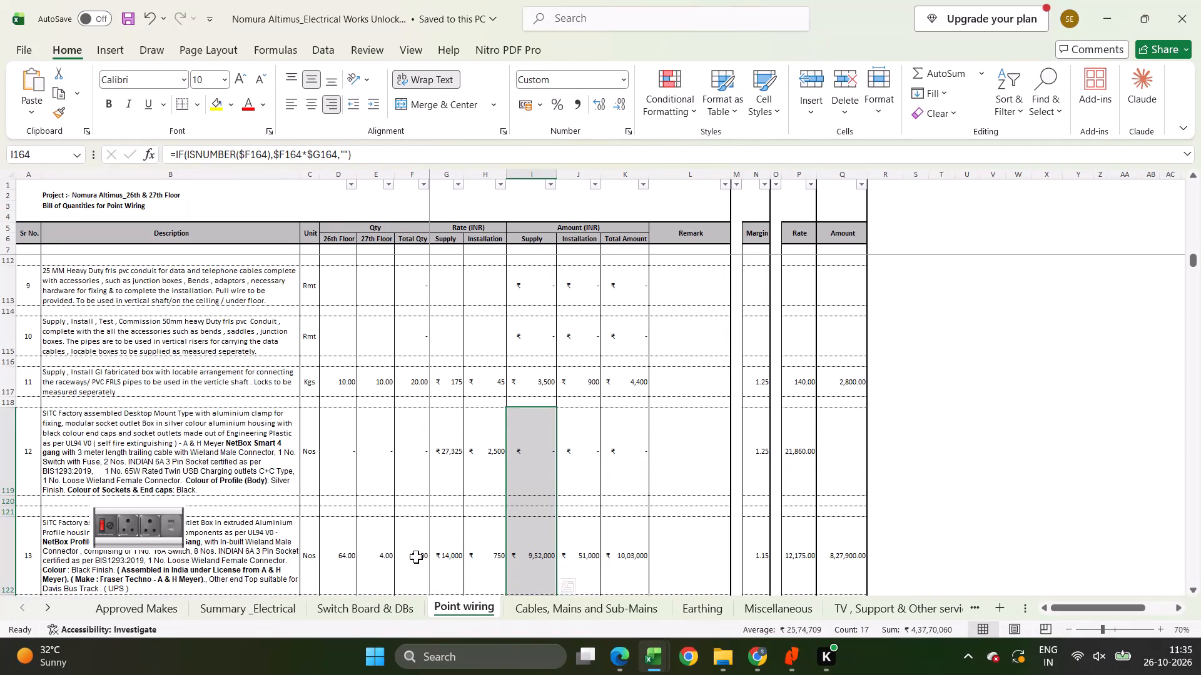
scroll(403, 546, down, 18)
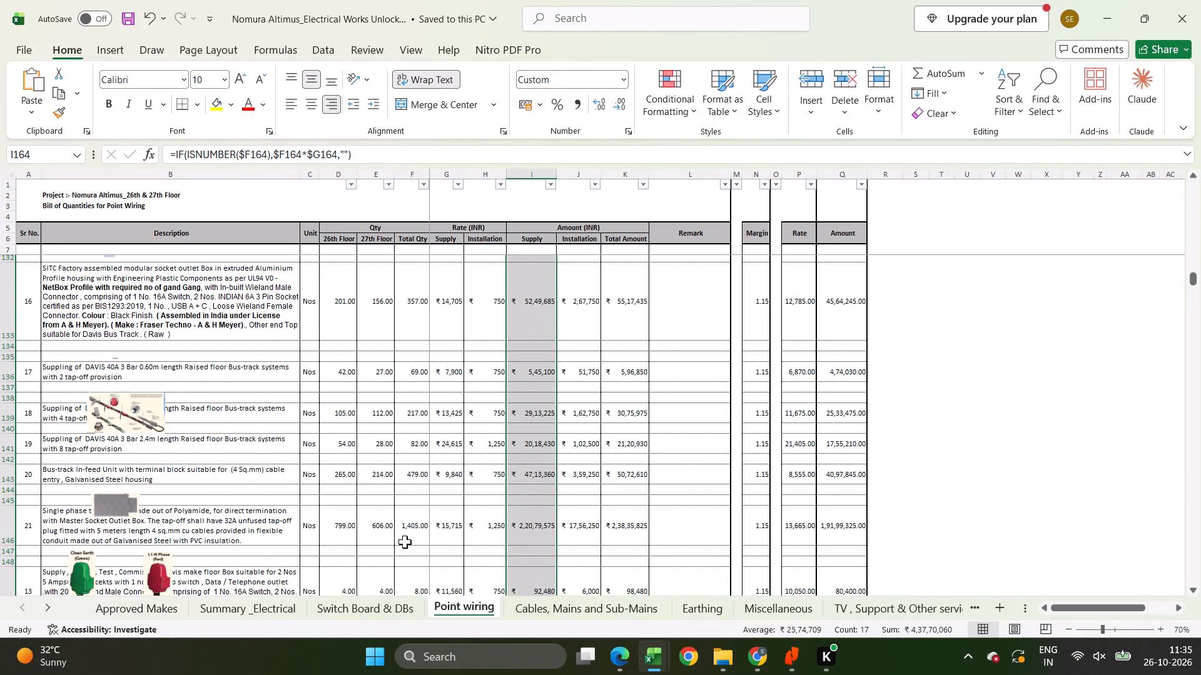
Review the Point wiring sheet again from item 2(g), focusing on the item 5 and 5(a) raceways and 5(b) junction boxes.
middle_drag(429, 532, 441, 404)
scroll(441, 404, down, 20)
scroll(441, 404, down, 16)
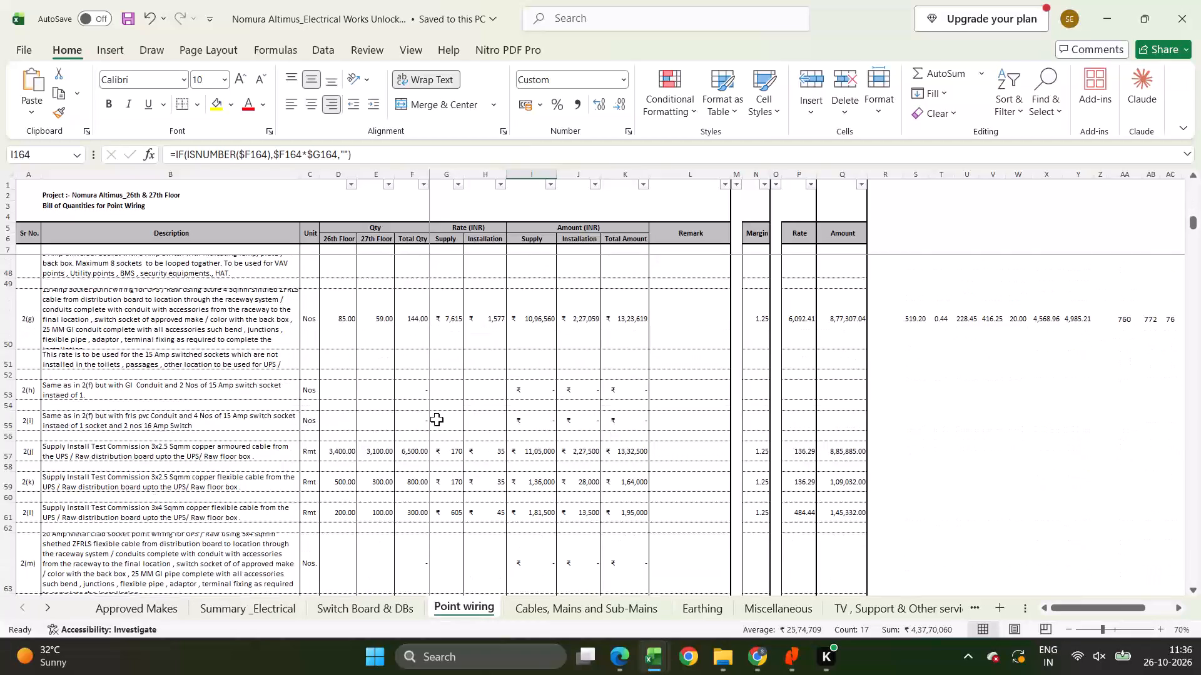
scroll(437, 419, down, 11)
scroll(437, 419, up, 1)
scroll(437, 419, down, 5)
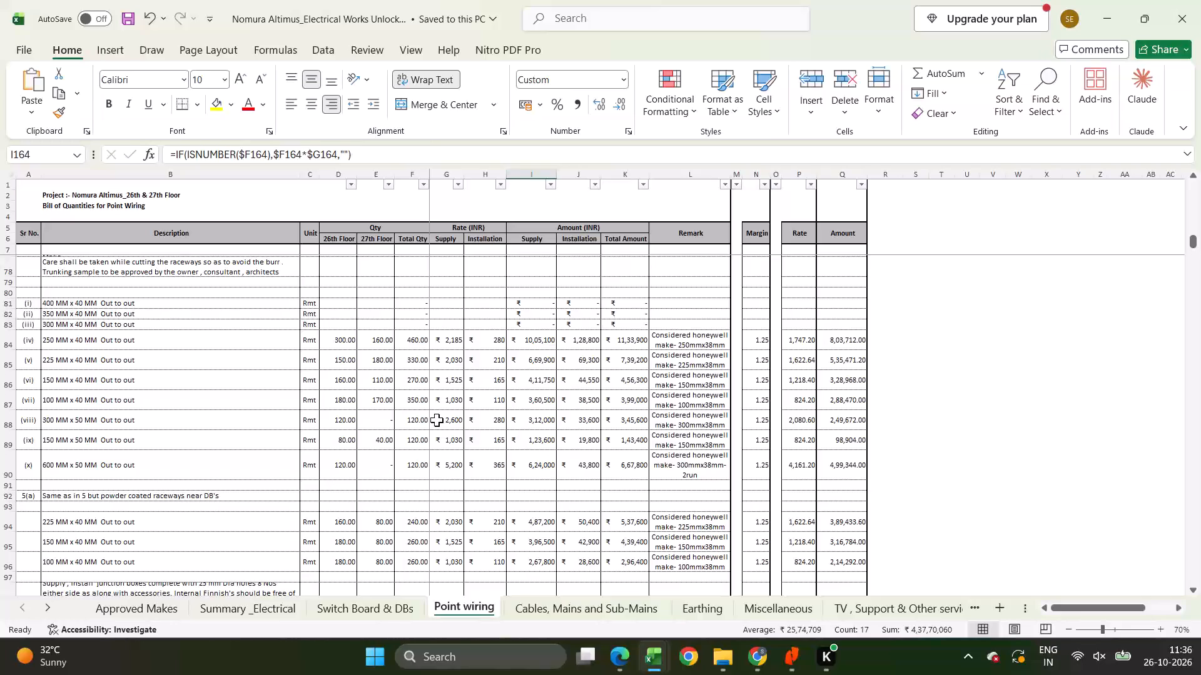
scroll(431, 424, up, 4)
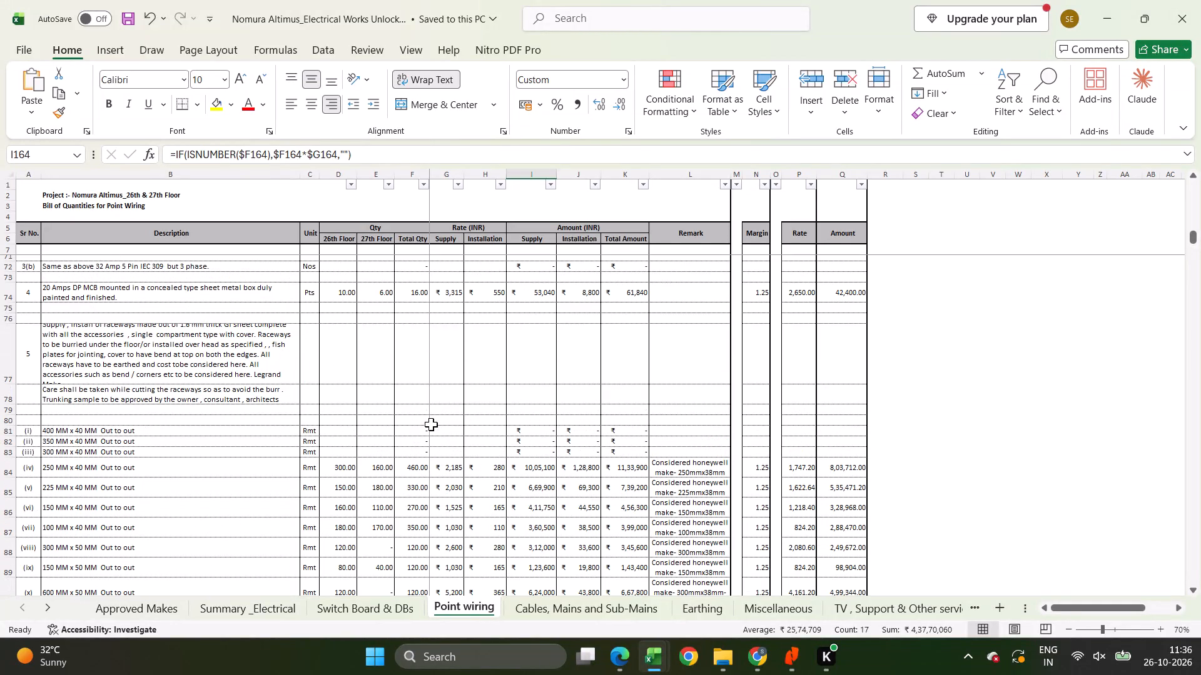
scroll(431, 424, down, 5)
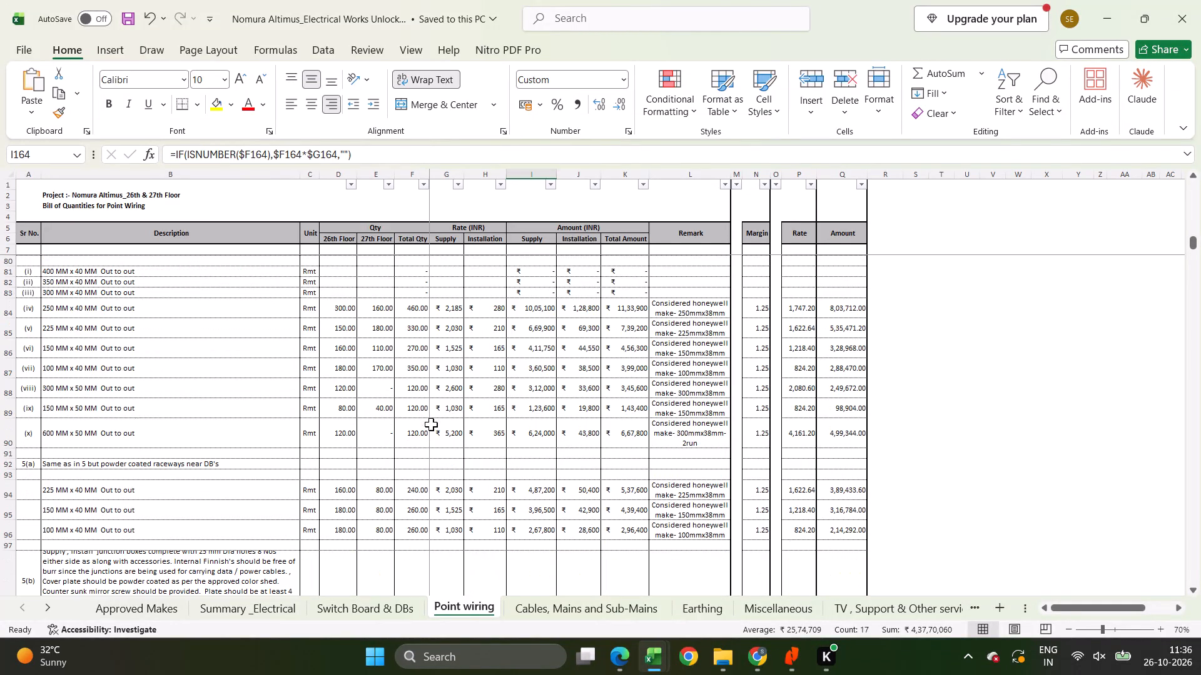
scroll(431, 424, down, 4)
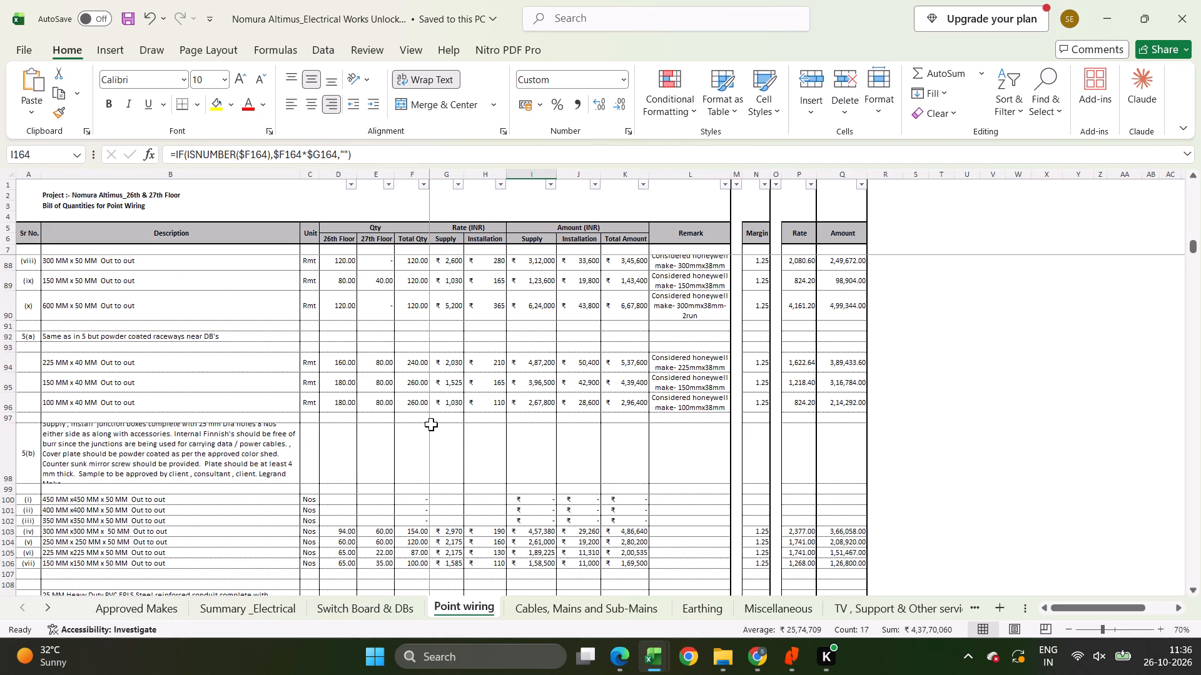
scroll(431, 424, down, 2)
scroll(431, 424, up, 3)
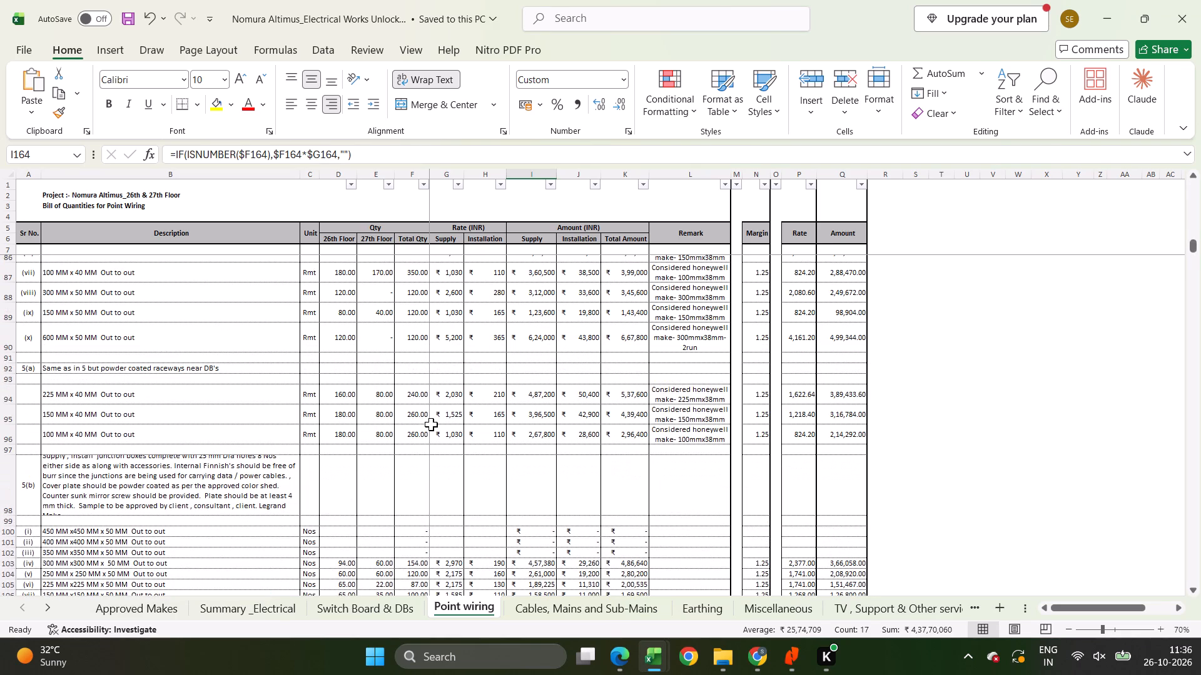
scroll(431, 424, up, 4)
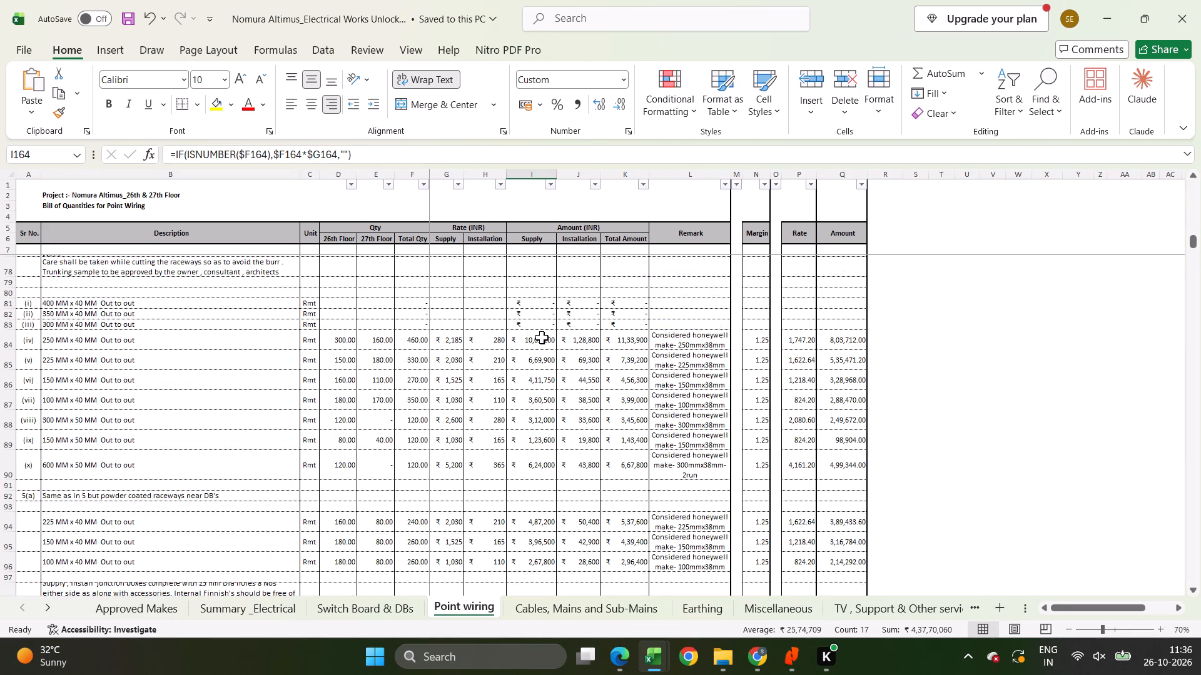
Highlight the Total Amount values from the 250 MM x 40 MM raceway down to the 150 MM x 150 MM x 50 MM junction box to check their sum.
click(542, 337)
drag(626, 347, 622, 612)
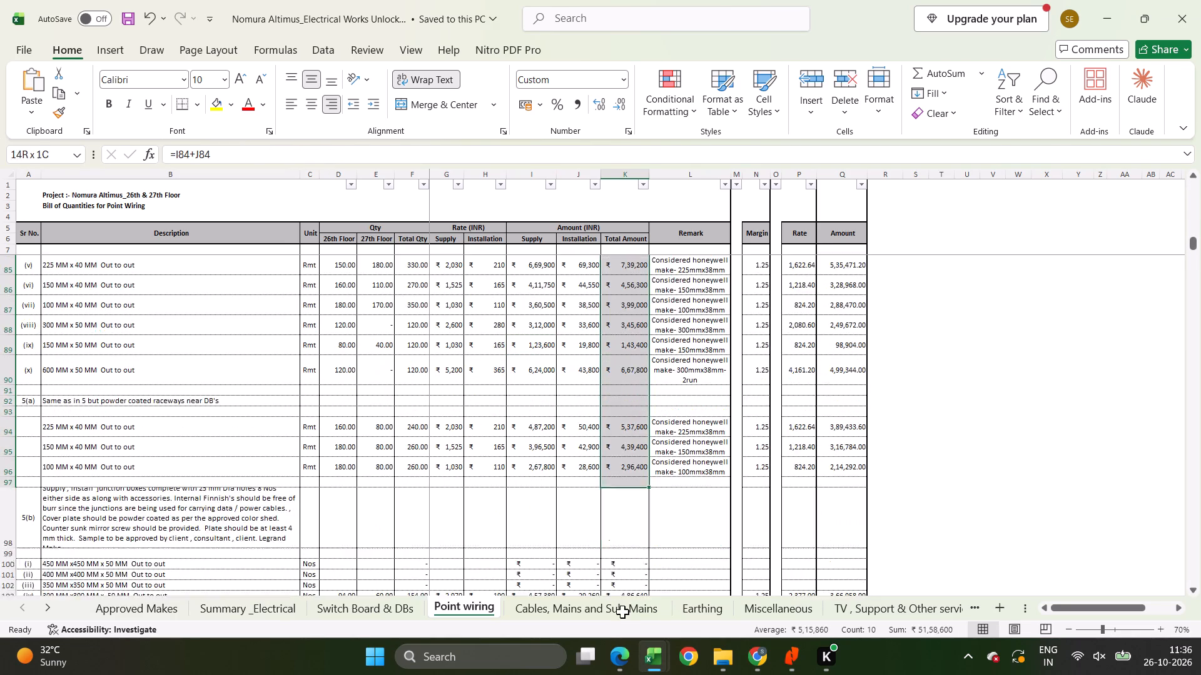
drag(622, 612, 623, 470)
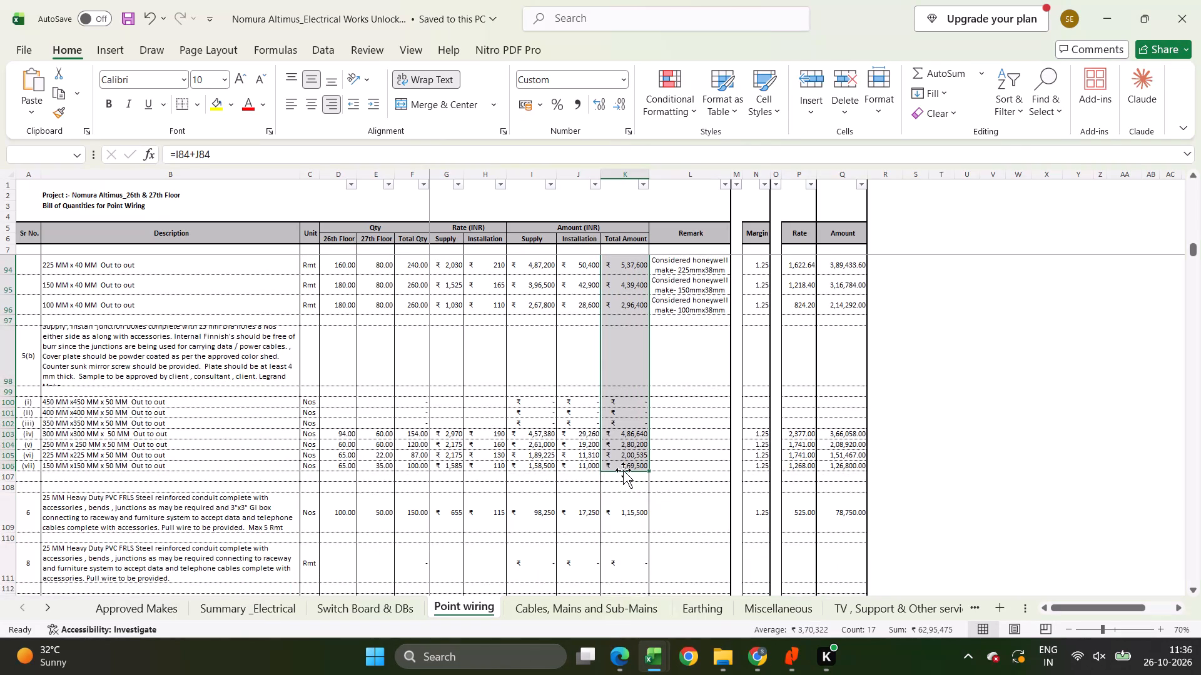
scroll(583, 502, up, 6)
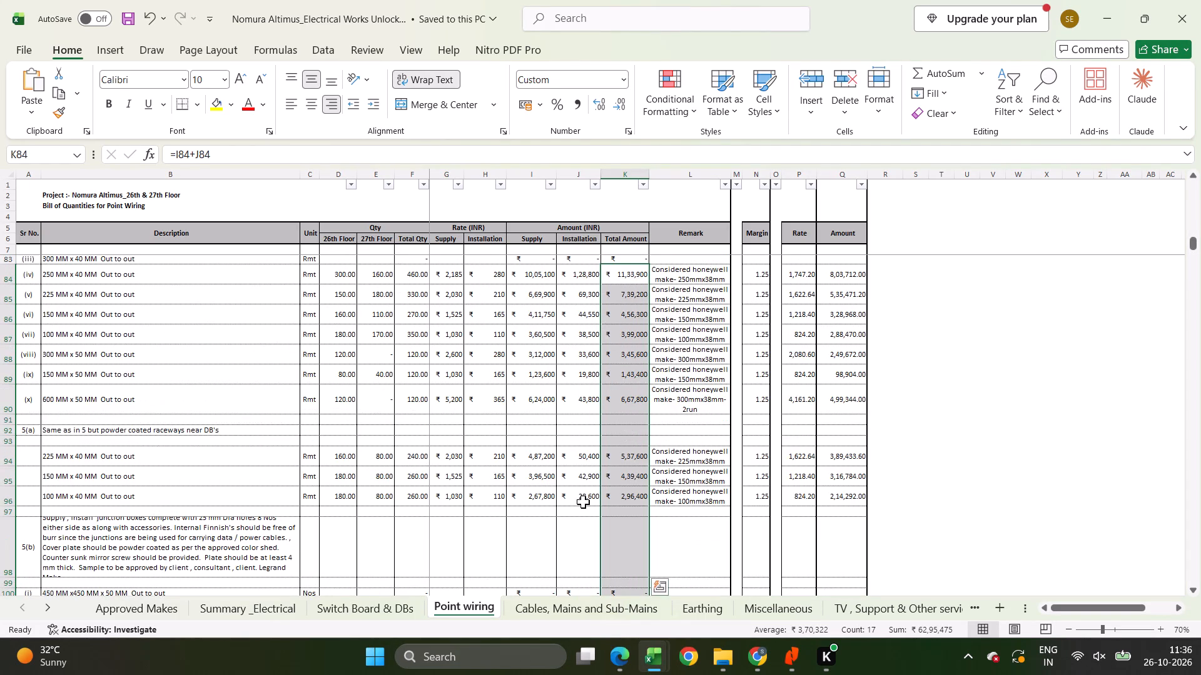
scroll(583, 502, down, 7)
scroll(583, 502, up, 1)
scroll(583, 502, down, 2)
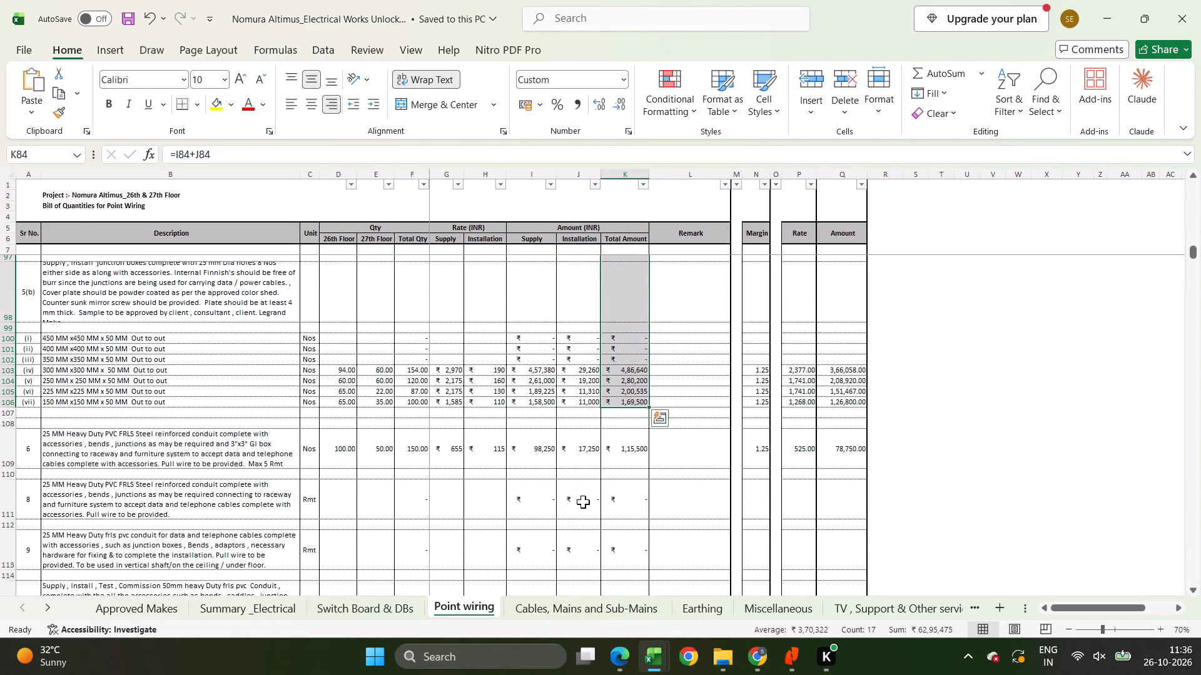
Examine the Cables, Mains and Sub-Mains sheet's rates and amounts, from its Total Amount row up through the cable terminations and power cables.
click(589, 603)
scroll(599, 537, down, 14)
scroll(599, 531, down, 7)
scroll(599, 531, up, 1)
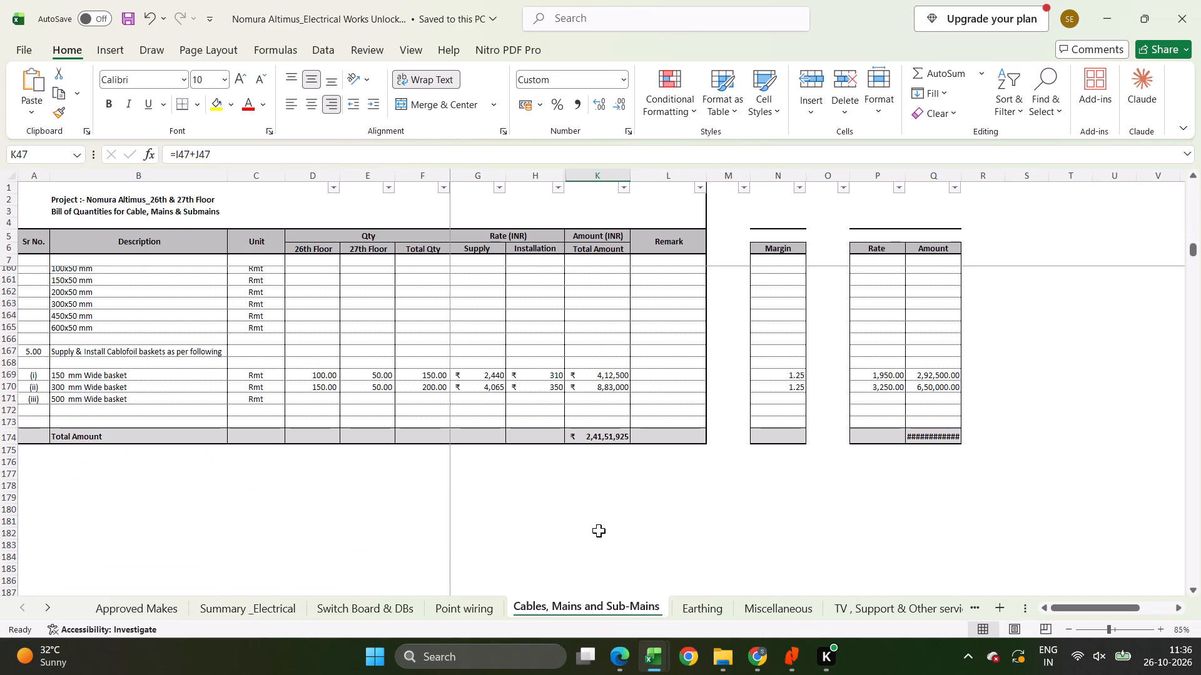
scroll(599, 531, up, 17)
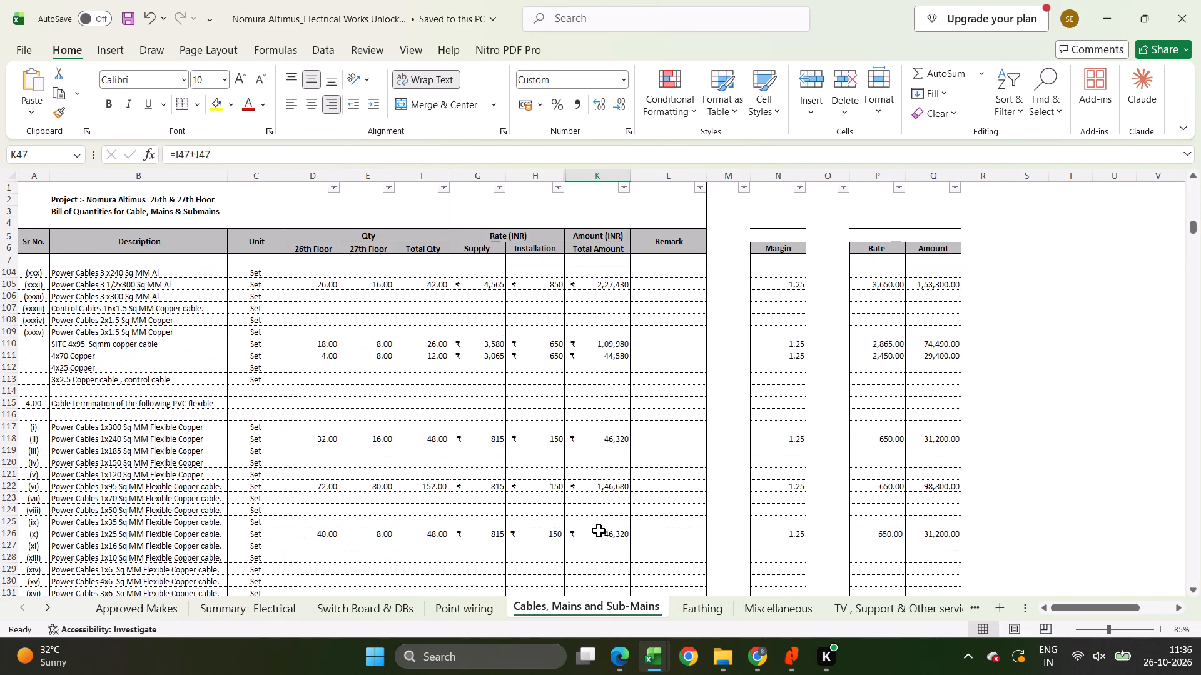
scroll(599, 531, up, 7)
scroll(599, 531, up, 20)
scroll(599, 531, up, 2)
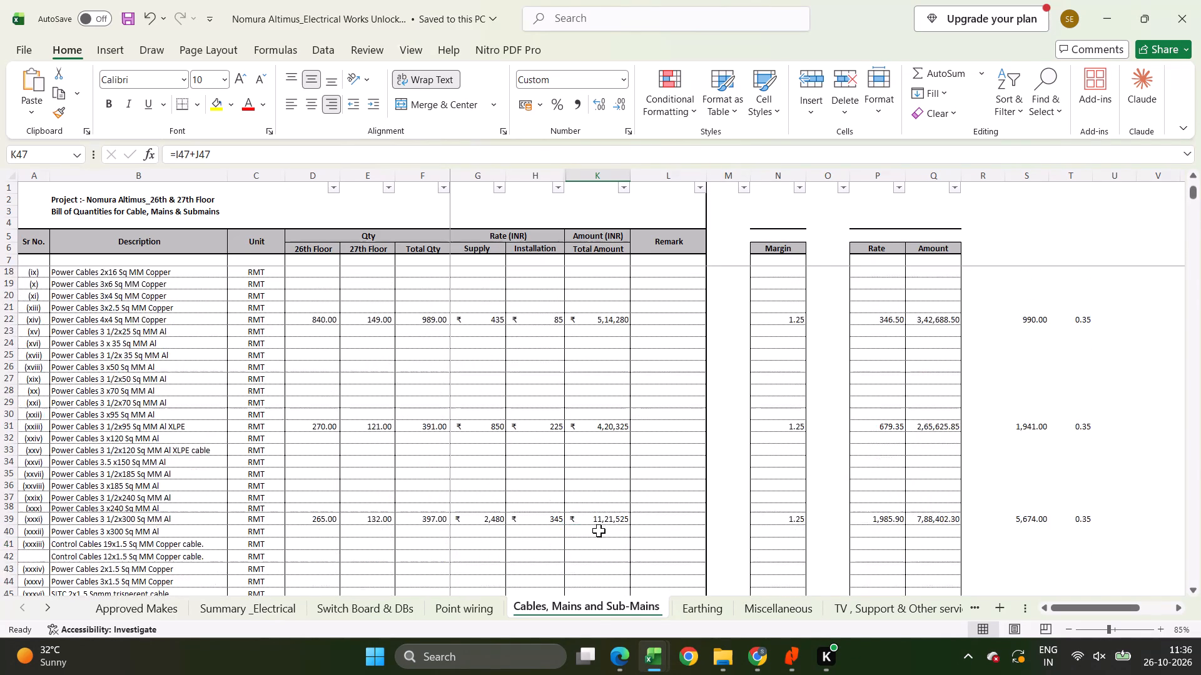
scroll(599, 531, up, 12)
scroll(599, 531, down, 14)
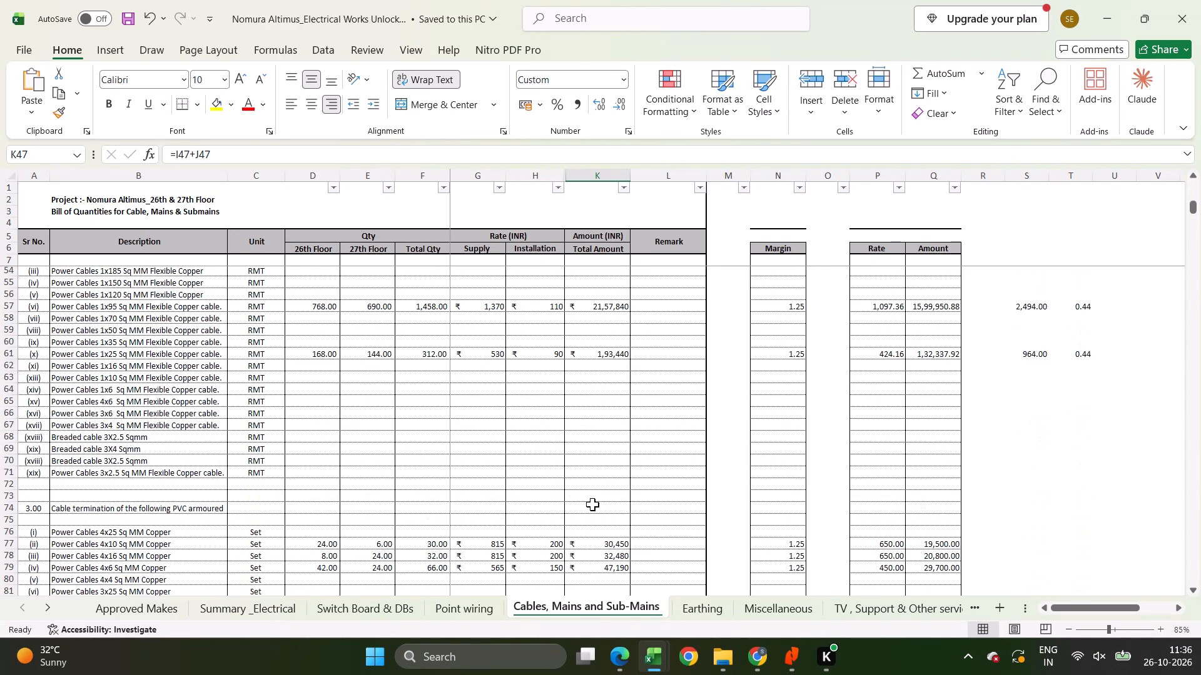
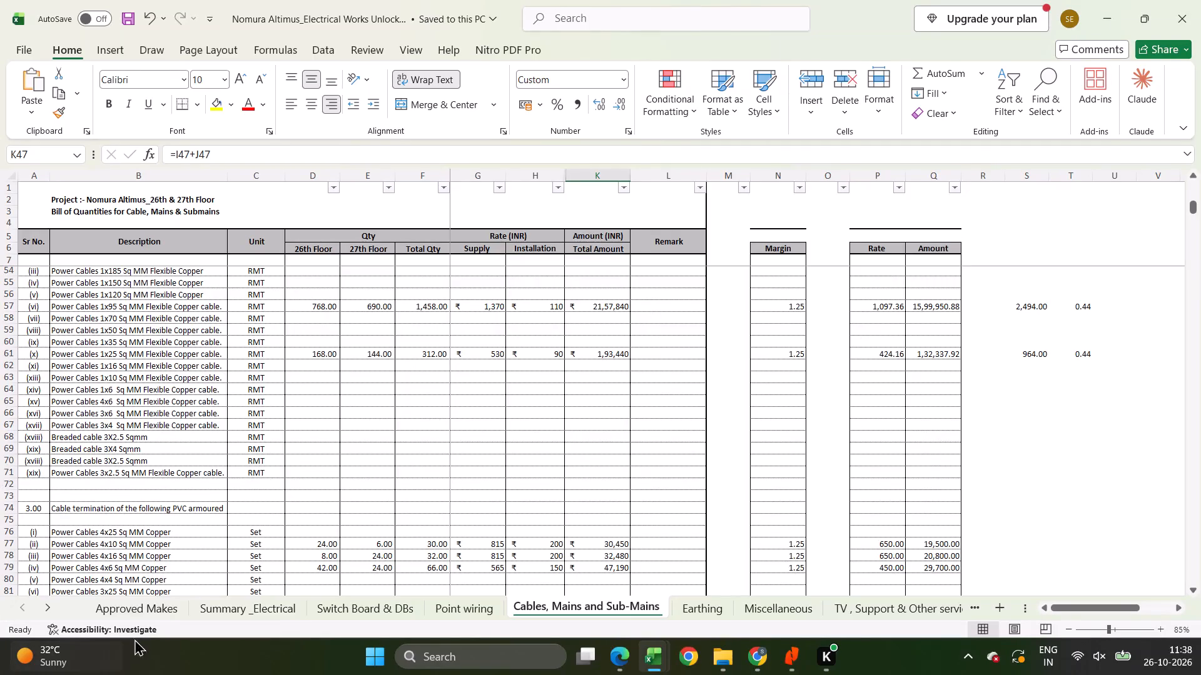
Examine the approved makes for the raceway on the Approved Makes sheet, comparing them with the adjacent cable tray and basket tray entries.
click(155, 600)
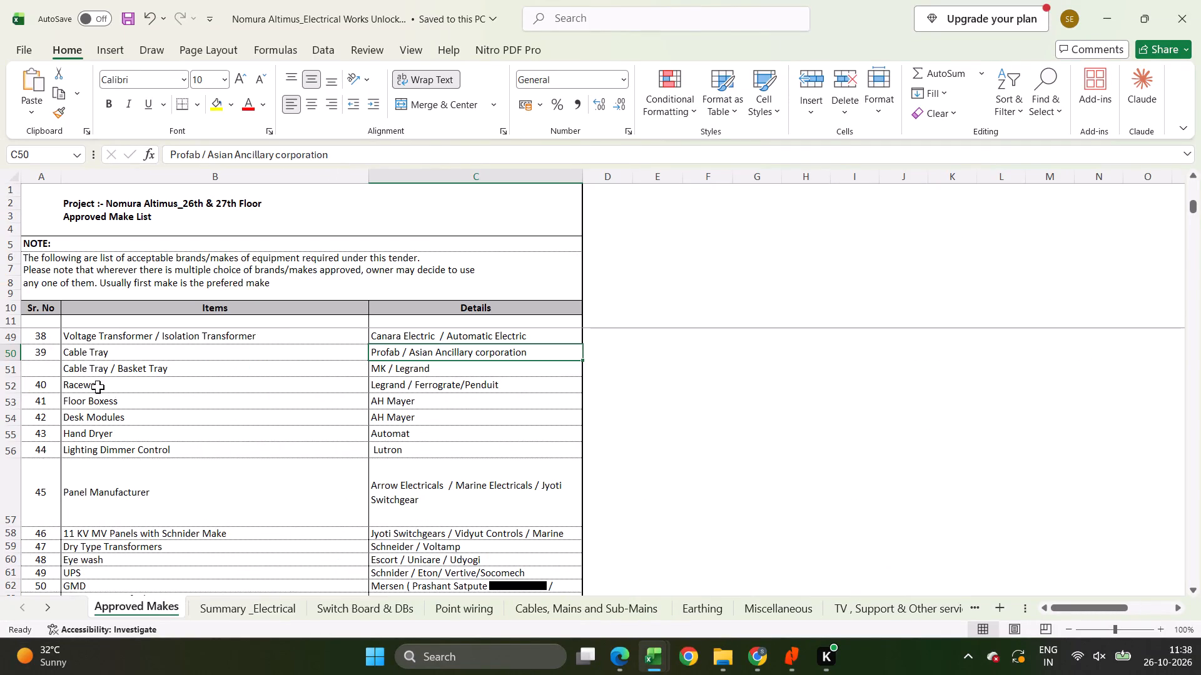
drag(102, 389, 499, 387)
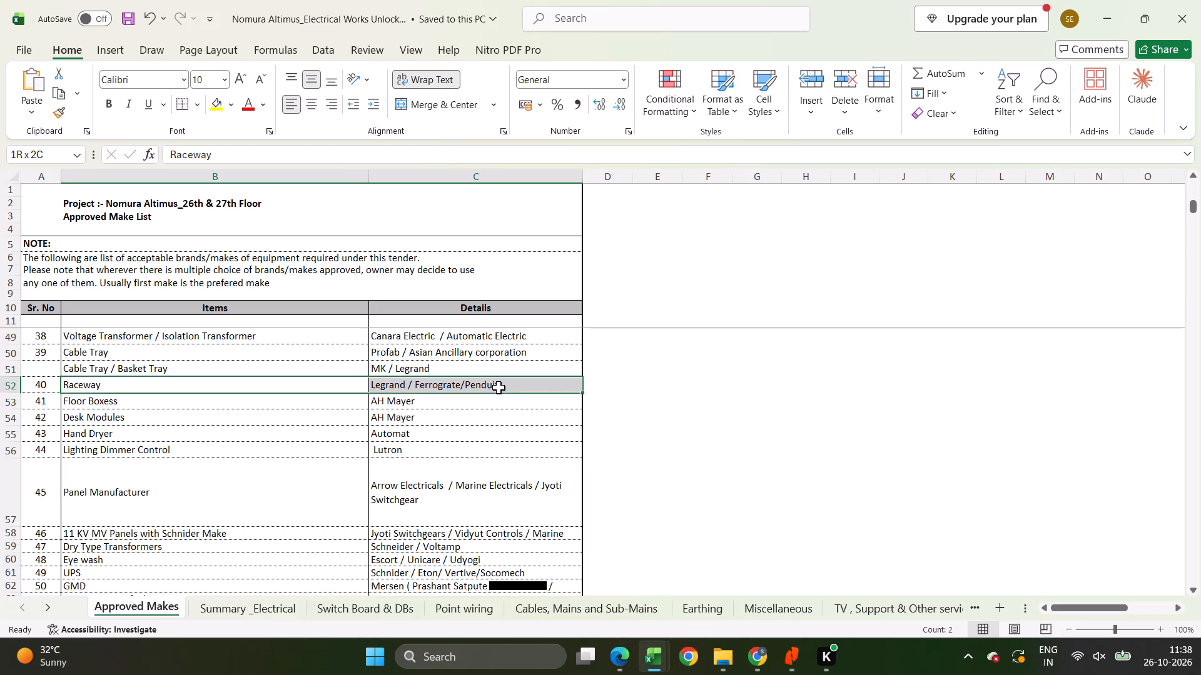
drag(499, 387, 499, 387)
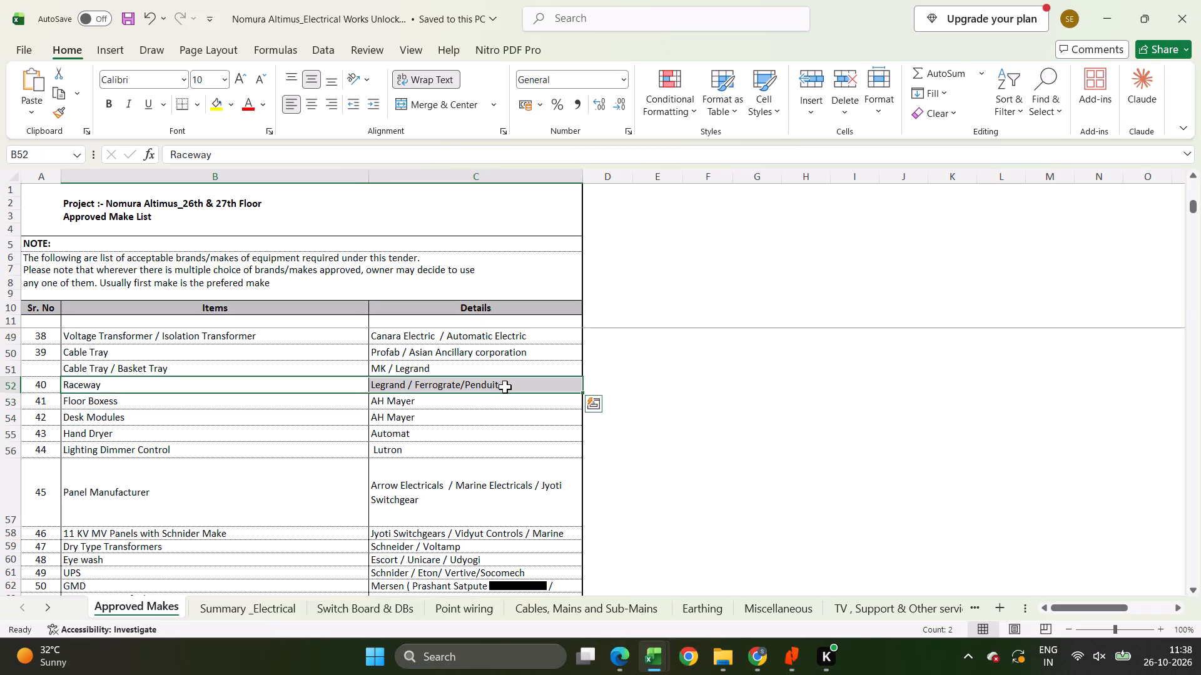
drag(505, 387, 14, 371)
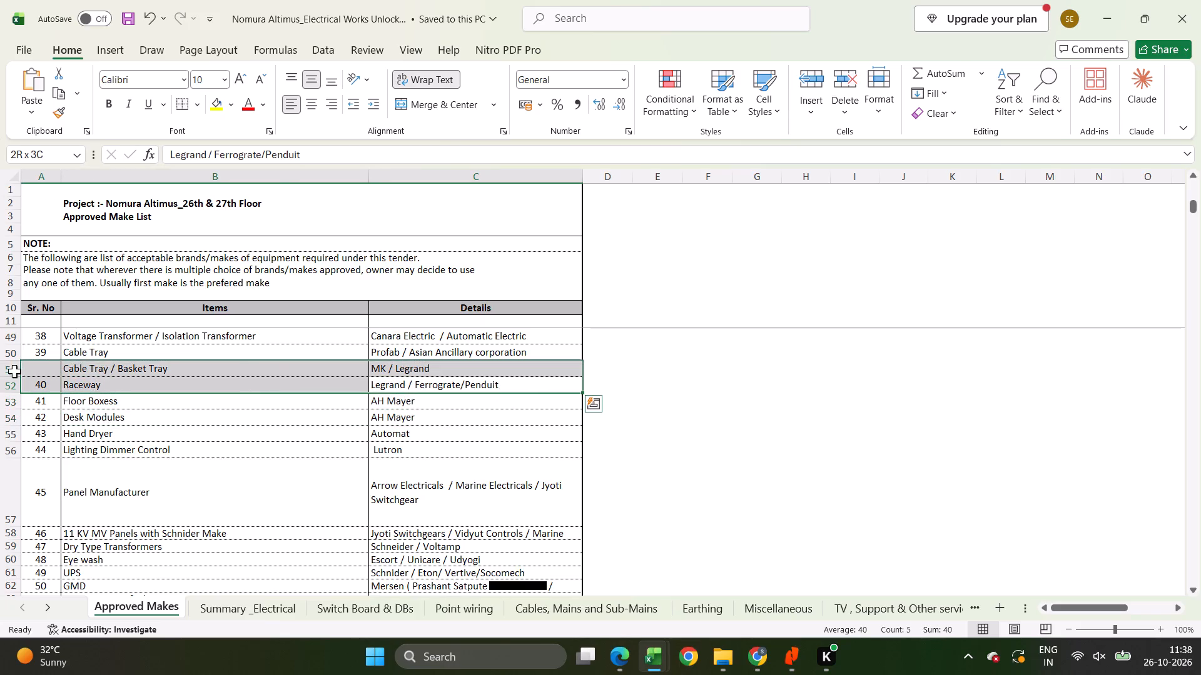
drag(14, 371, 3, 385)
drag(26, 384, 351, 392)
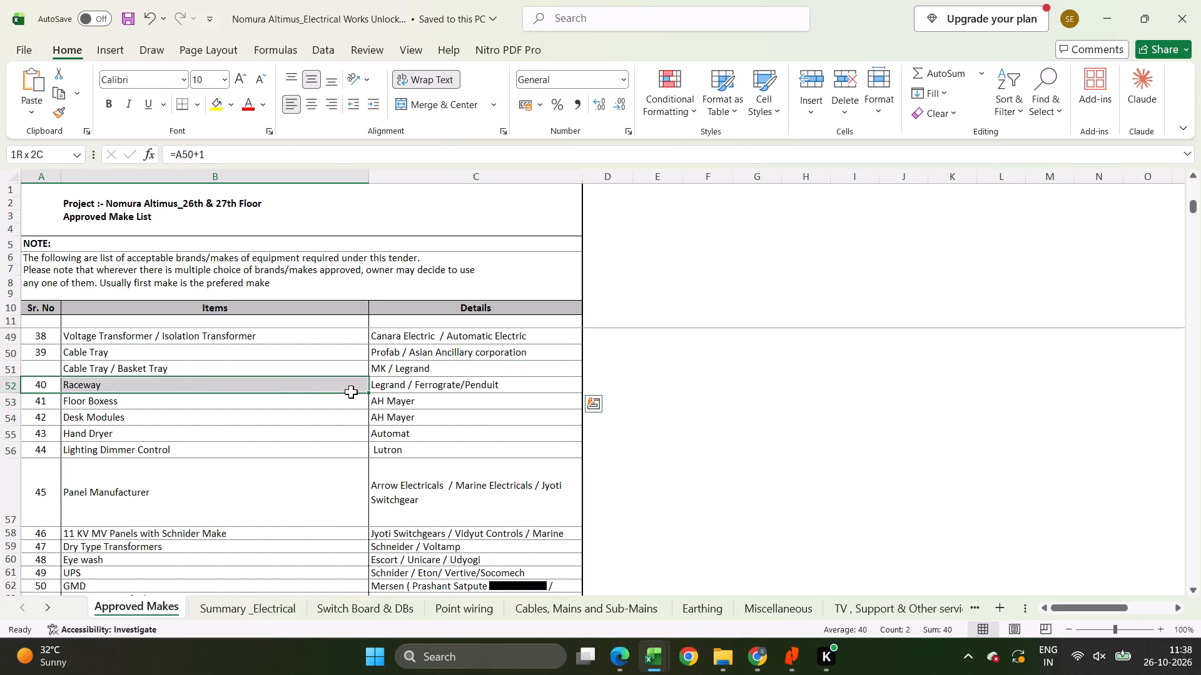
drag(351, 392, 505, 385)
drag(509, 386, 164, 381)
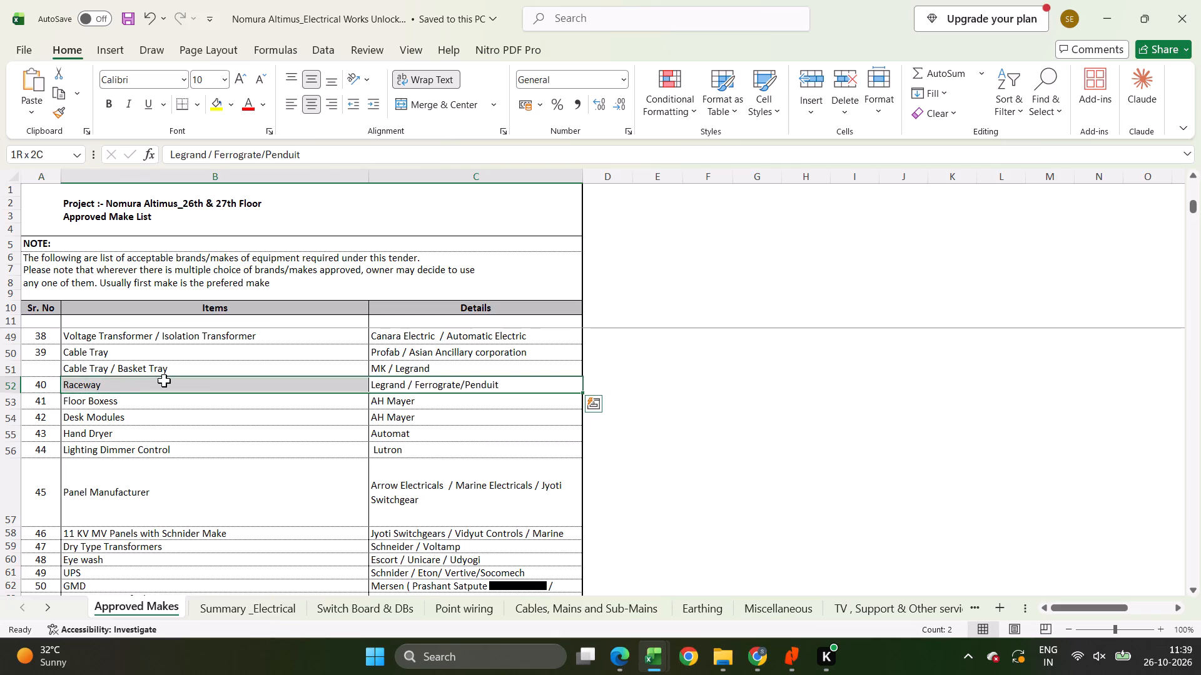
drag(164, 381, 23, 376)
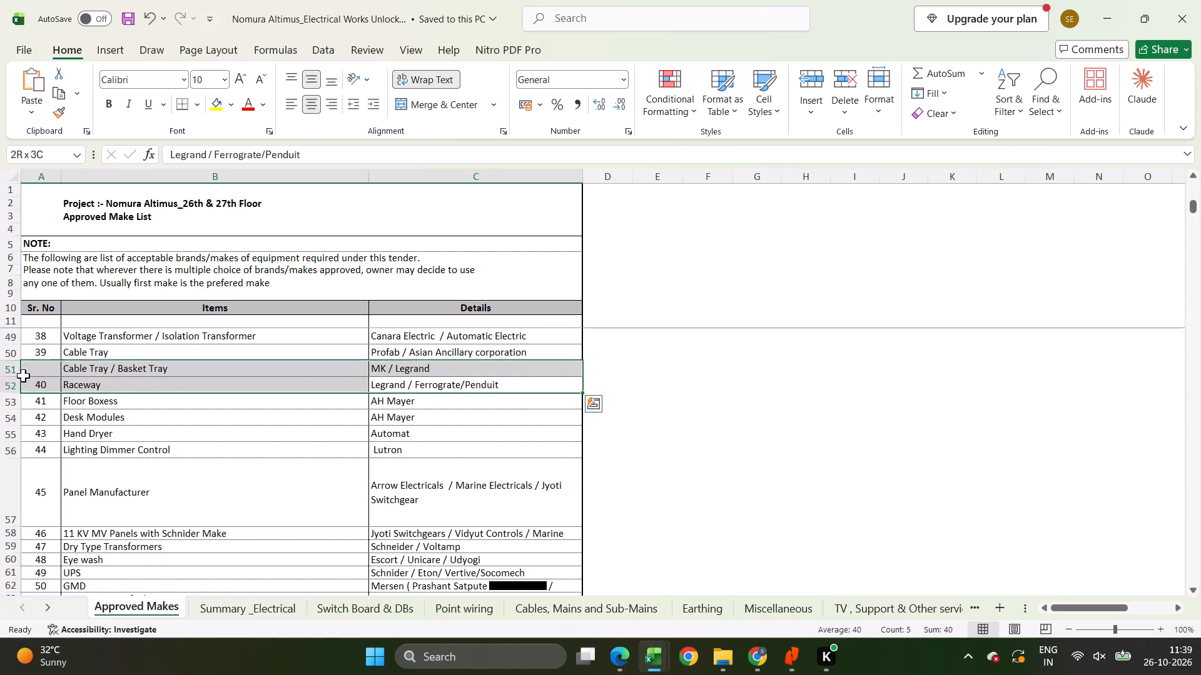
drag(23, 376, 6, 369)
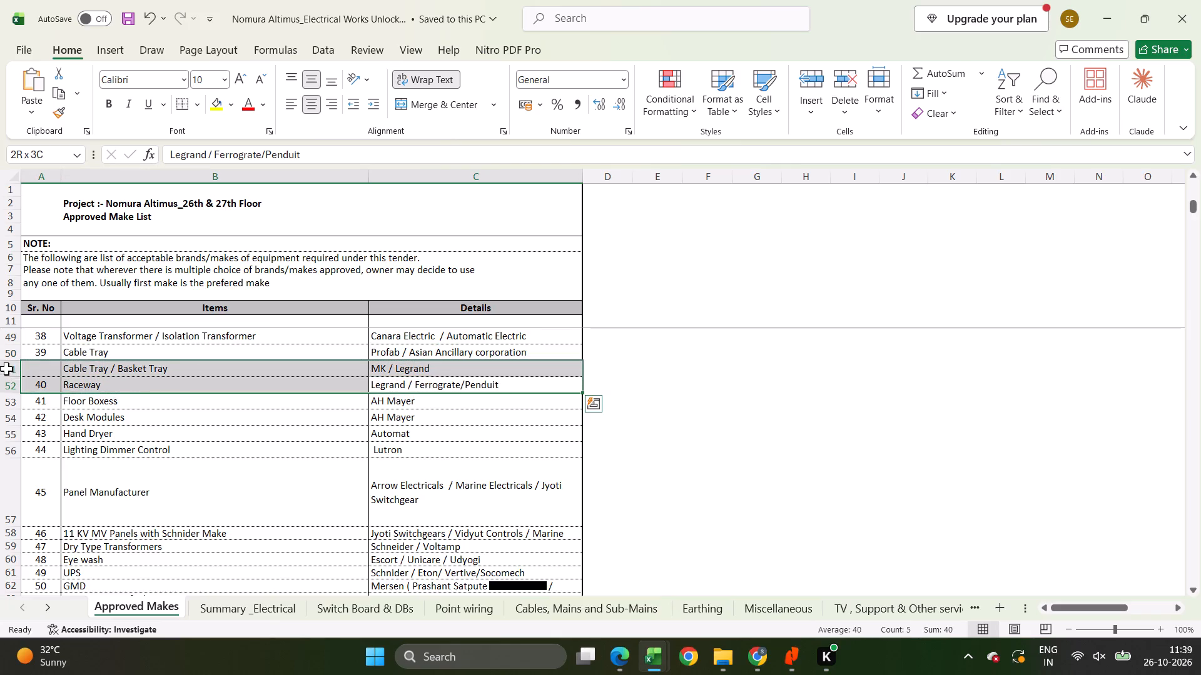
drag(6, 369, 8, 359)
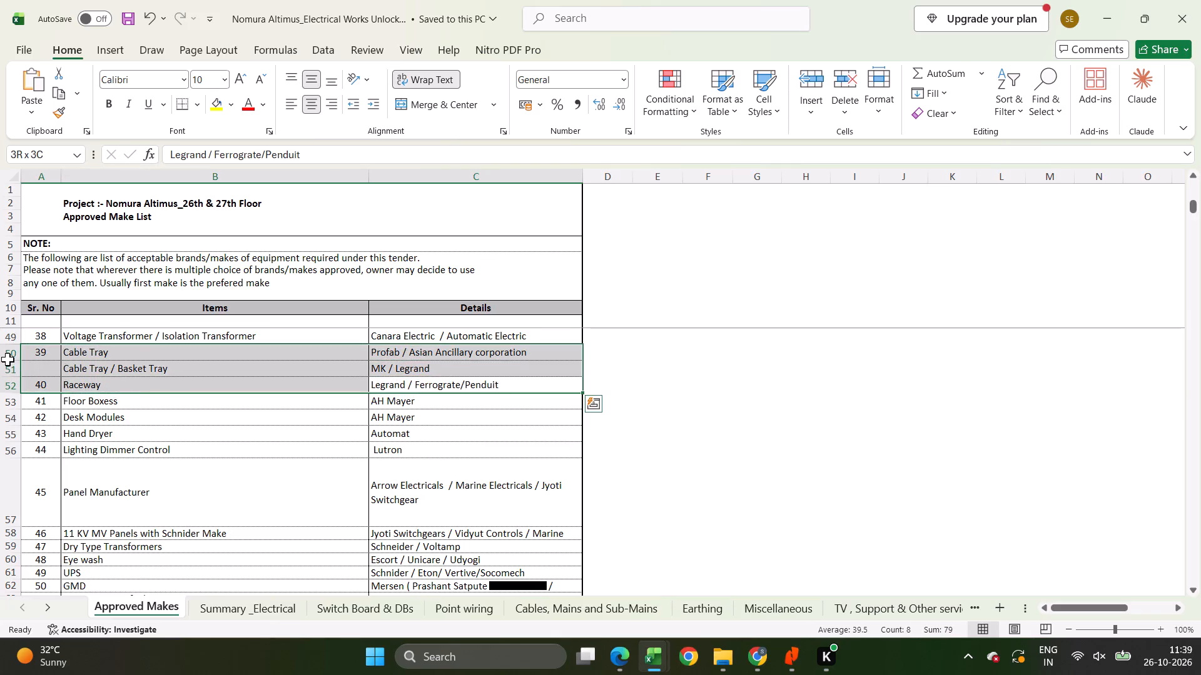
drag(8, 359, 1, 380)
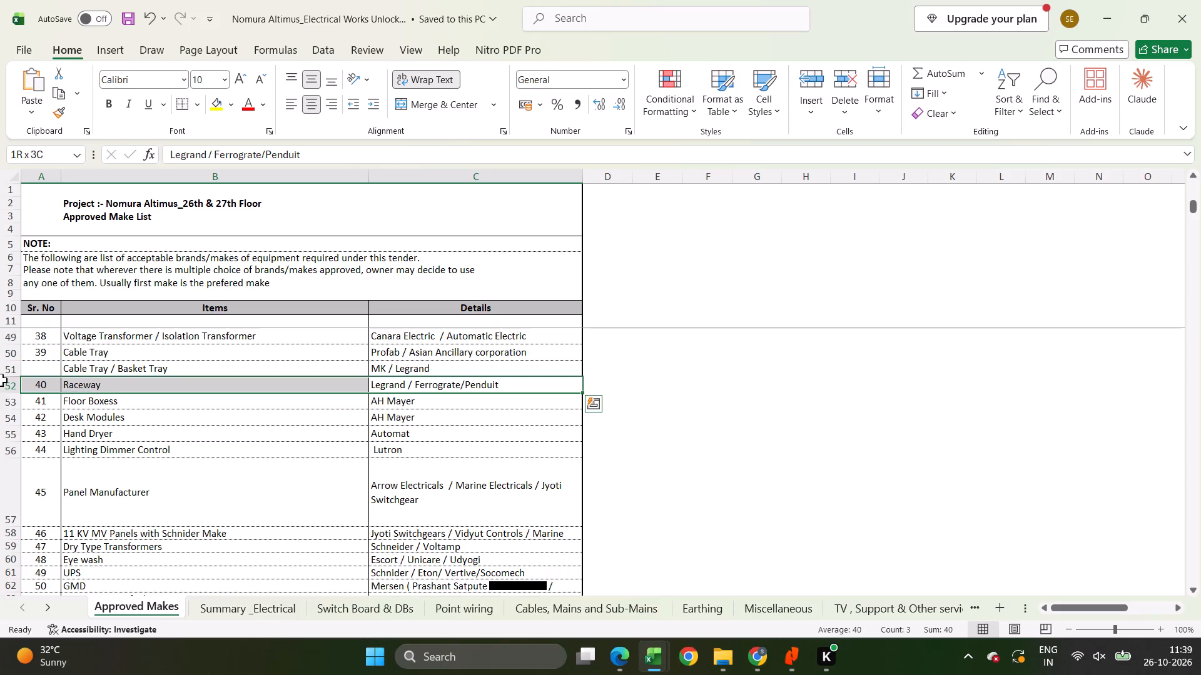
drag(1, 380, 1, 372)
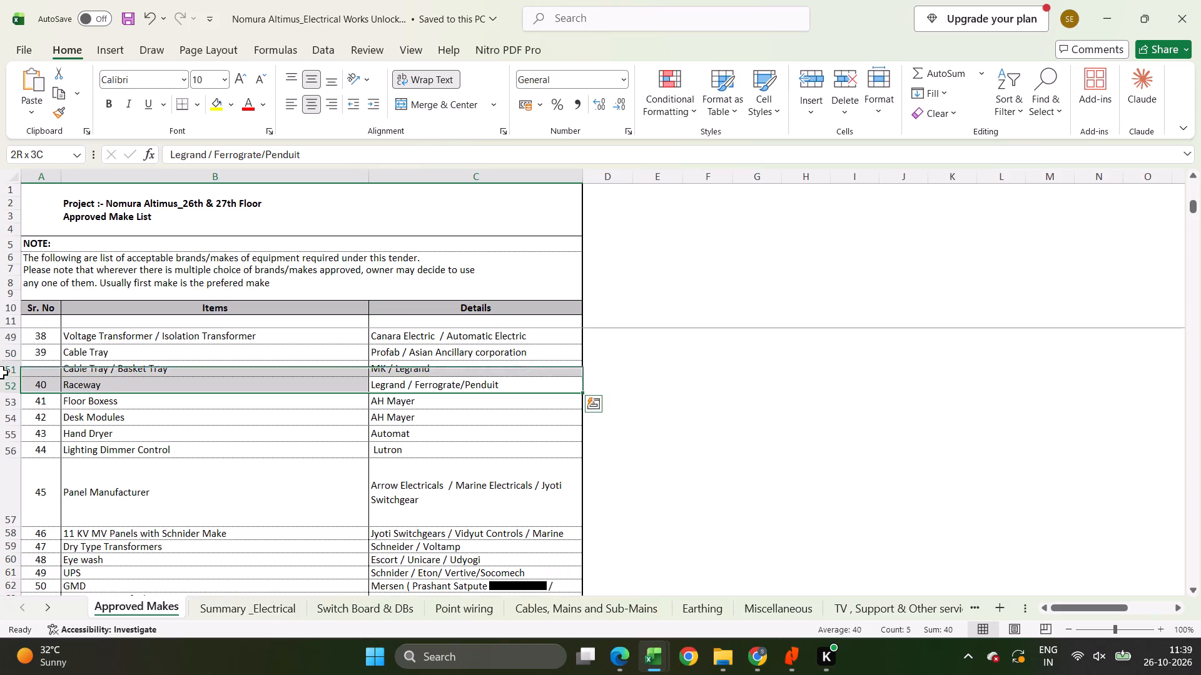
drag(1, 372, 0, 375)
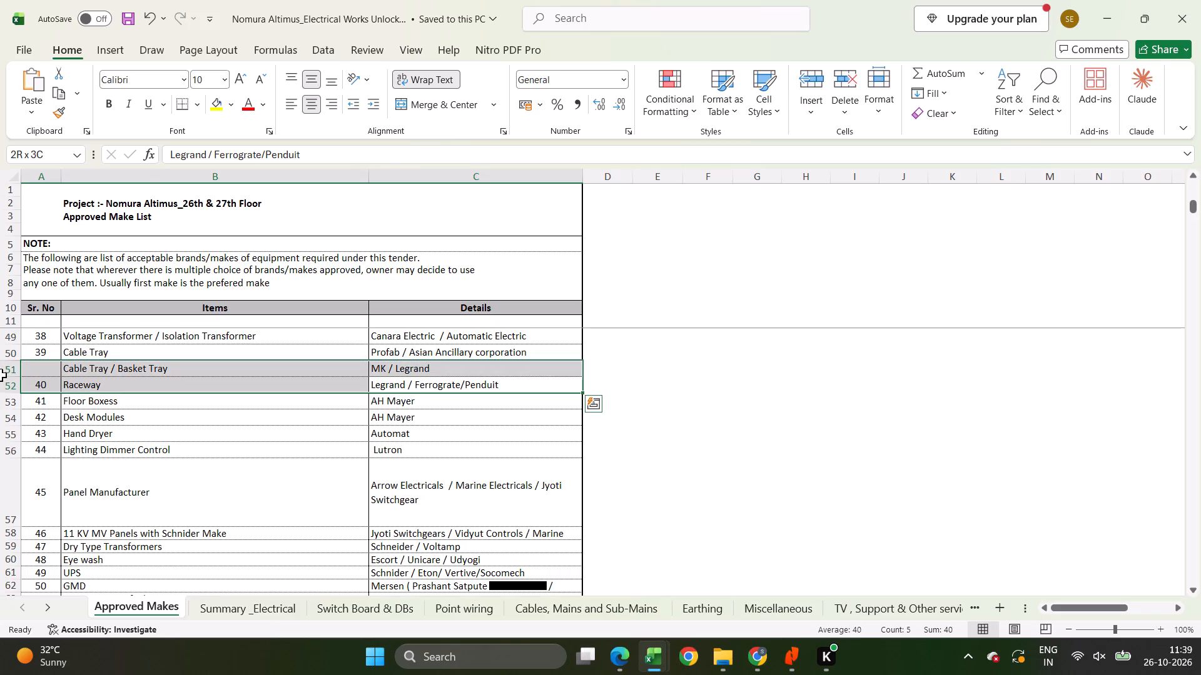
drag(0, 375, 0, 381)
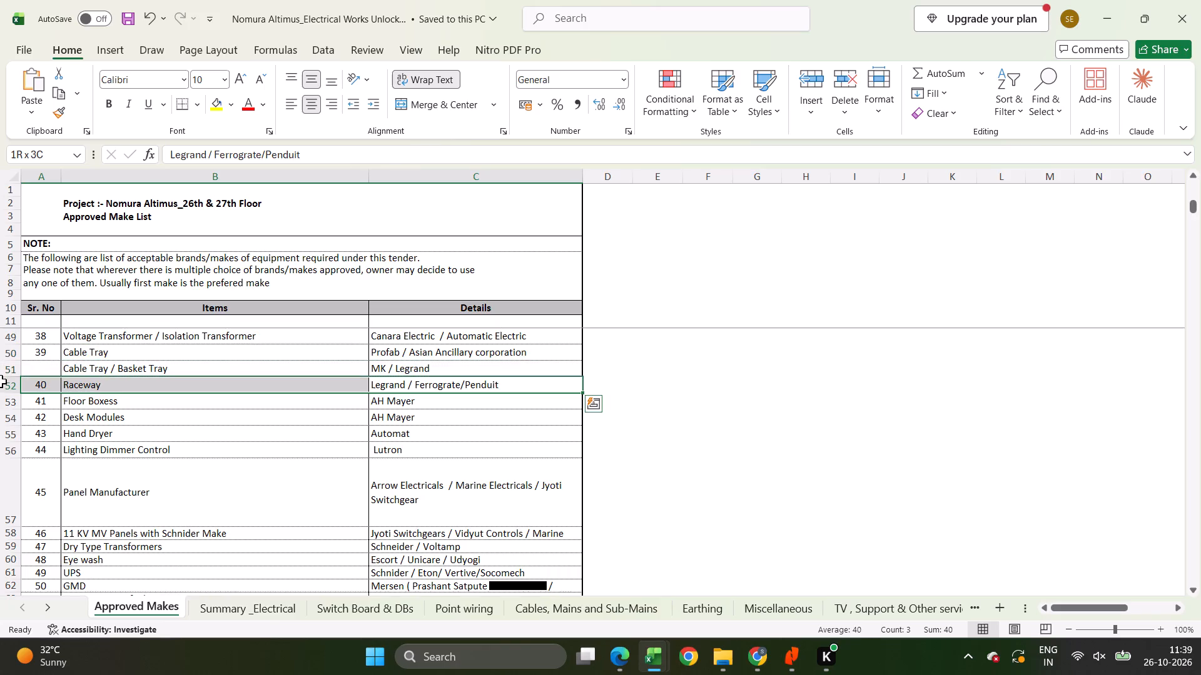
drag(0, 381, 0, 362)
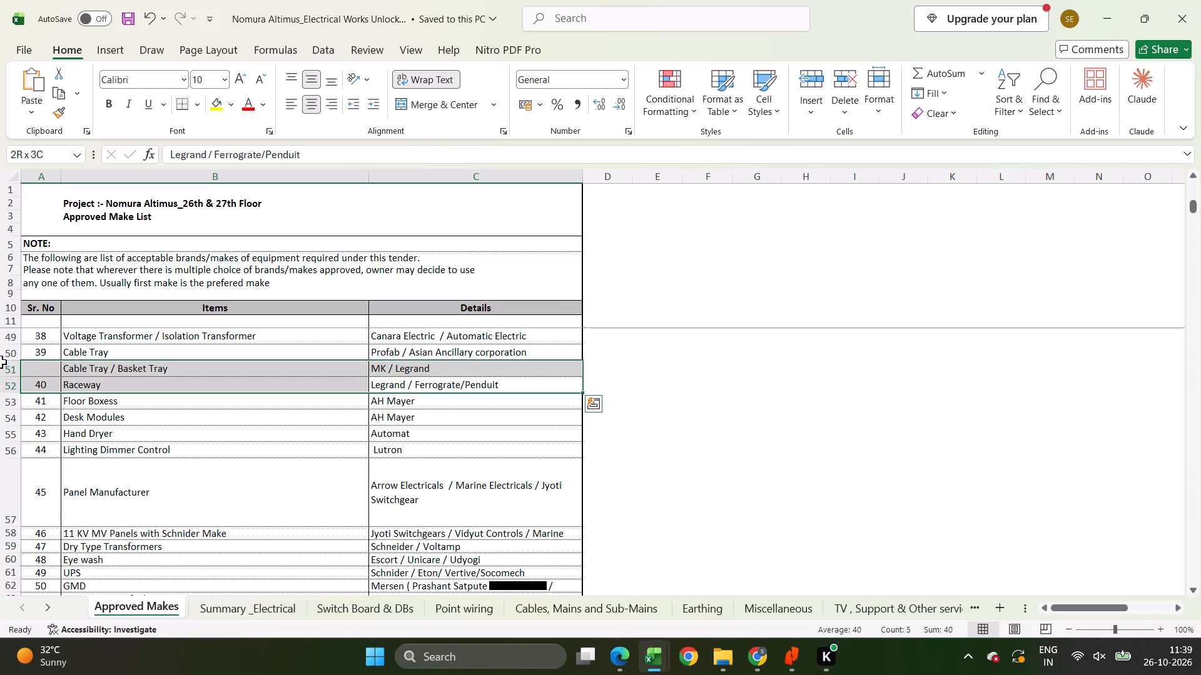
drag(0, 362, 0, 373)
drag(0, 373, 0, 377)
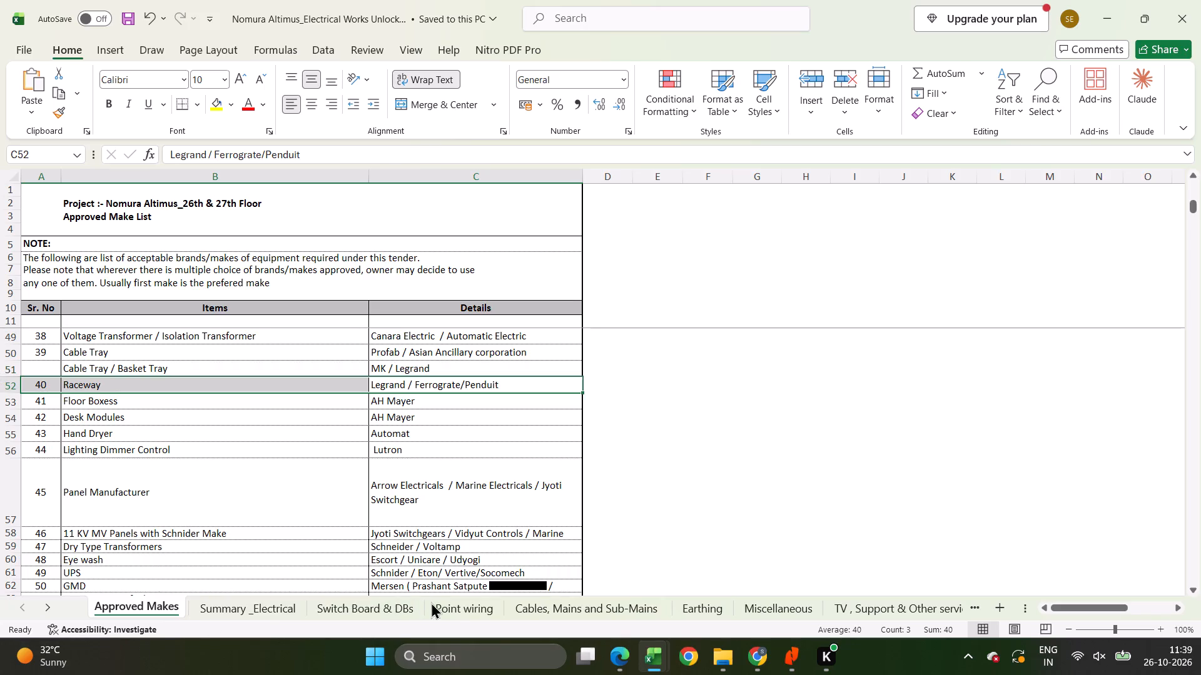
Review the Point wiring sheet's raceway and junction box items, highlighting the rows from item 5 down through the item 5(b) sizes.
click(451, 604)
scroll(302, 549, up, 2)
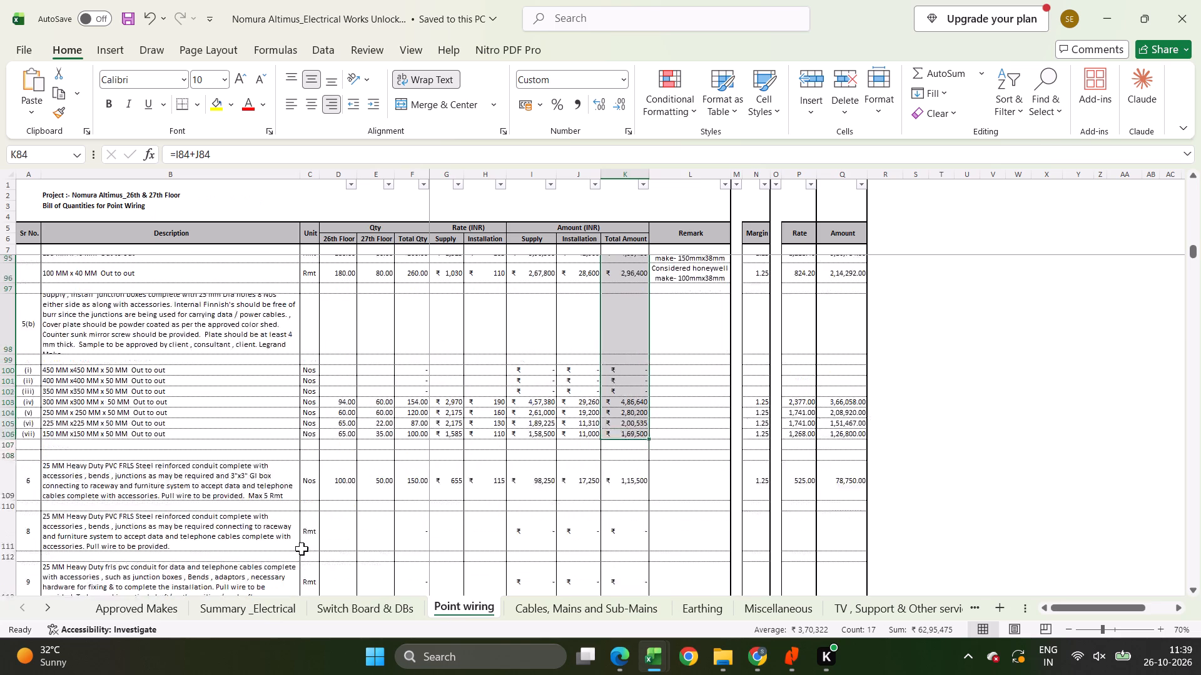
scroll(302, 549, up, 11)
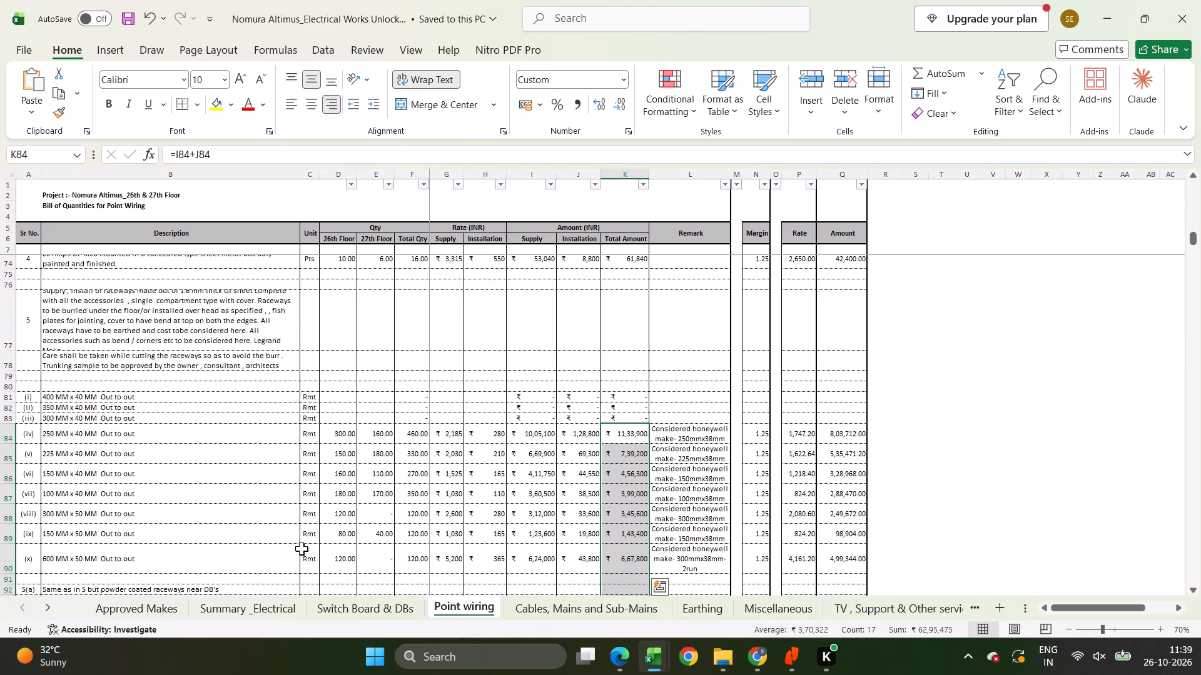
drag(4, 316, 2, 649)
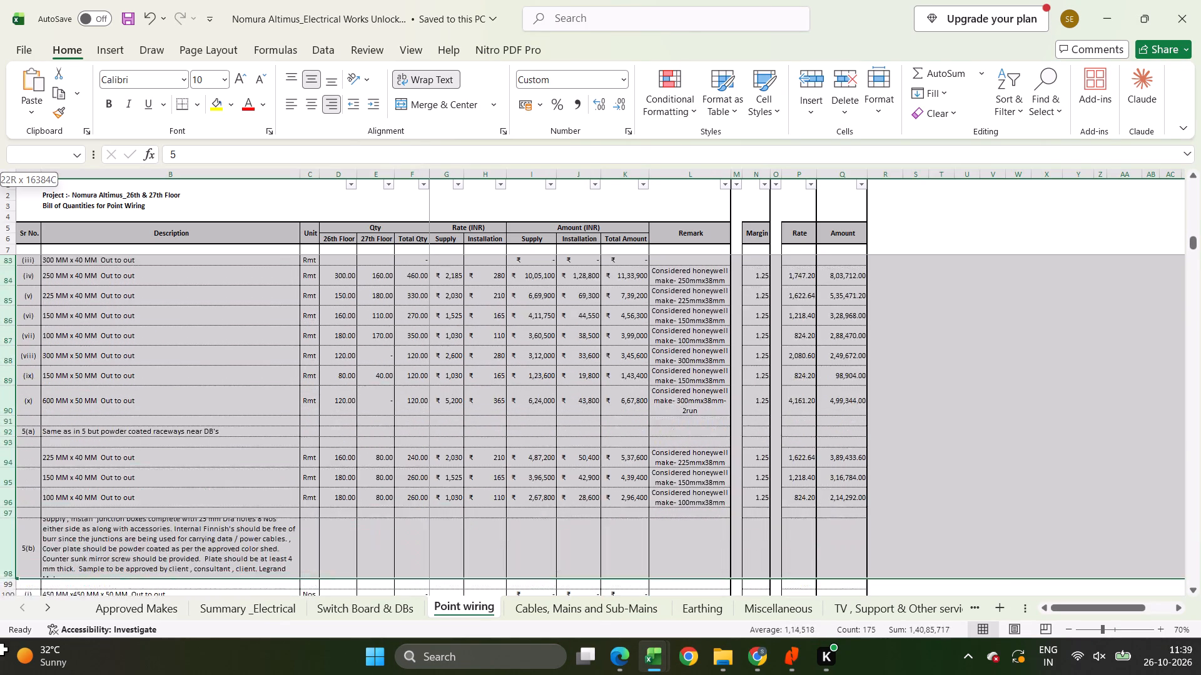
drag(2, 649, 11, 415)
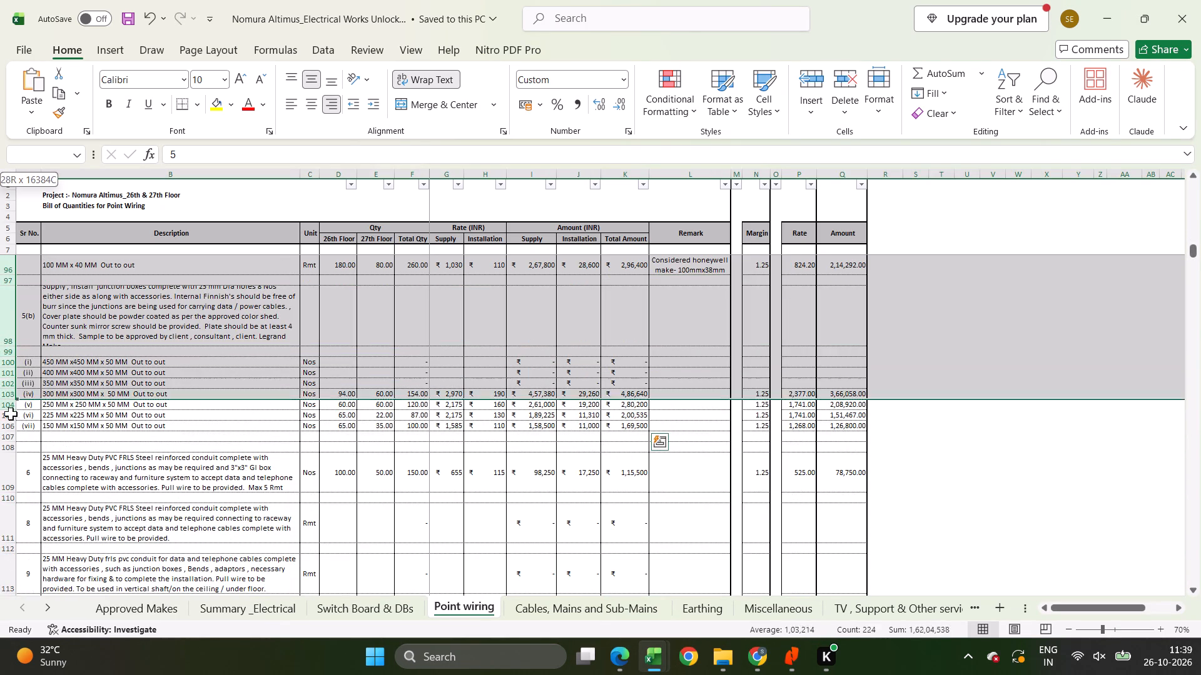
drag(11, 415, 10, 434)
scroll(168, 542, up, 12)
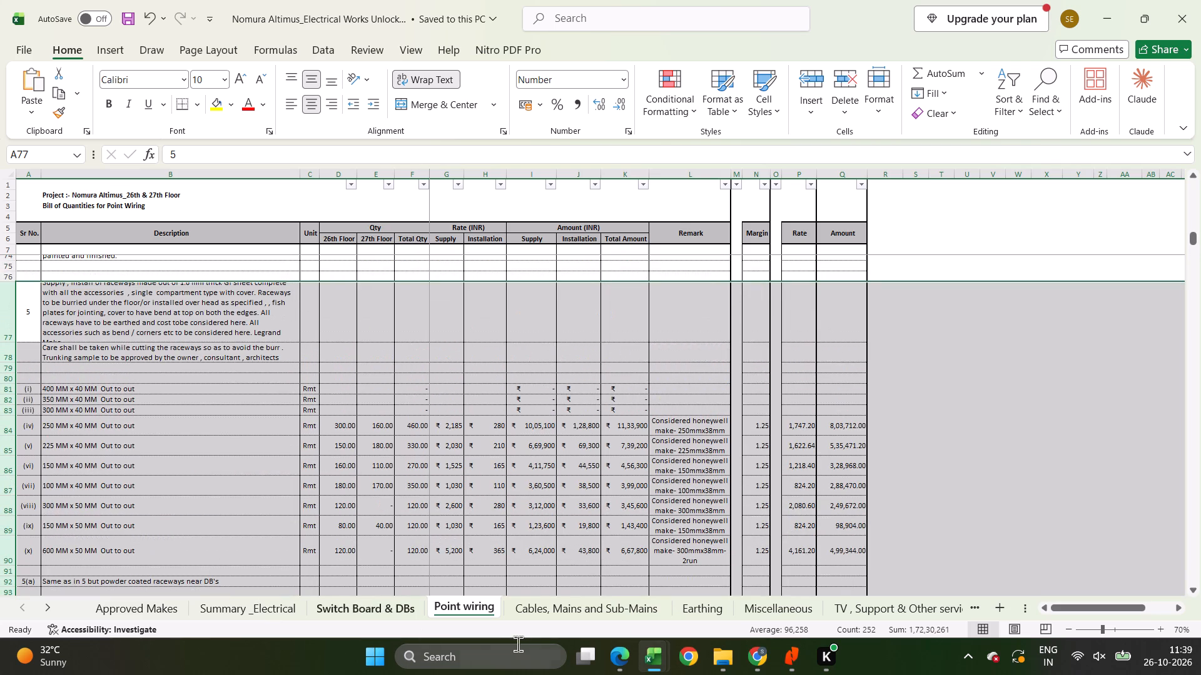
scroll(337, 532, up, 1)
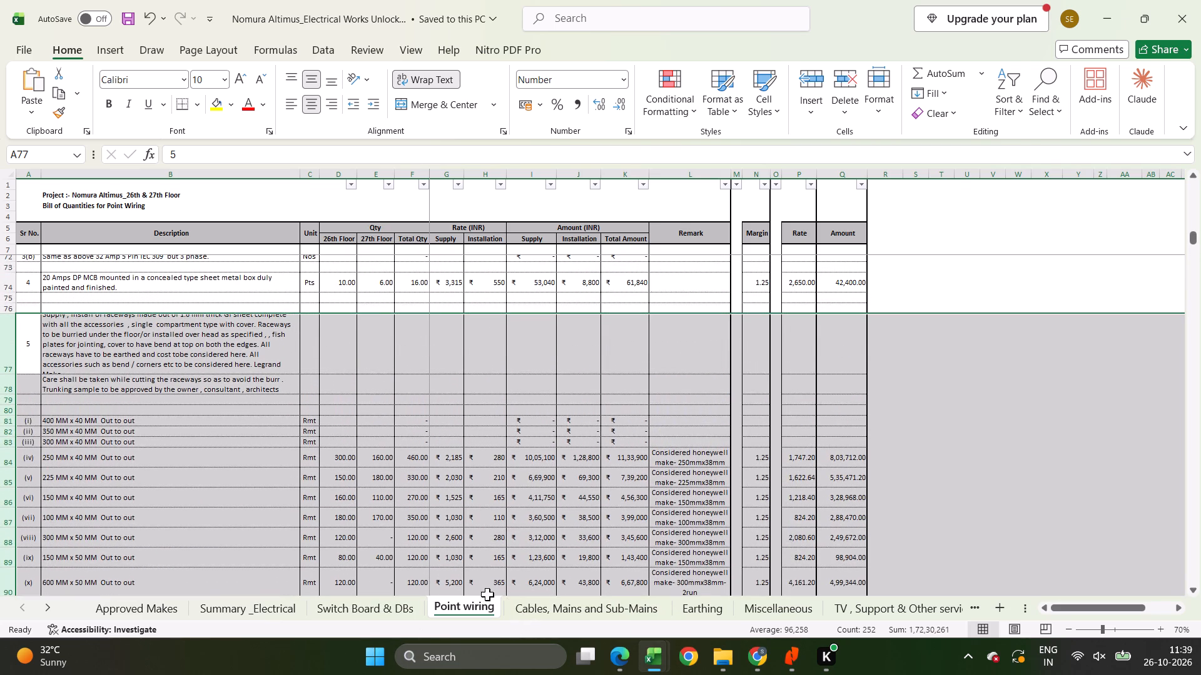
Examine the Cables, Mains and Sub-Mains sheet from the cable terminations down to the 2 MM thick perforated cable tray sizes.
click(522, 603)
scroll(342, 530, down, 10)
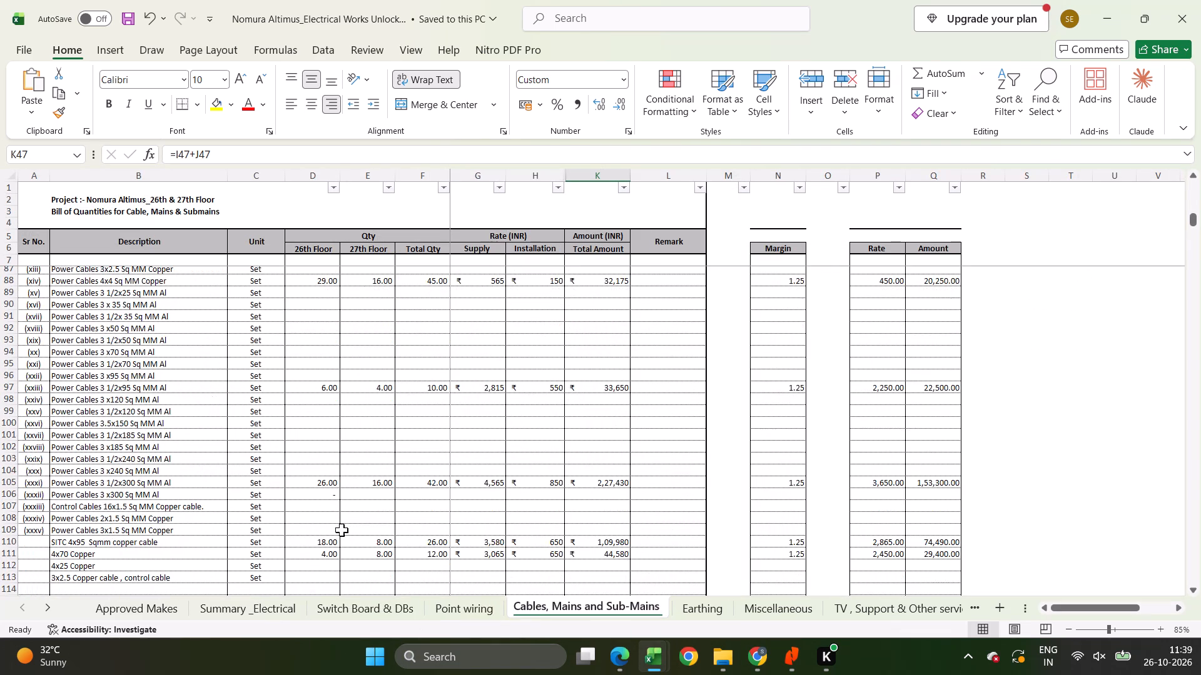
scroll(342, 530, down, 10)
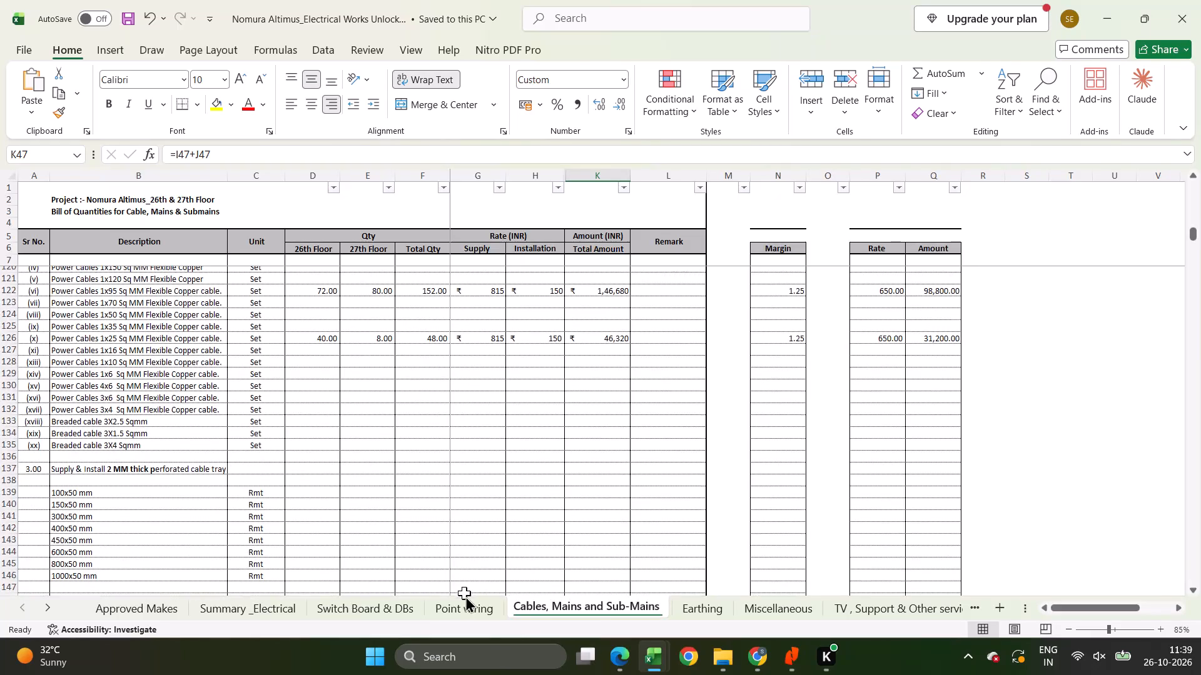
Compare the Point wiring sheet's raceway items with the cable tray and cable termination items on the Cables, Mains and Sub-Mains sheet.
click(467, 597)
scroll(283, 491, down, 5)
scroll(283, 491, up, 11)
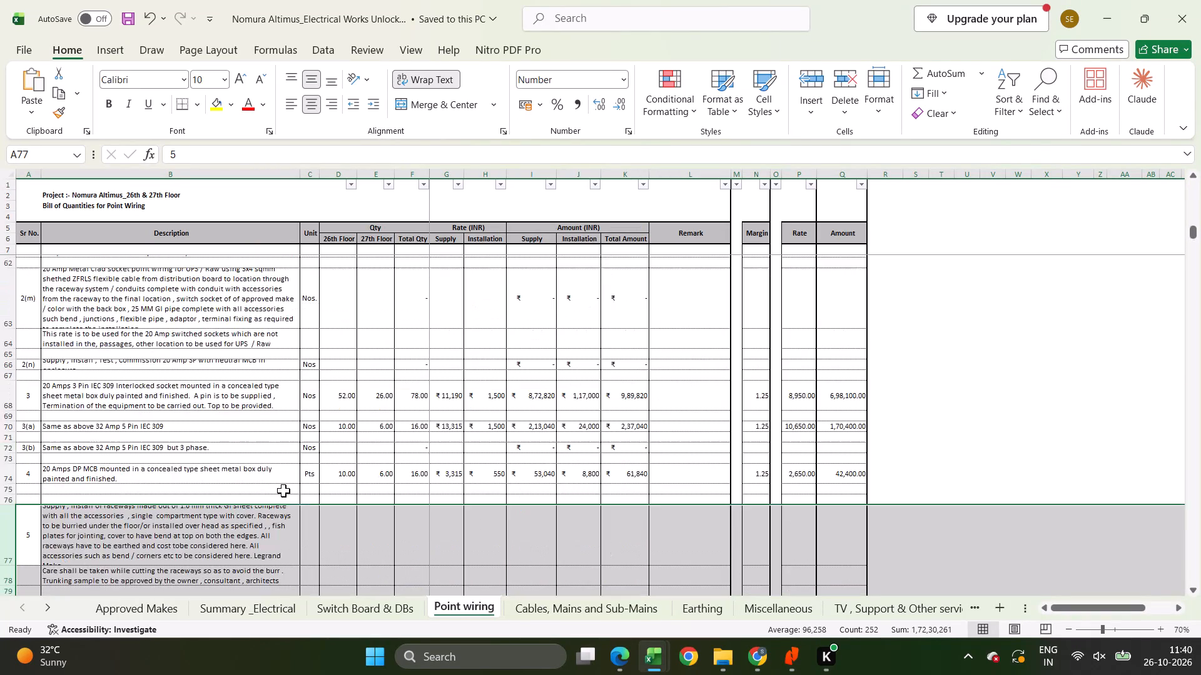
scroll(283, 491, down, 11)
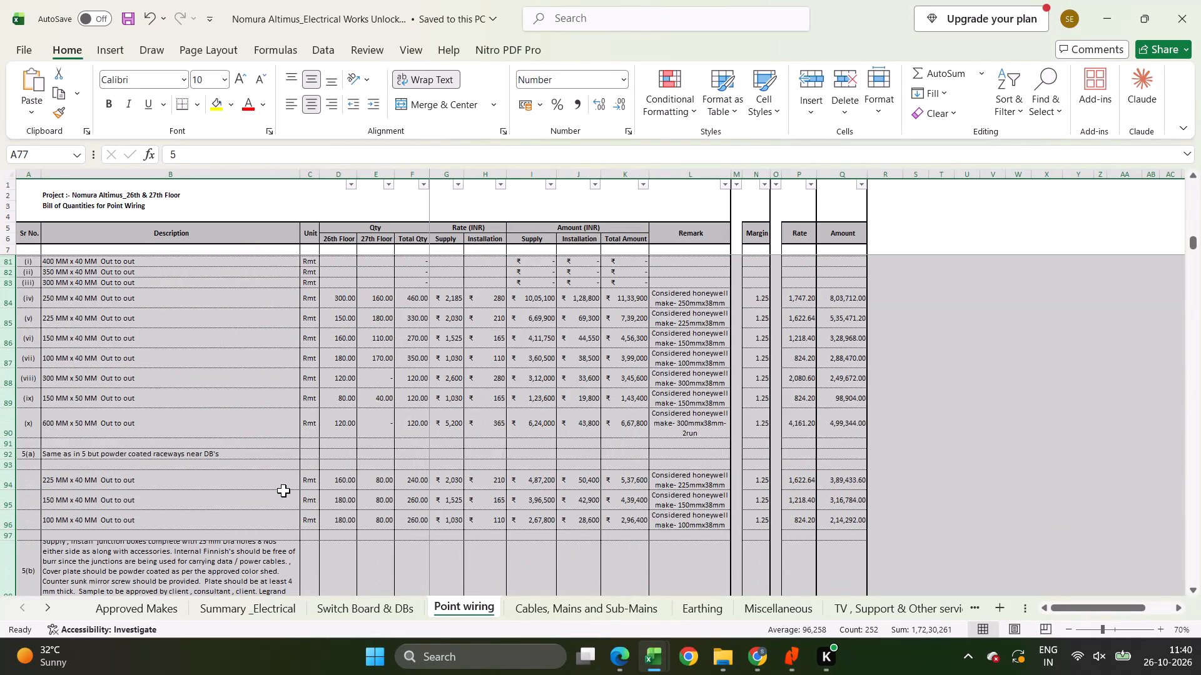
click(598, 617)
scroll(399, 514, down, 6)
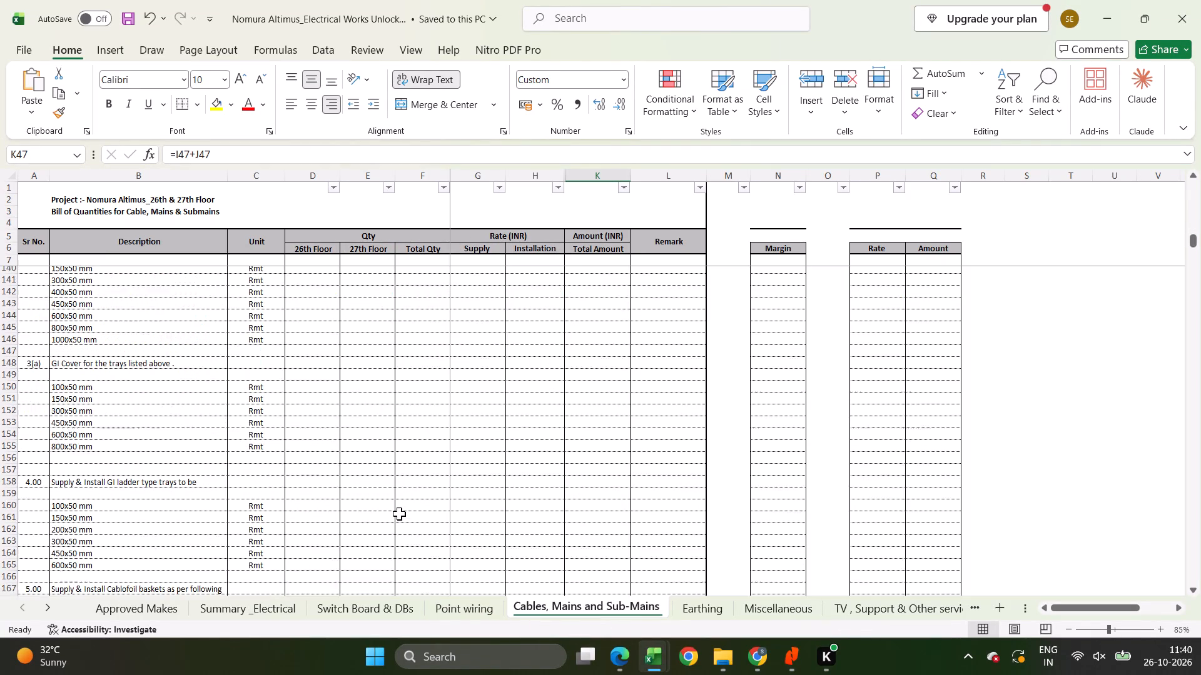
scroll(399, 514, down, 6)
scroll(399, 514, up, 2)
scroll(399, 514, down, 1)
scroll(399, 514, up, 20)
scroll(399, 514, up, 6)
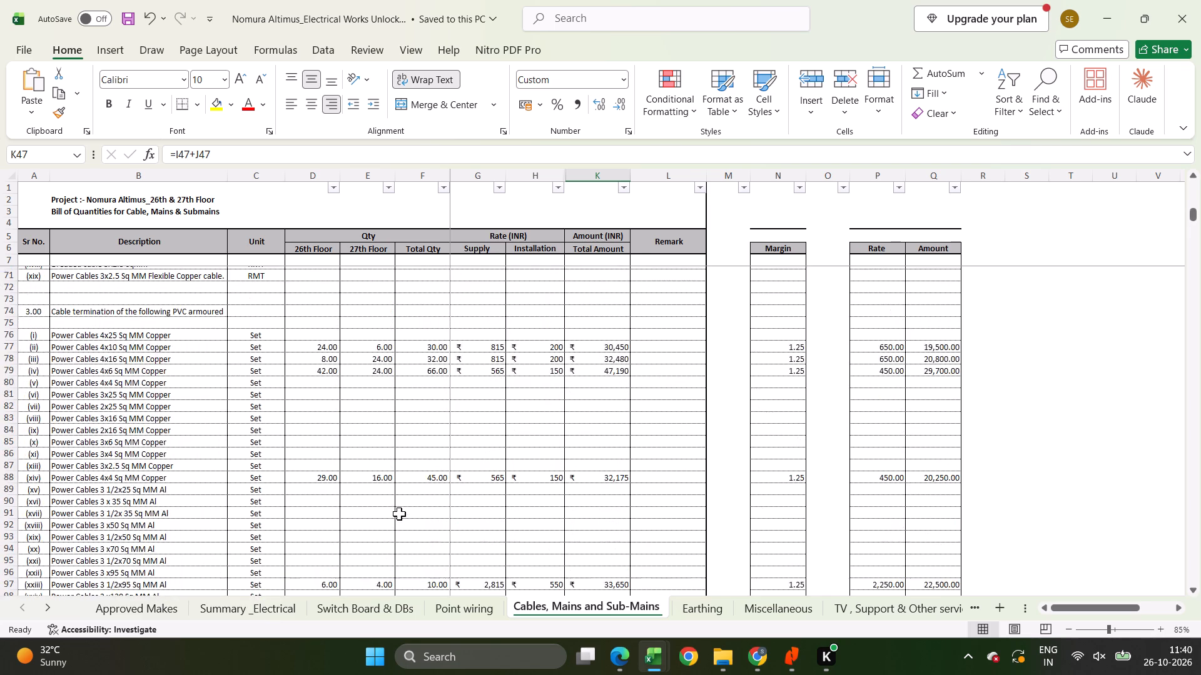
scroll(399, 514, up, 3)
Return to the Point wiring sheet and highlight the rows of the item 5 raceway description.
click(452, 616)
scroll(372, 523, up, 2)
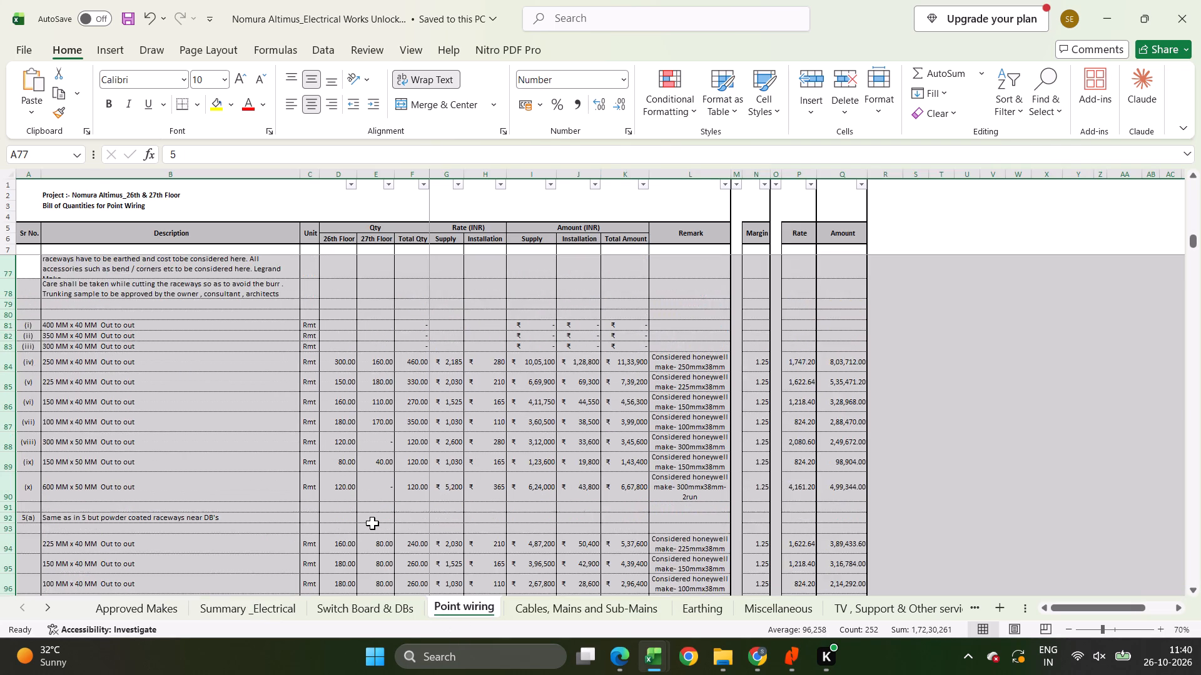
scroll(372, 523, up, 2)
click(6, 314)
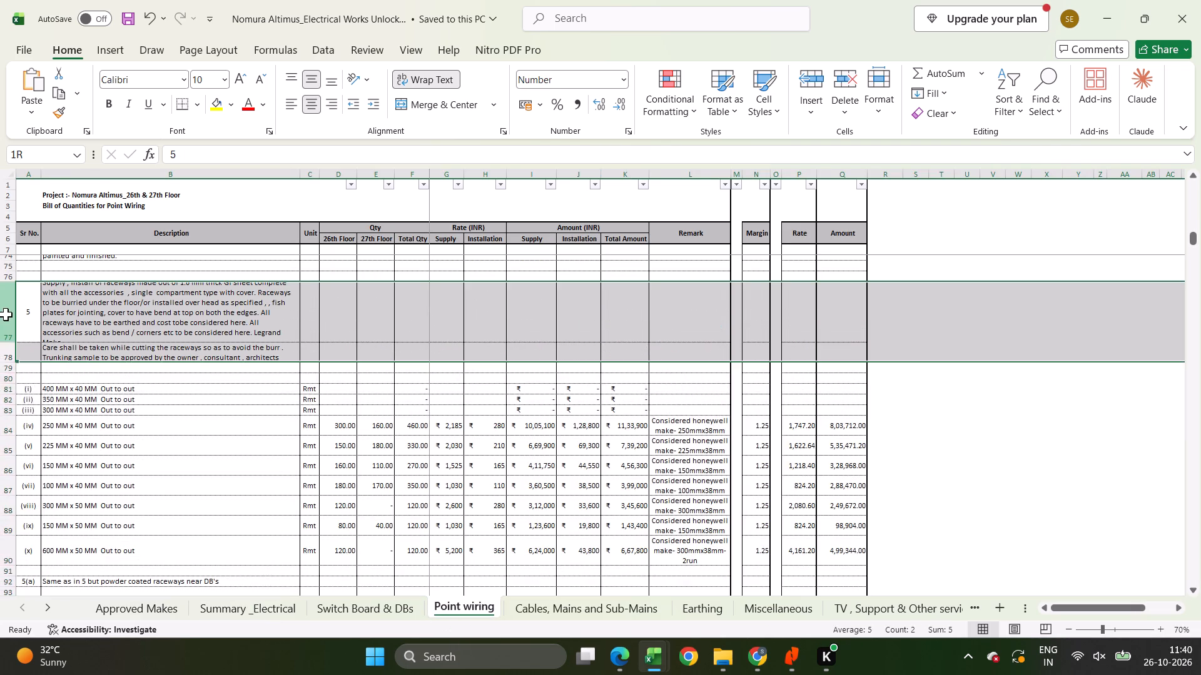
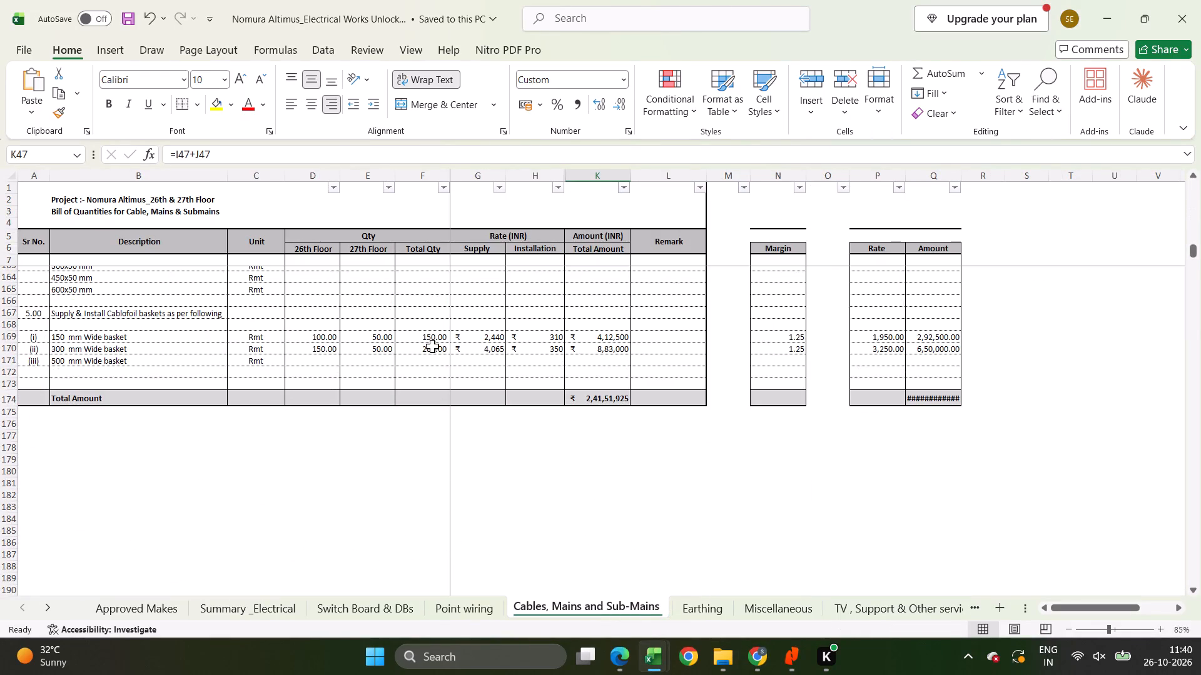
Check the 150 mm and 300 mm wide Cablofoil basket rows, highlighting their floor-wise quantities and total quantities.
drag(428, 337, 2, 346)
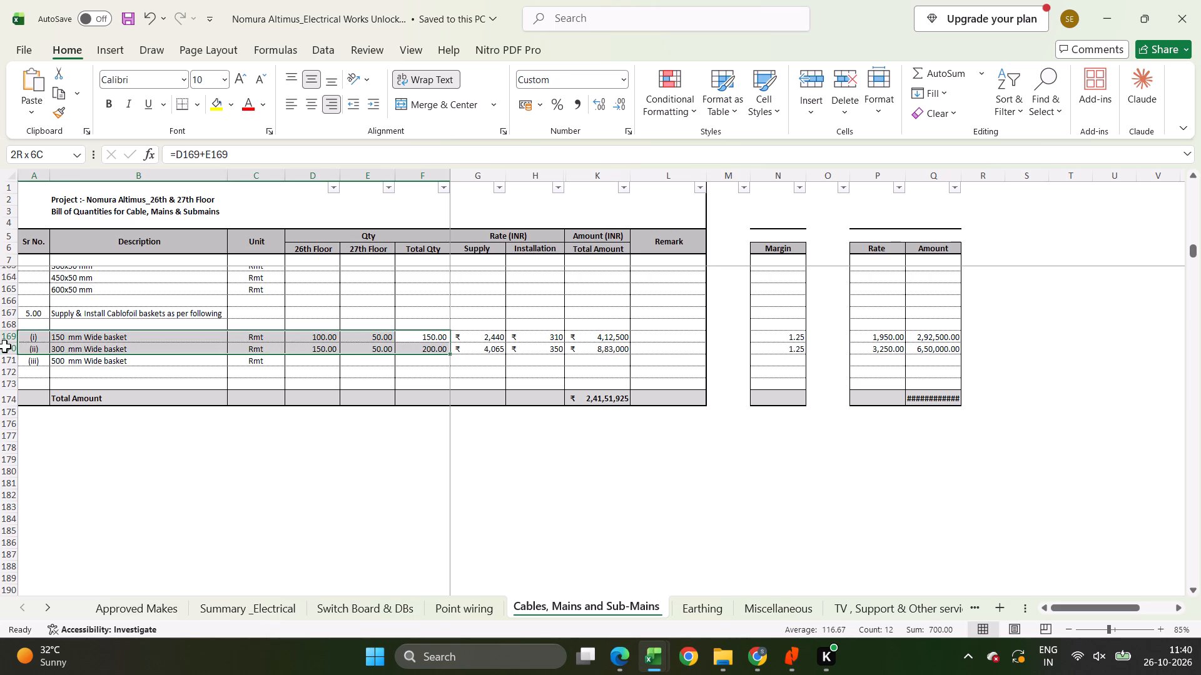
drag(2, 346, 0, 346)
drag(34, 333, 351, 344)
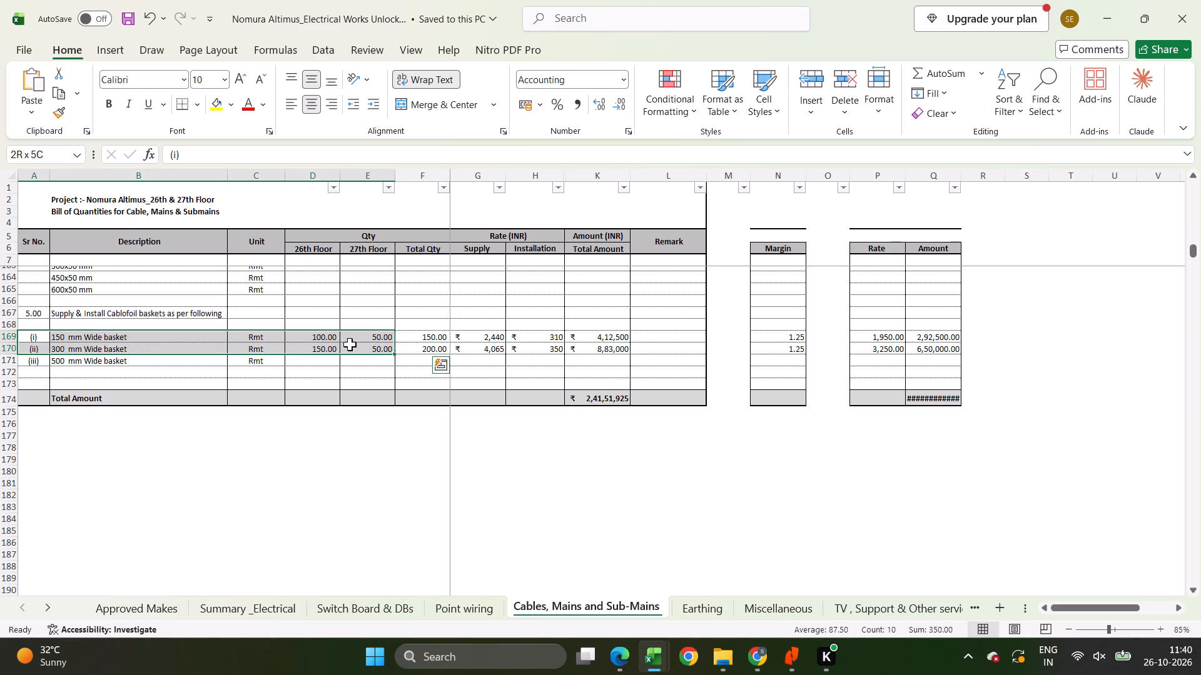
drag(351, 344, 352, 344)
drag(429, 339, 425, 347)
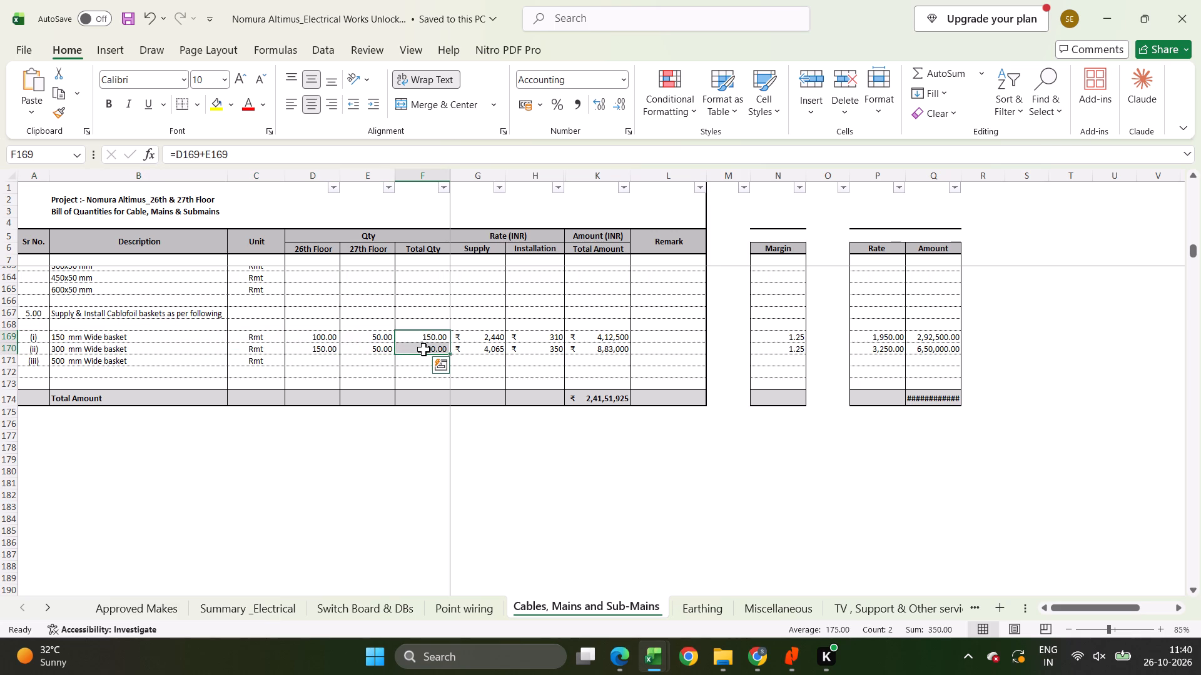
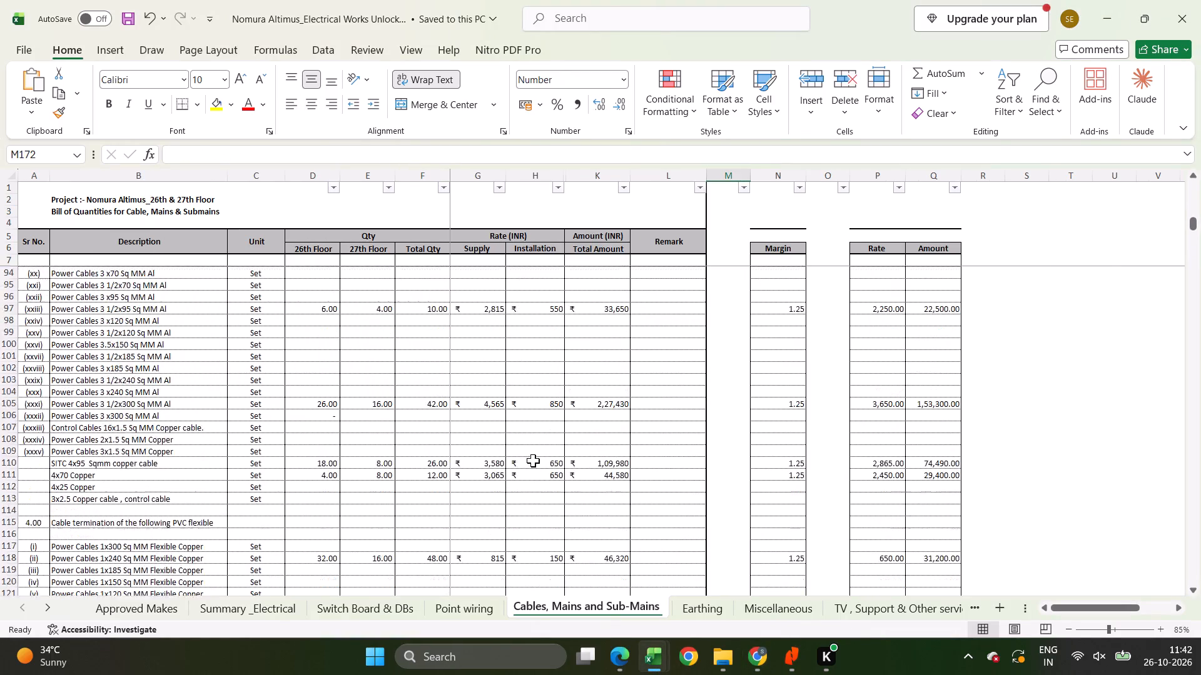
Review the rates and margins across the Cables, Mains and Sub-Mains, Switch Board & DBs, and Point wiring sheets.
scroll(533, 461, up, 20)
scroll(533, 461, up, 8)
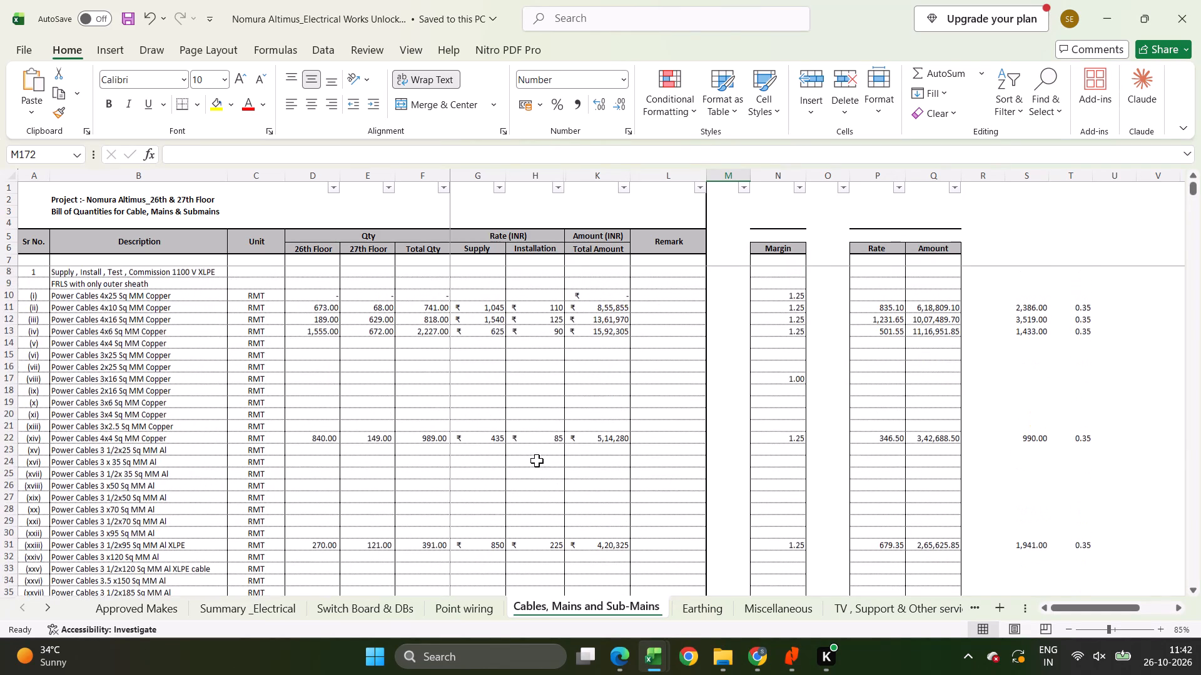
scroll(537, 461, up, 5)
scroll(537, 461, down, 7)
click(417, 606)
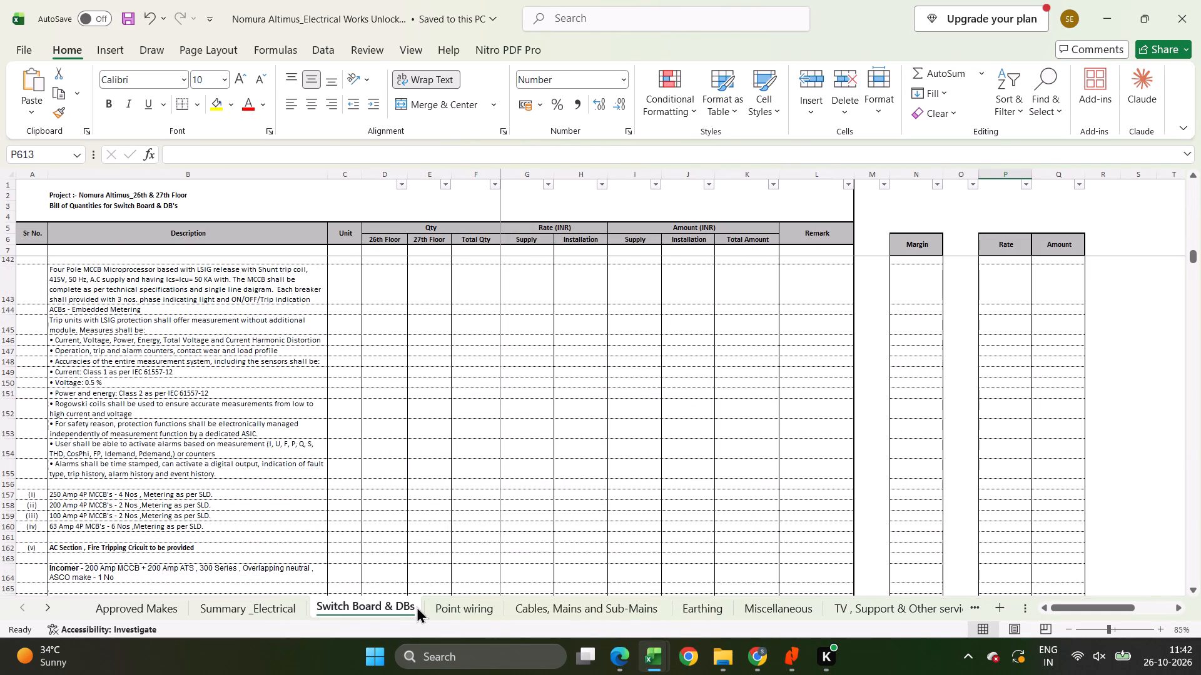
scroll(500, 526, down, 6)
scroll(463, 572, down, 11)
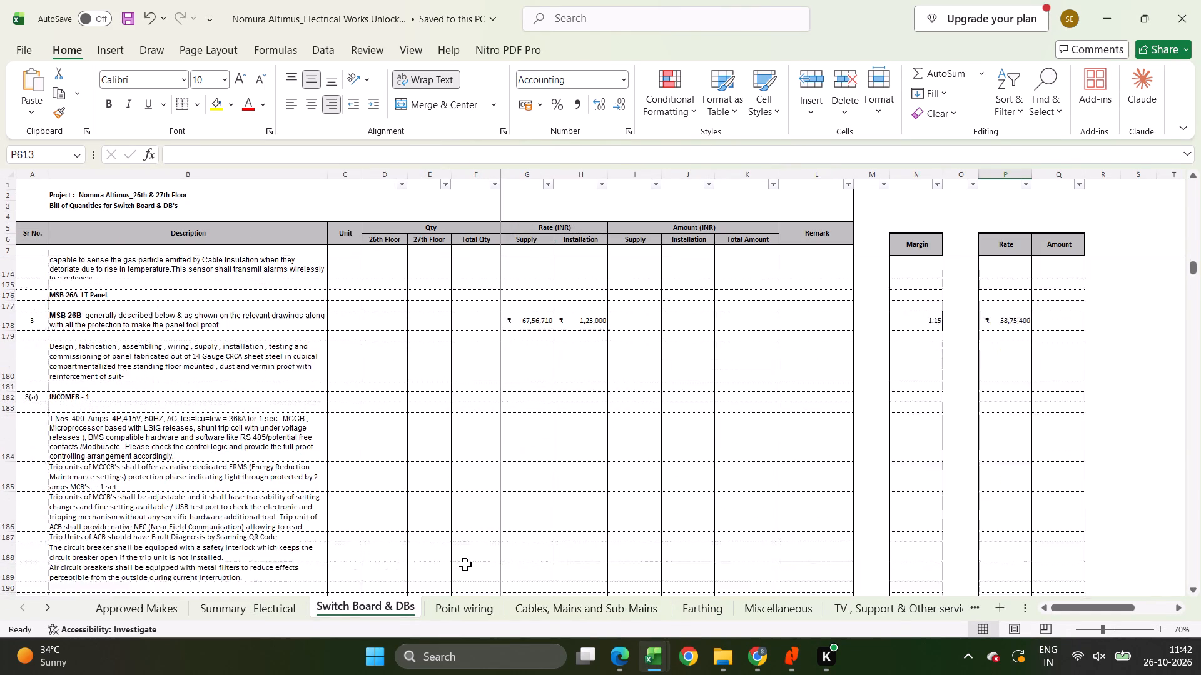
scroll(465, 564, down, 8)
click(460, 606)
scroll(549, 529, up, 8)
scroll(549, 529, down, 1)
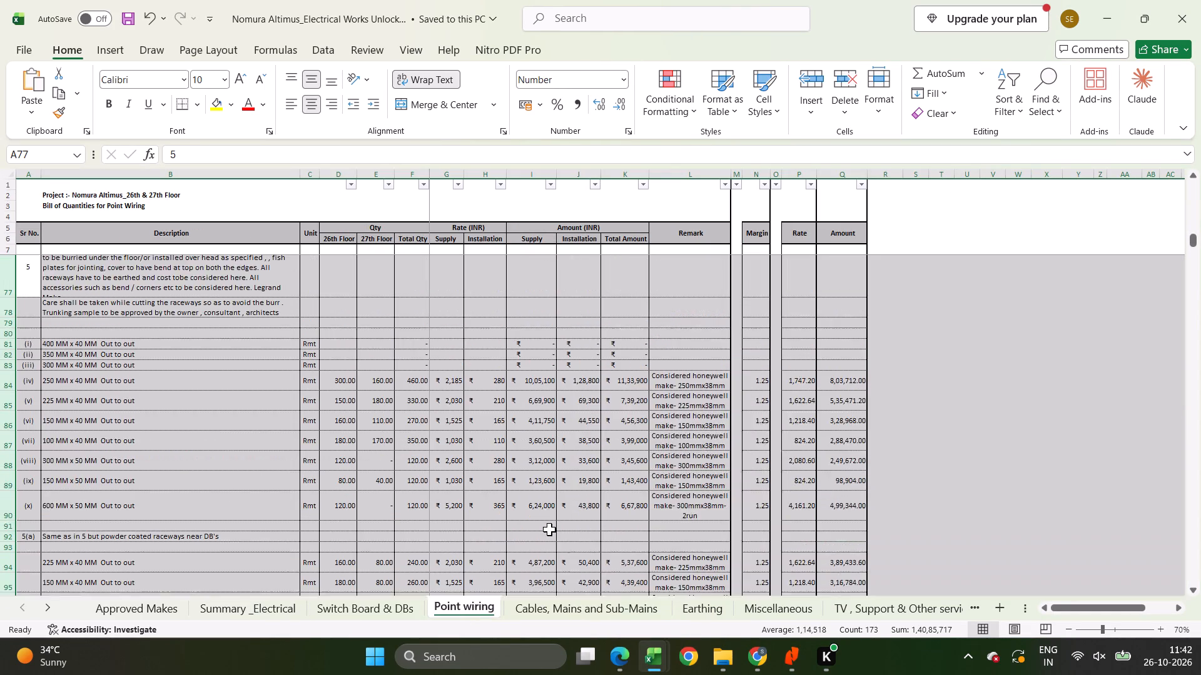
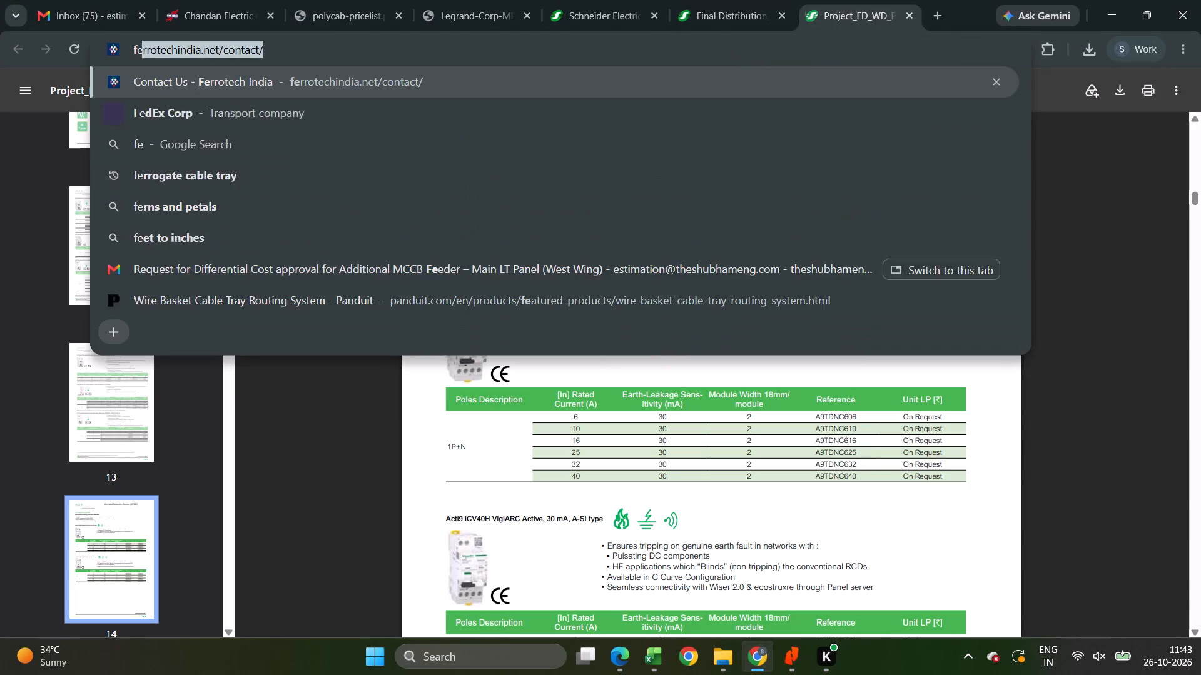
Open the Ferrotech India contact page at ferrotechindia.net in the browser.
text(ro)
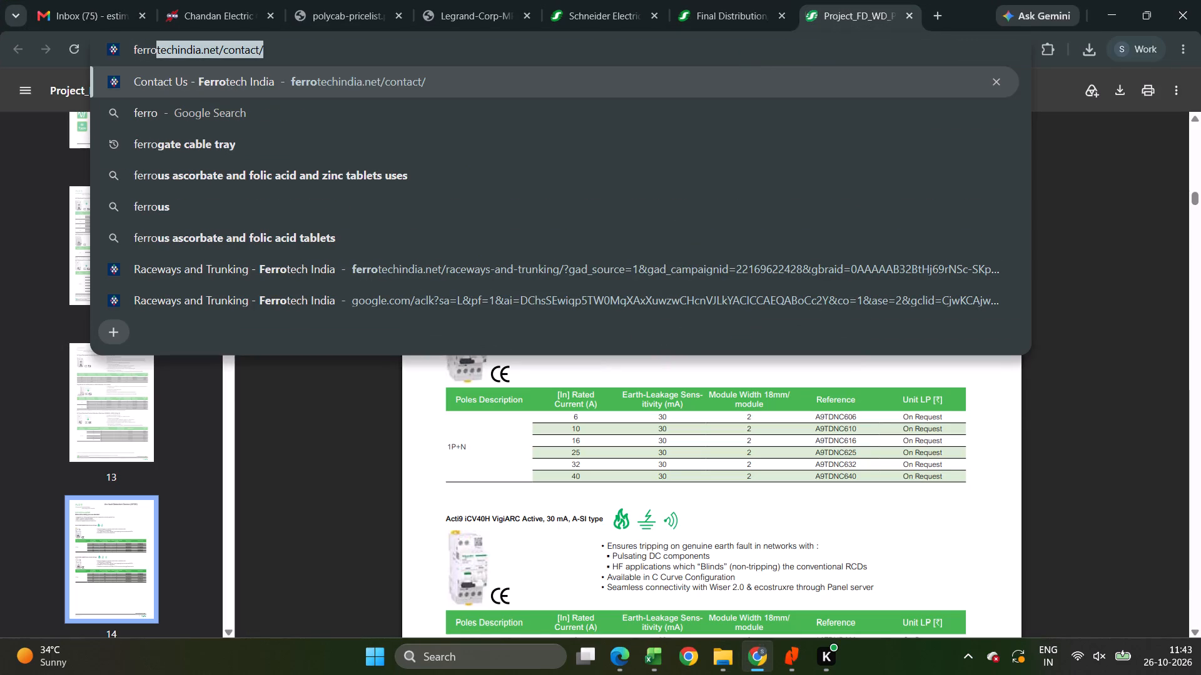
text(tech)
key(Return)
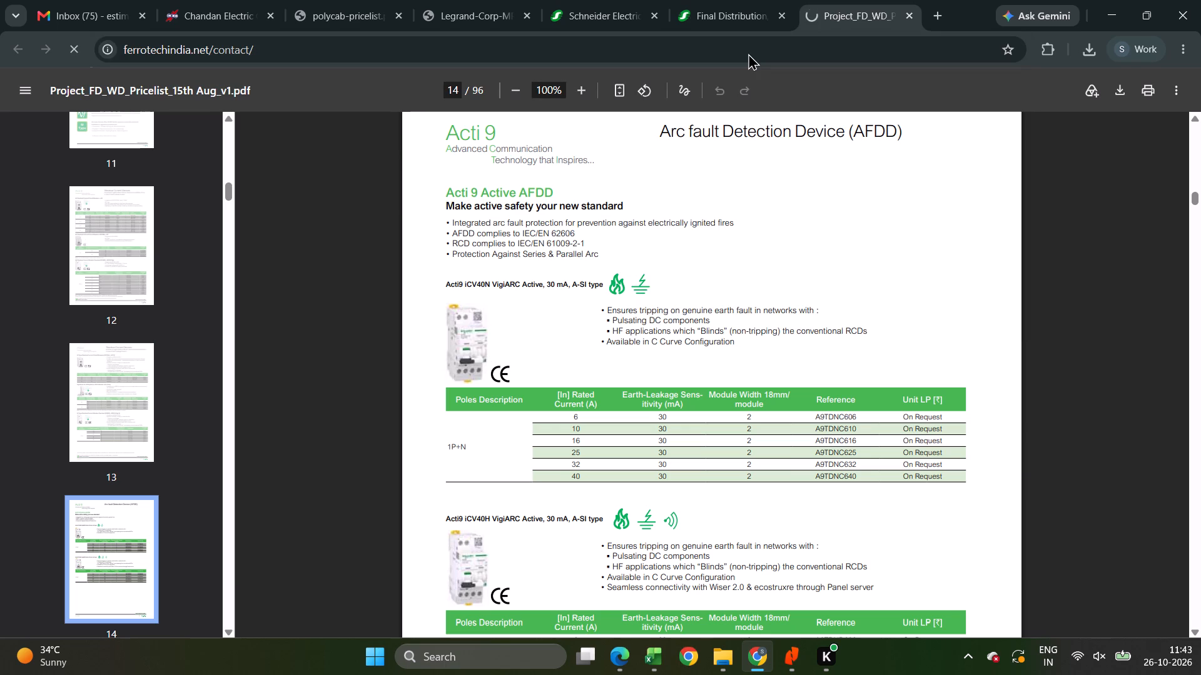
Check the raceway entry on the Excel workbook's Approved Makes sheet, and search the web for "ferrograte" in Chrome.
key(alt+Tab)
click(110, 598)
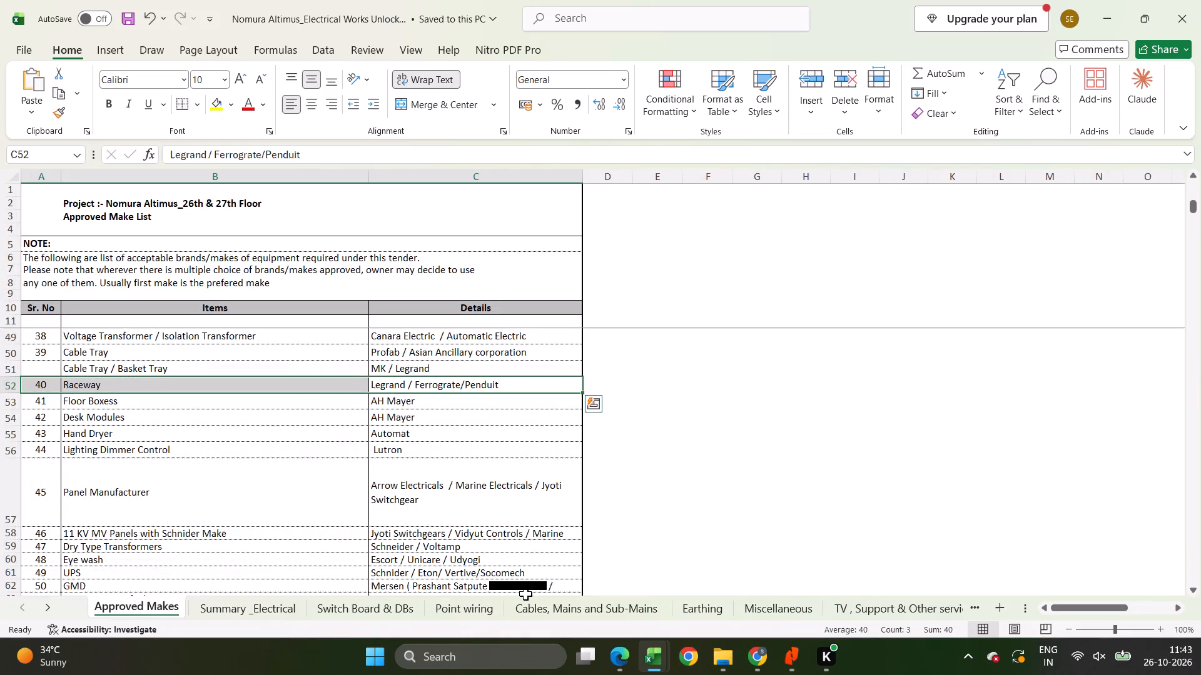
key(alt+Tab)
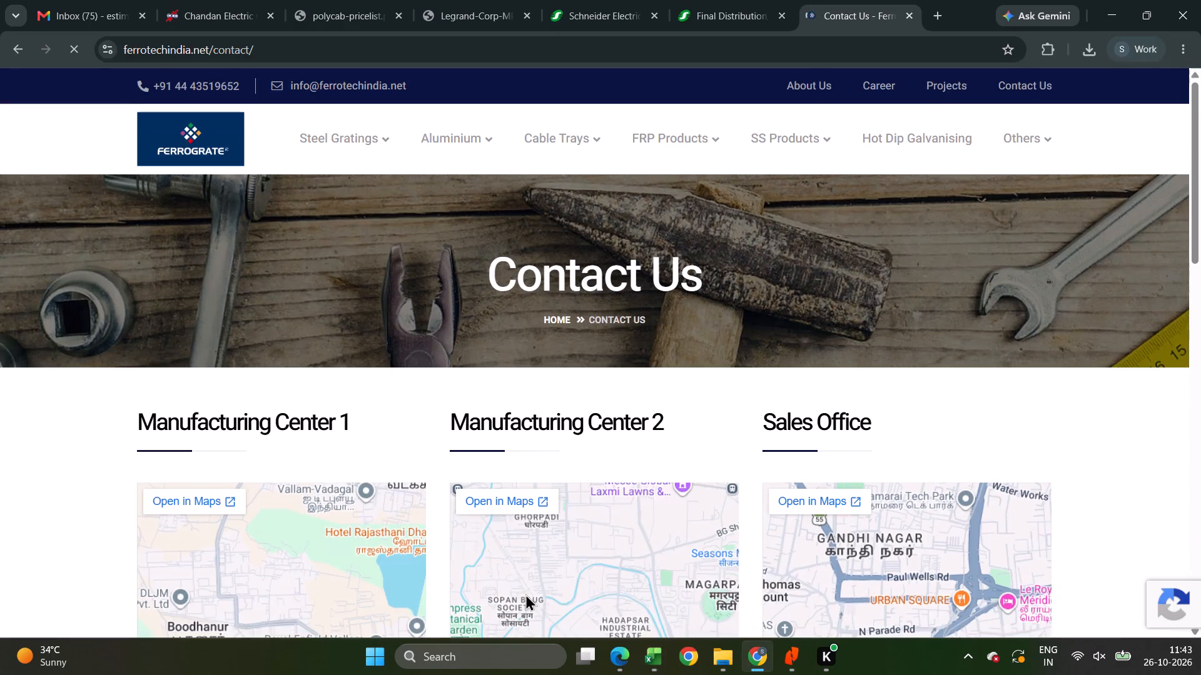
click(295, 45)
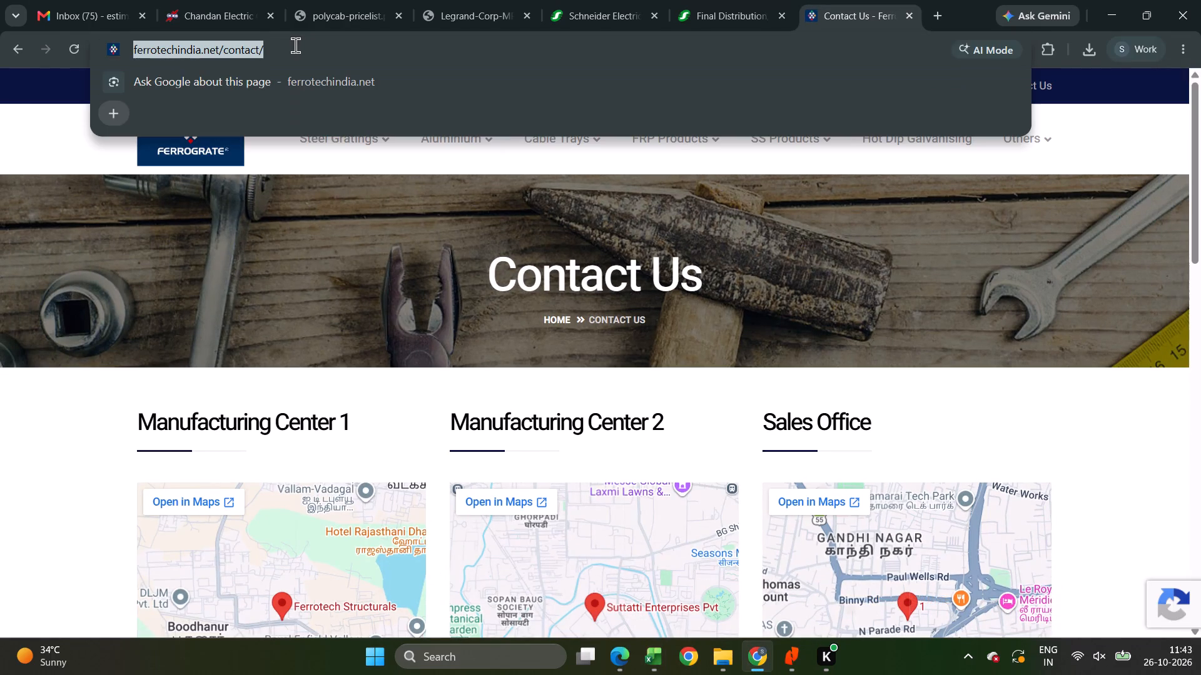
text(ferro)
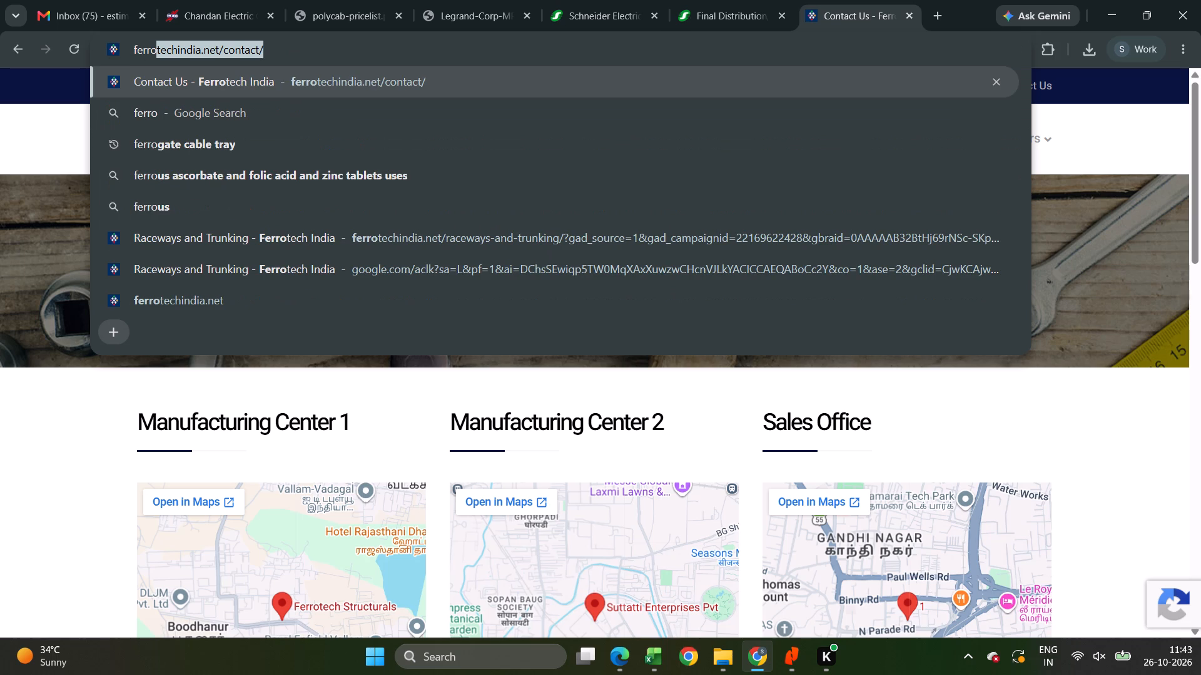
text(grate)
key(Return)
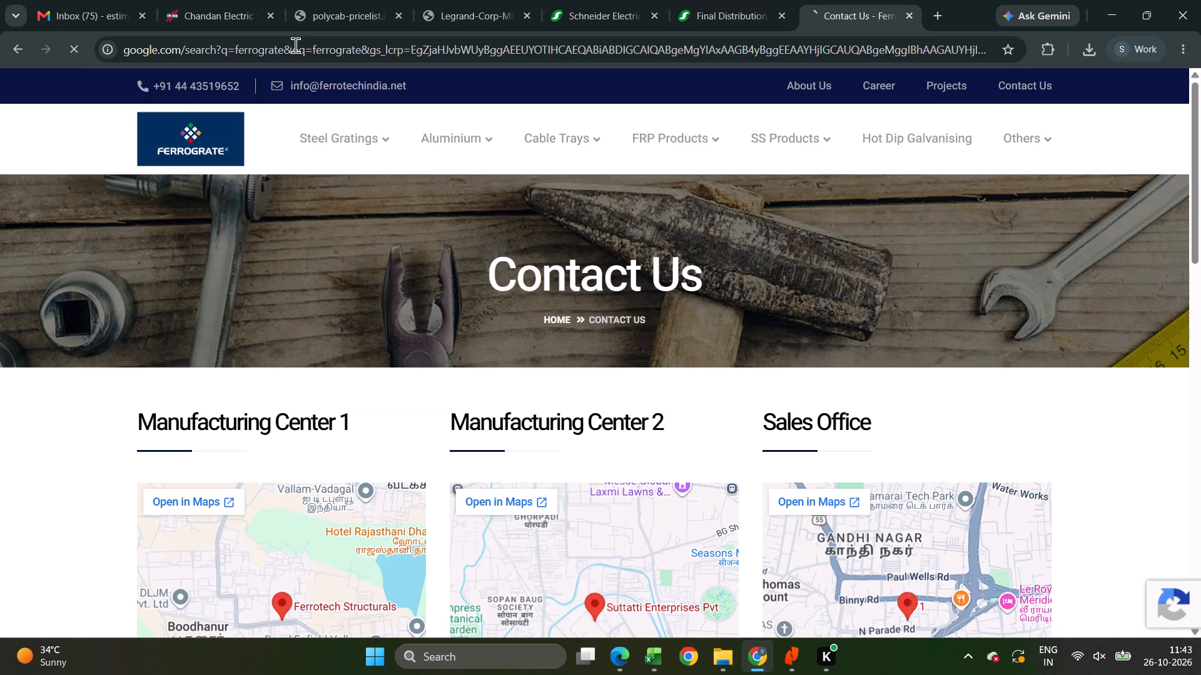
Open the Ferrotech International contact page at ferrograte.com from the search results and look through its contact details and sales team.
click(208, 237)
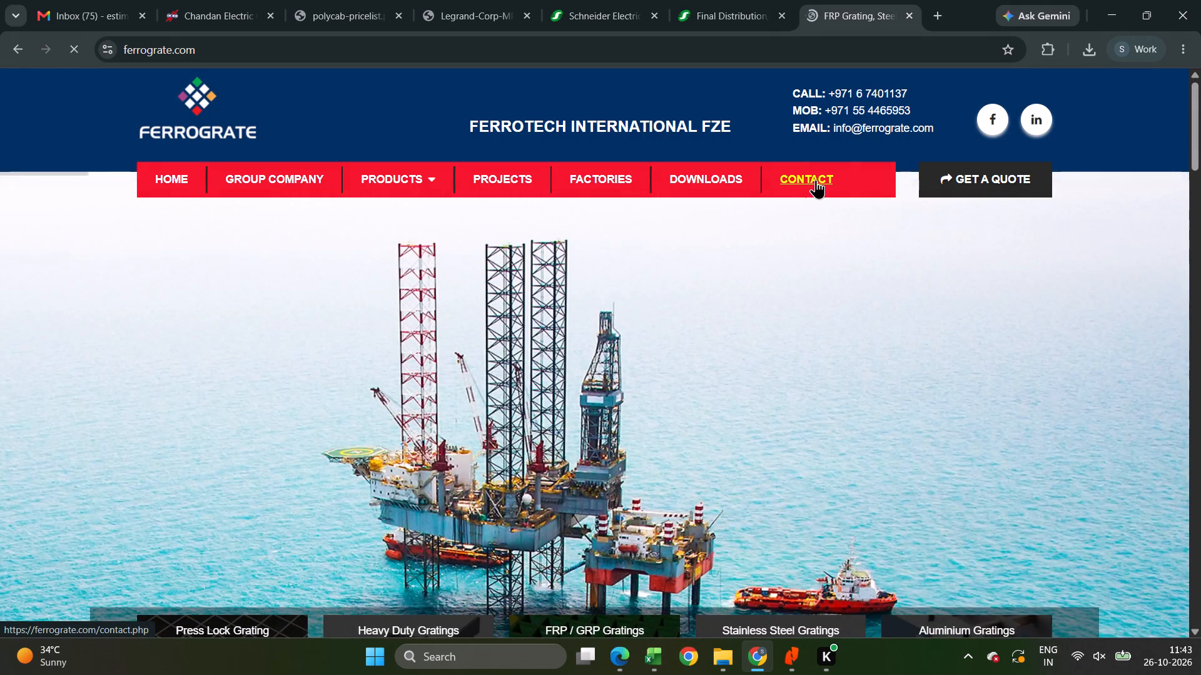
click(816, 179)
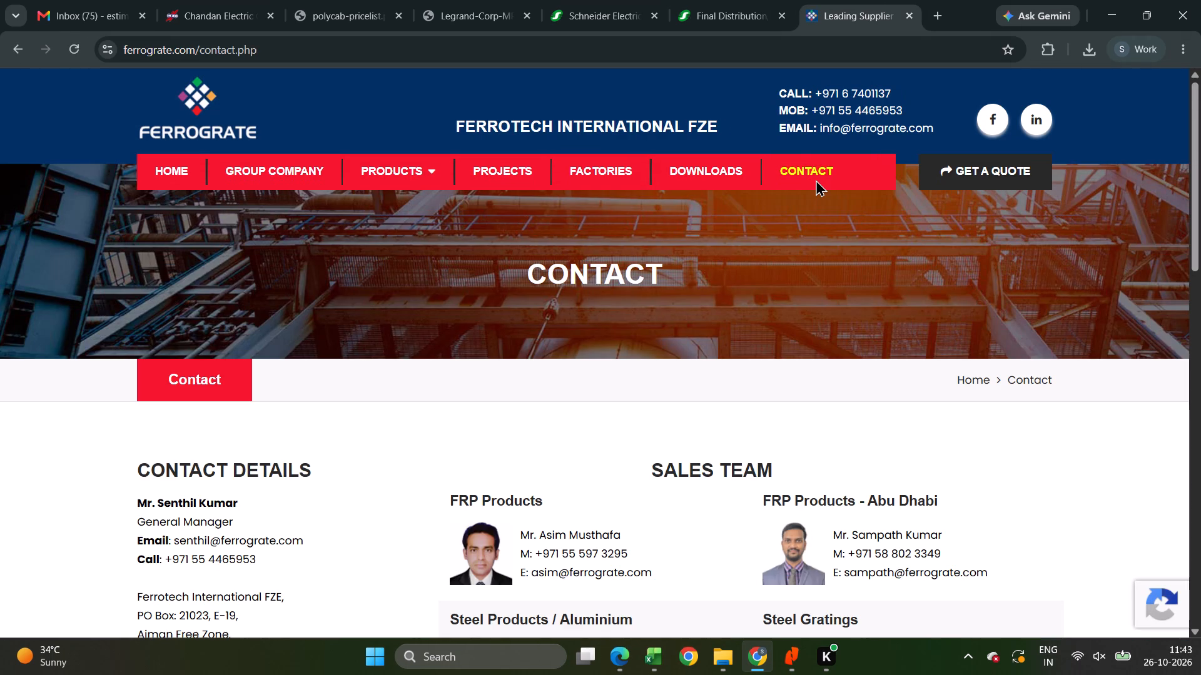
scroll(714, 456, down, 1)
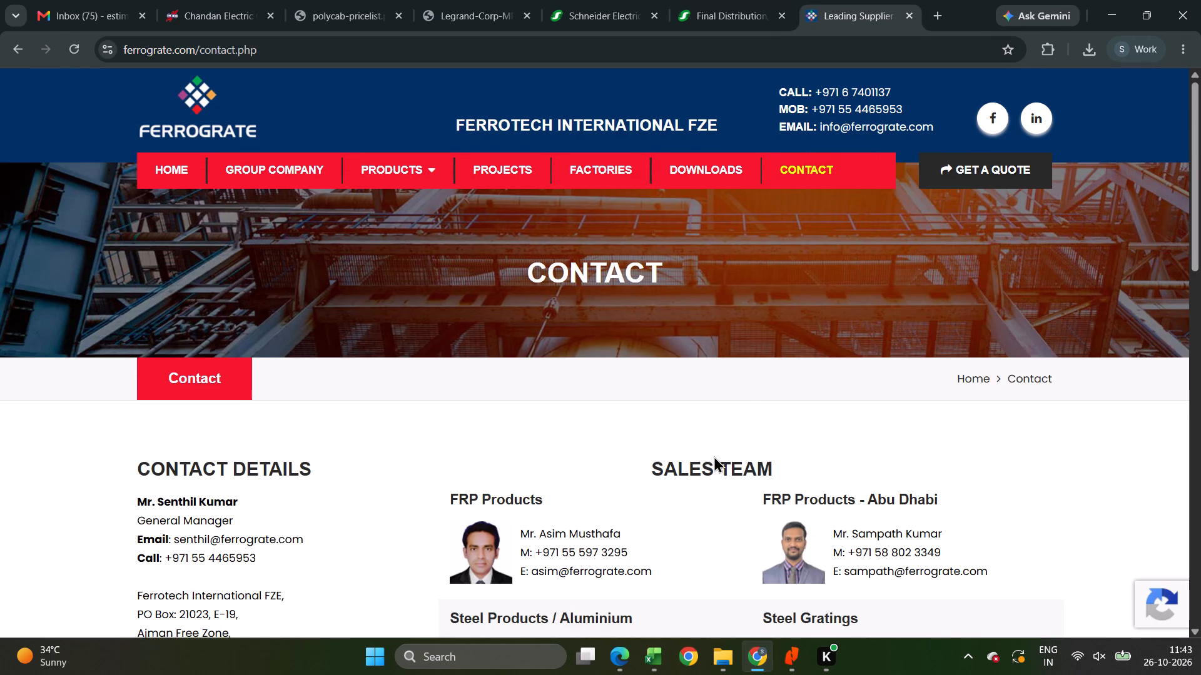
scroll(714, 456, down, 1)
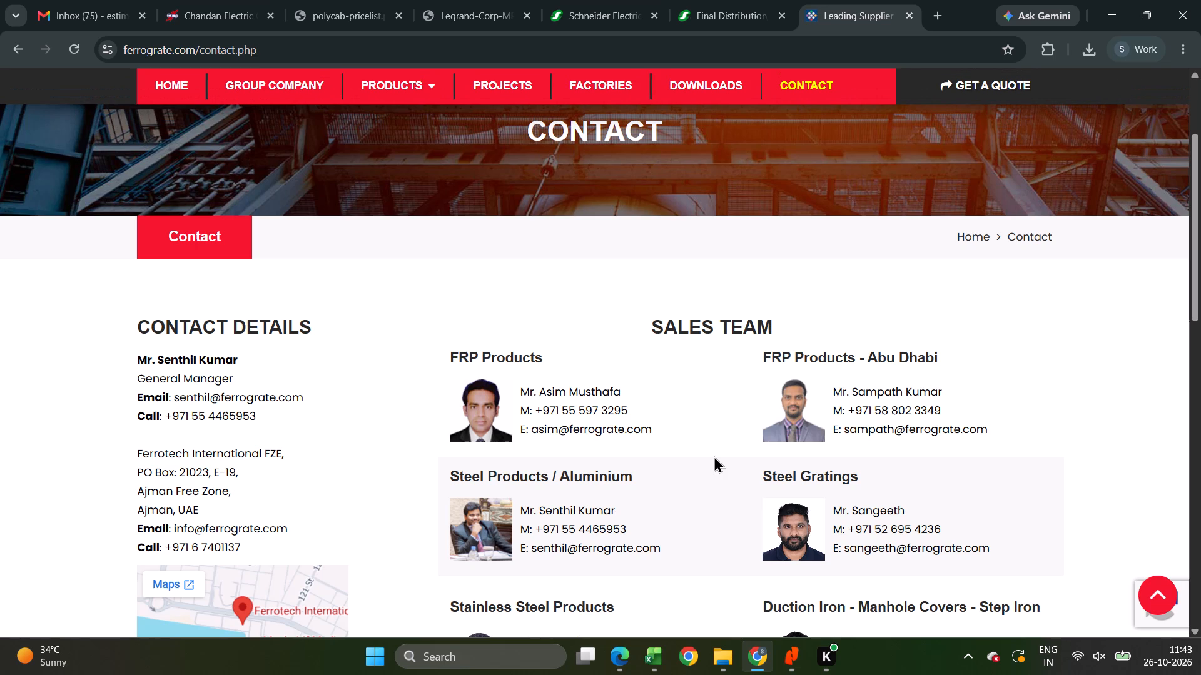
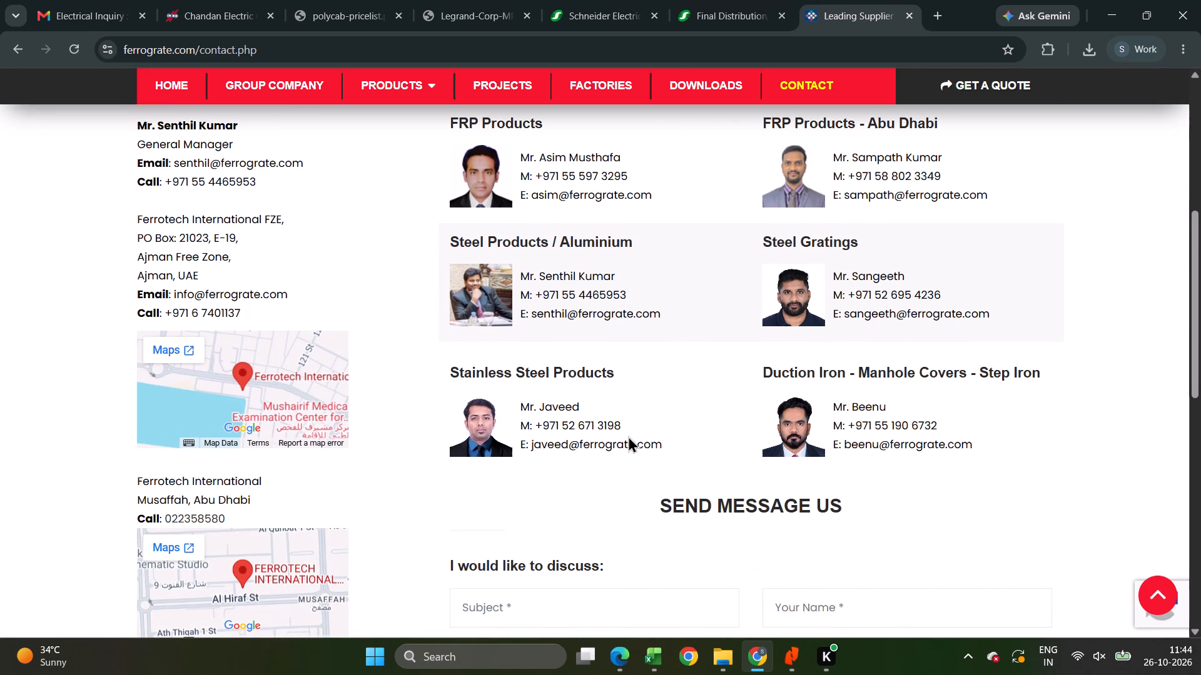
Copy the email address of the Stainless Steel Products sales contact on the Ferrotech contact page.
right_click(617, 440)
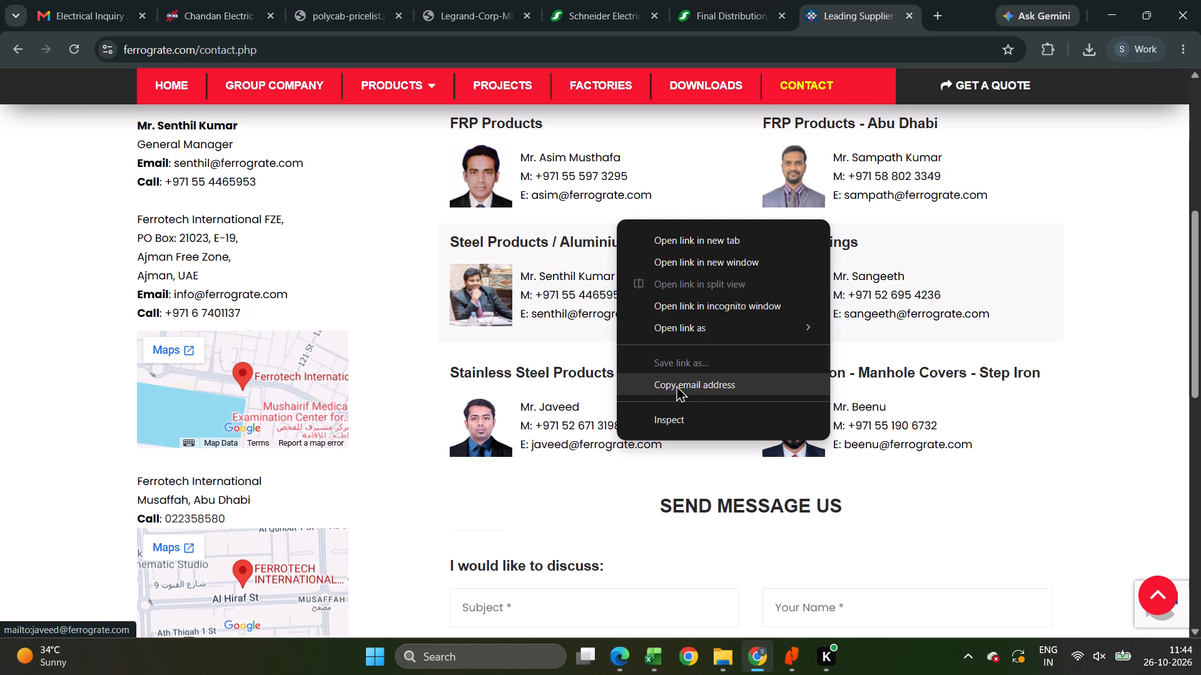
click(677, 382)
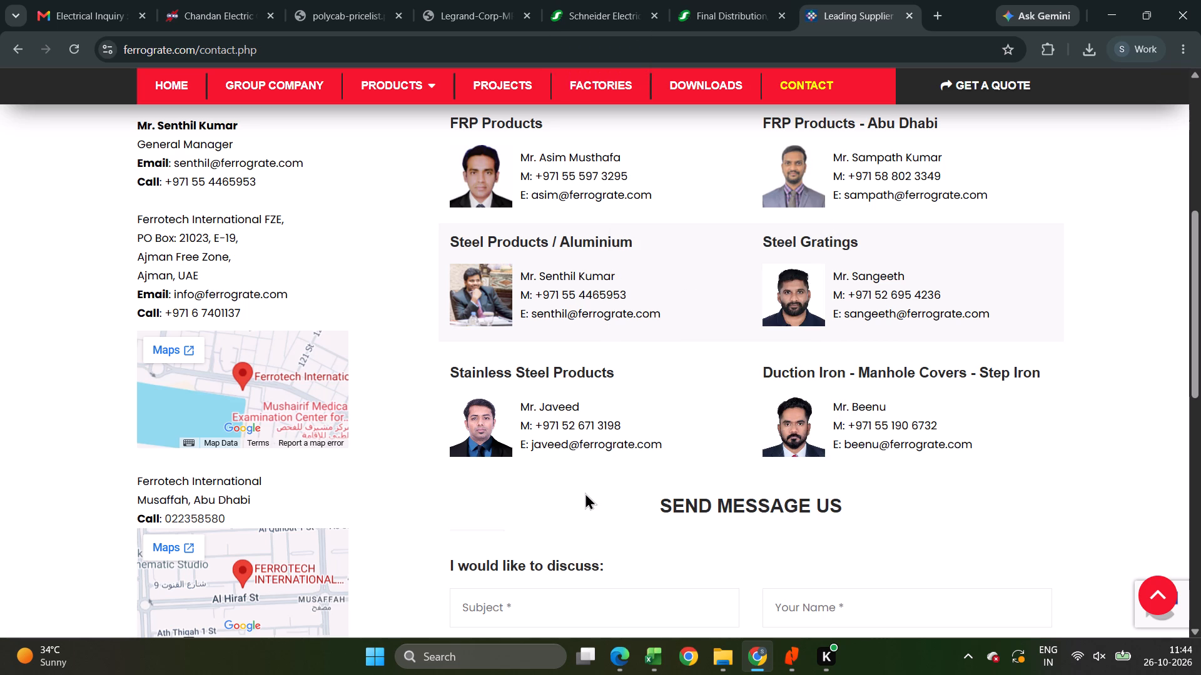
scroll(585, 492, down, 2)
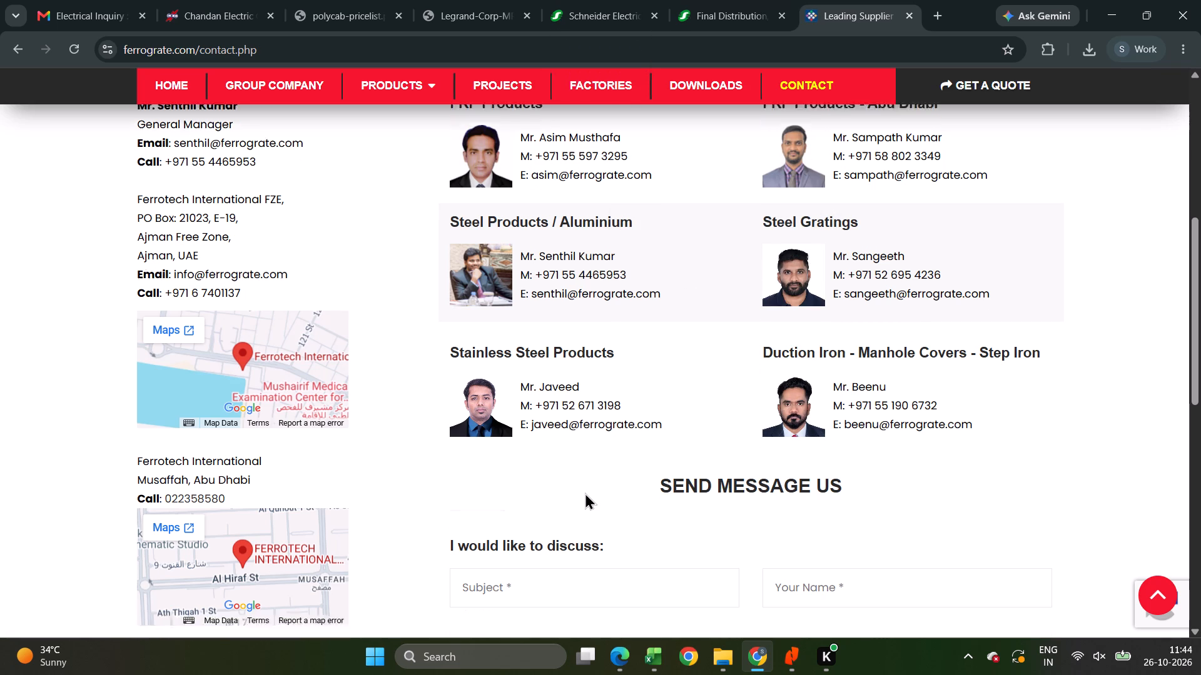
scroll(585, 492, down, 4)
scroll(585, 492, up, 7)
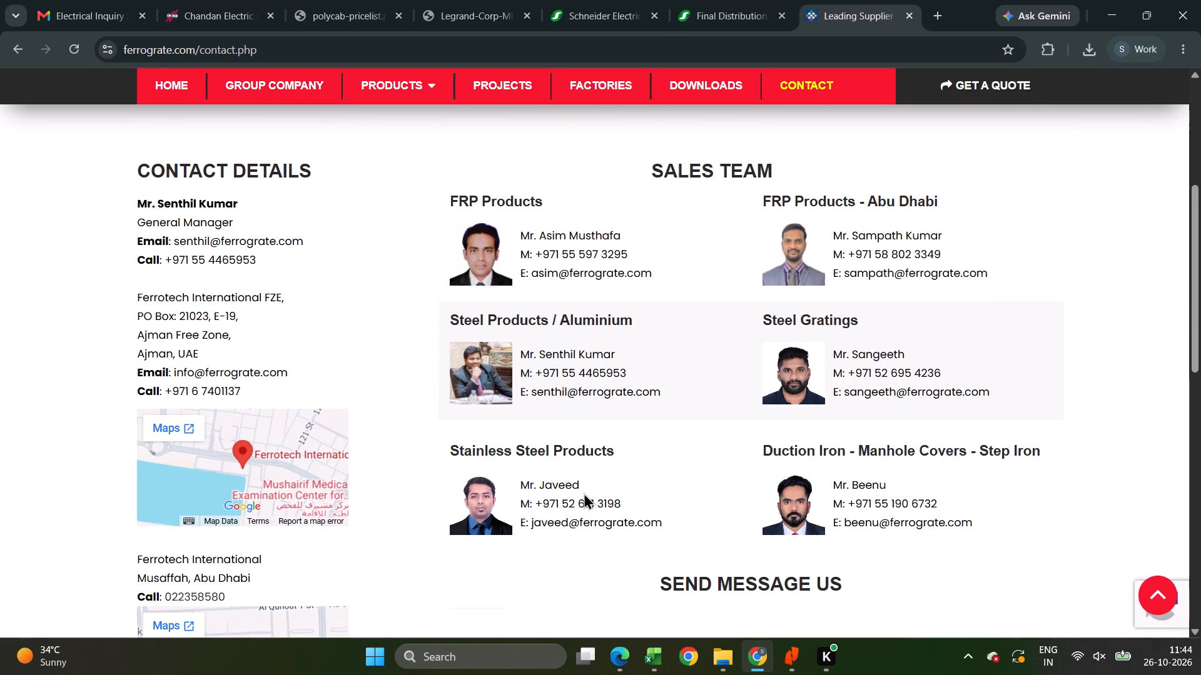
Go back from the Ferrograte UAE contact page to the Google results and search for "ferrograte india".
scroll(584, 492, up, 7)
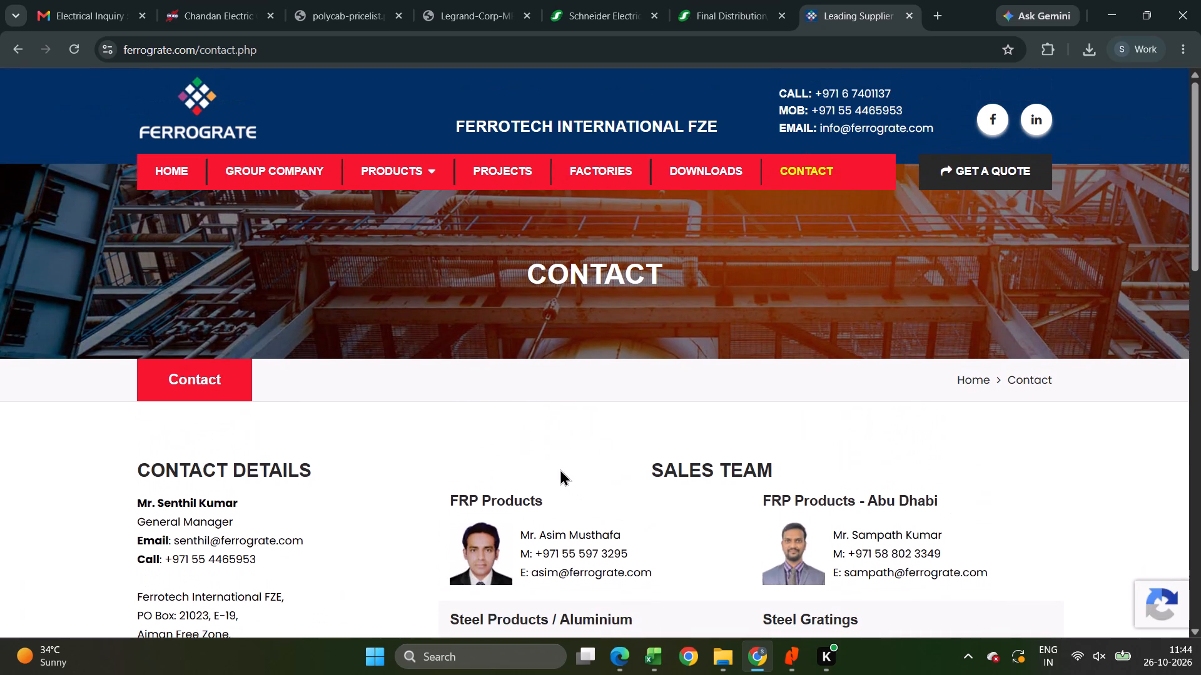
scroll(584, 422, up, 4)
click(1, 50)
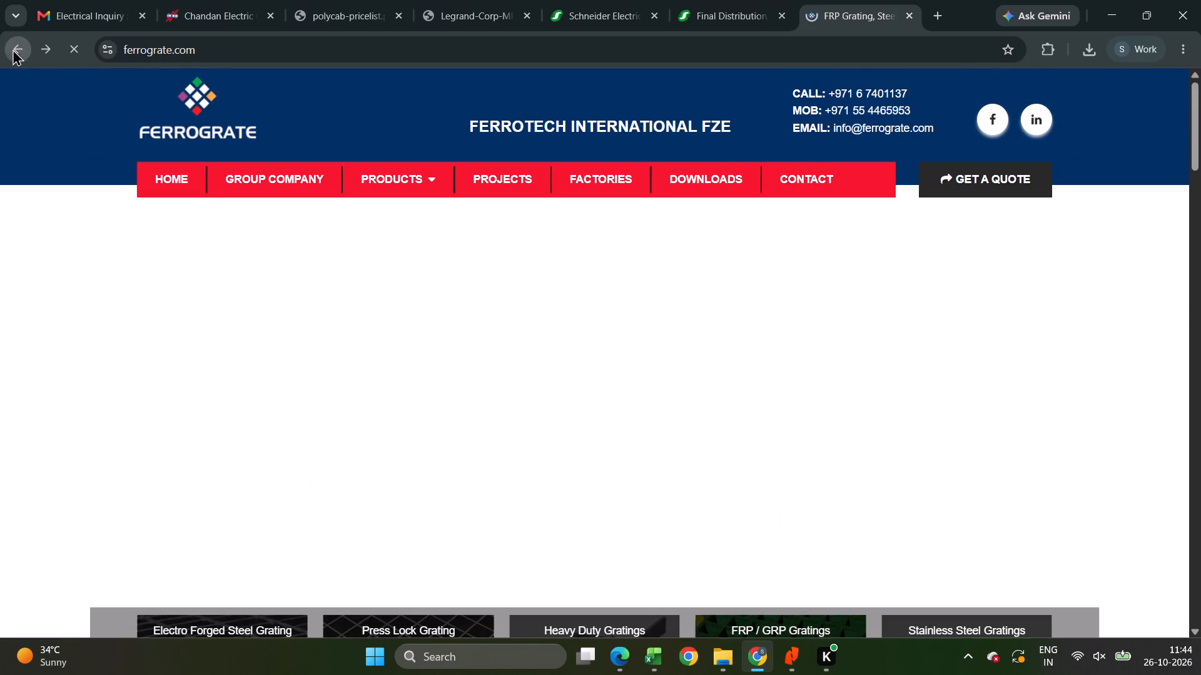
click(0, 52)
click(391, 114)
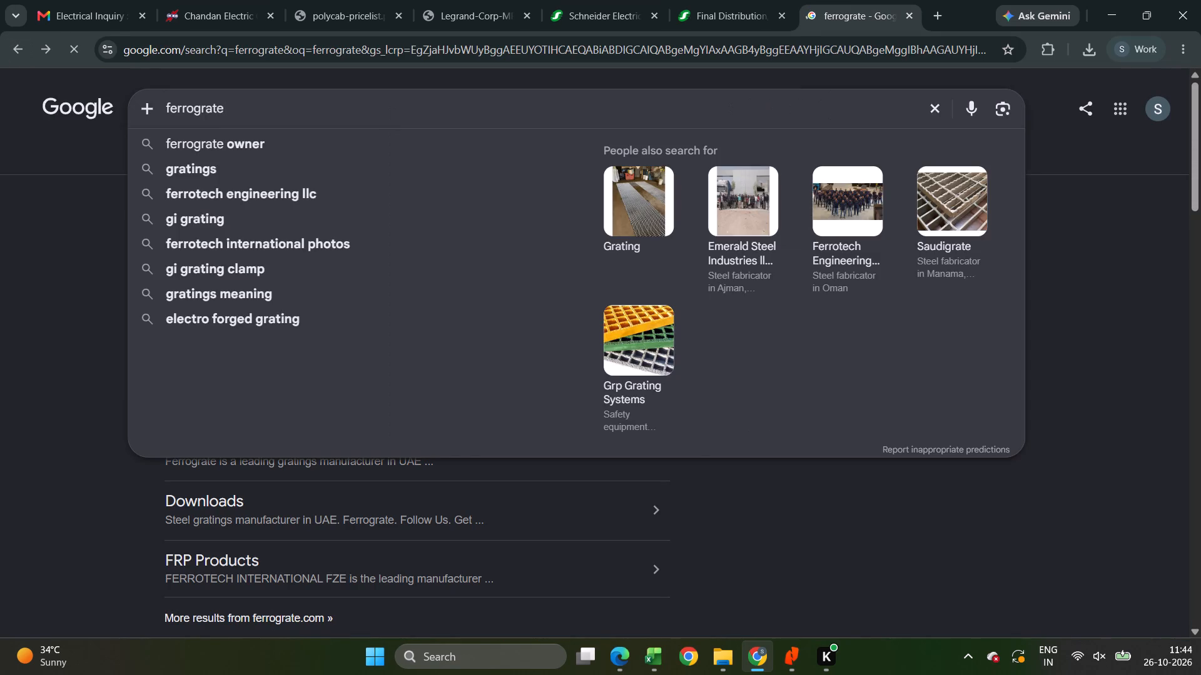
key(space)
text(india)
key(Return)
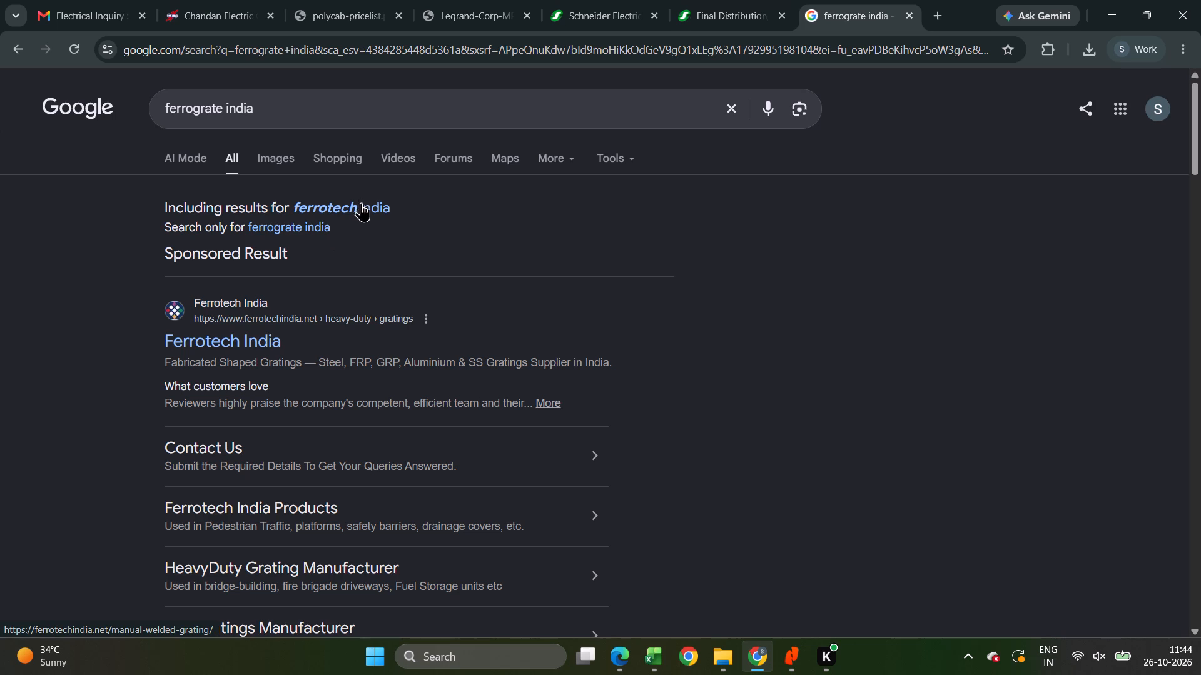
Open the Ferrotech India steel gratings website, ferrotechindia.net, from the non-sponsored search result.
scroll(367, 241, down, 5)
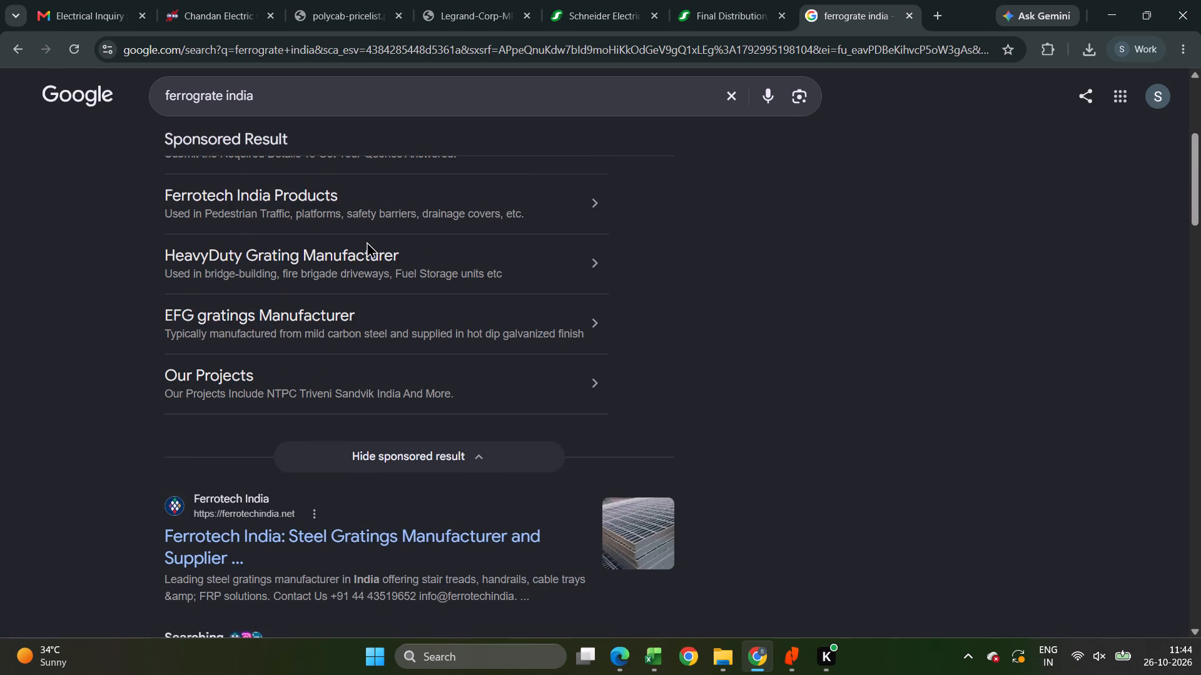
scroll(367, 241, down, 1)
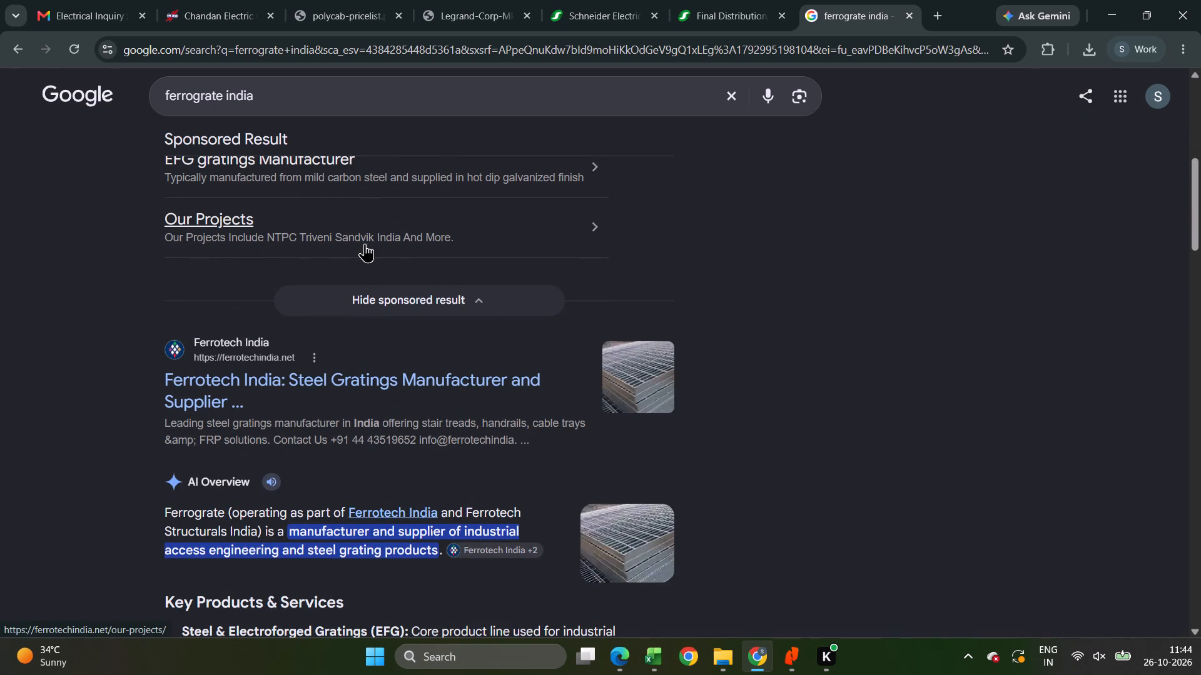
click(367, 358)
click(358, 371)
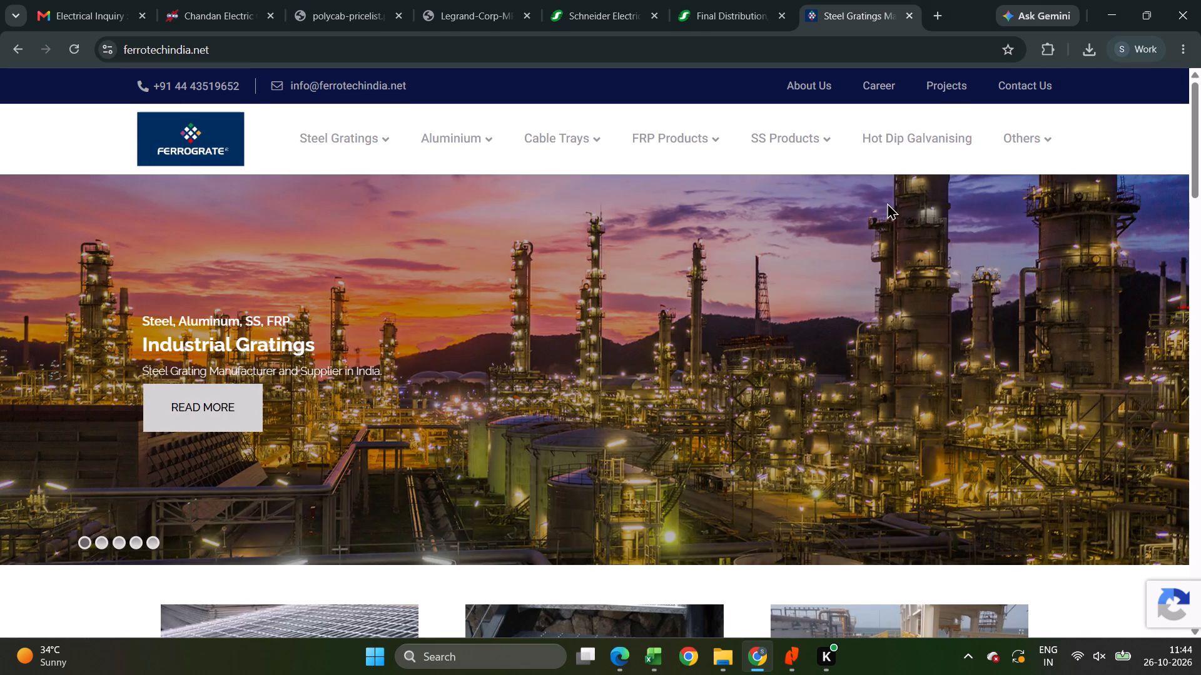
Open Ferrotech India's contact page and look through its location maps and manufacturing center details.
click(1040, 79)
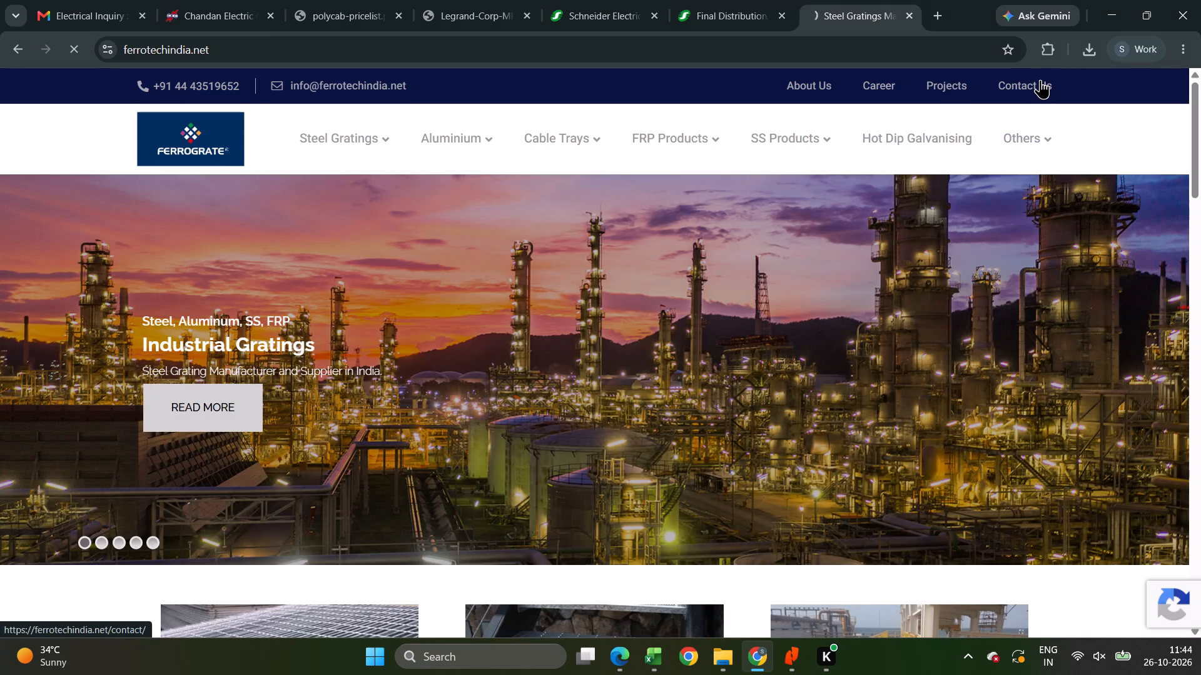
scroll(638, 401, down, 8)
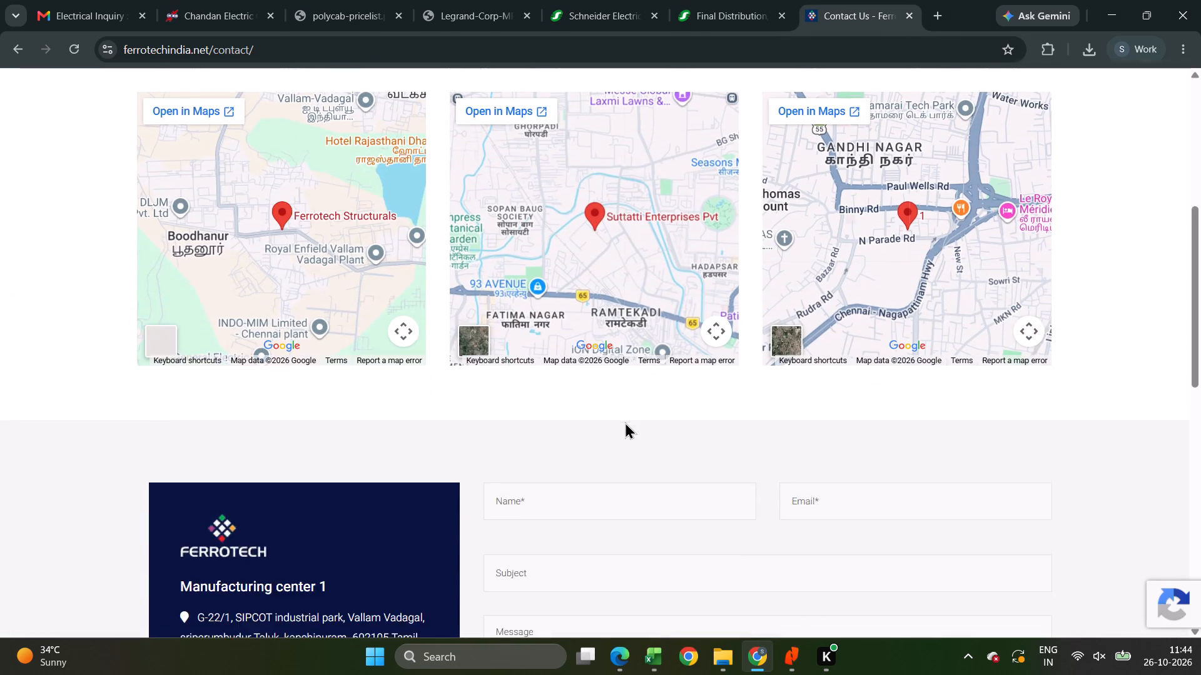
Find the Sales Office contact details in the footer of Ferrotech India's contact page and try to select the email address.
scroll(625, 422, down, 3)
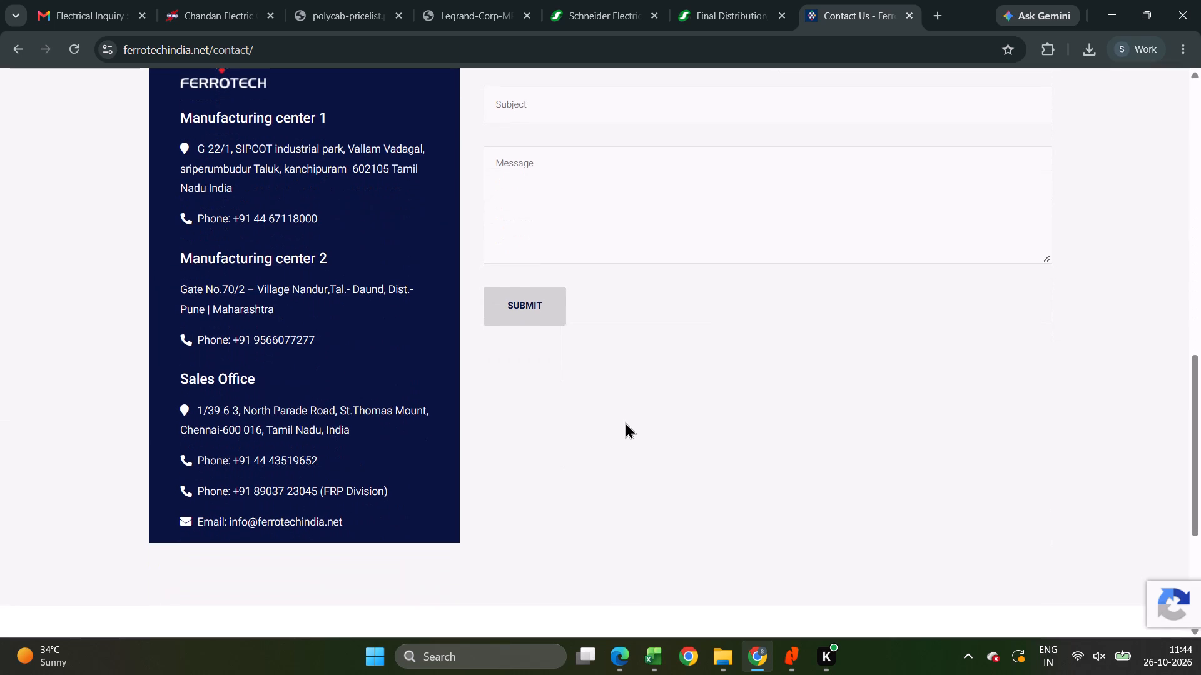
scroll(625, 422, up, 1)
scroll(625, 422, down, 7)
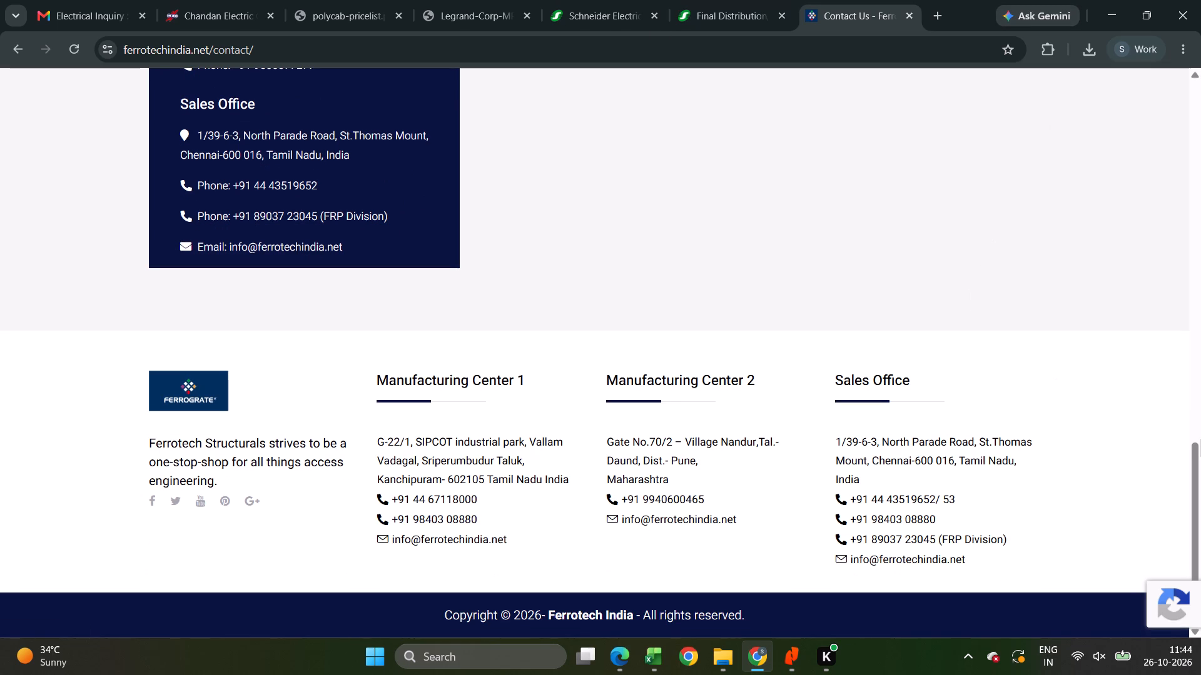
drag(1008, 561, 893, 572)
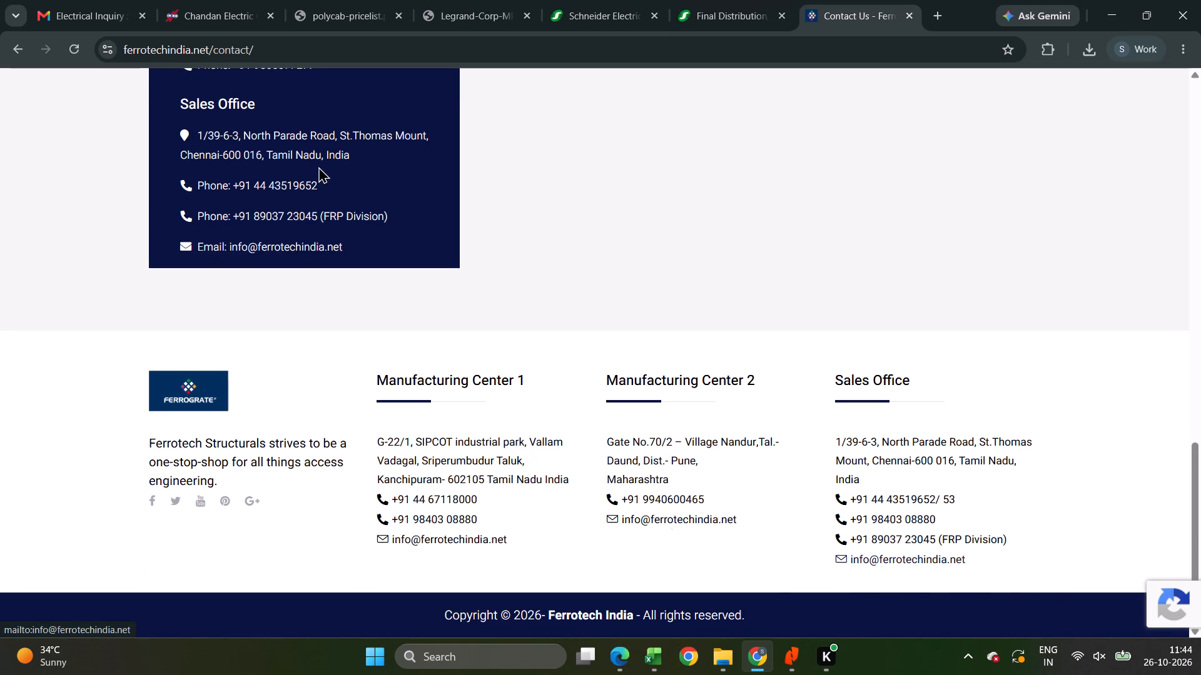
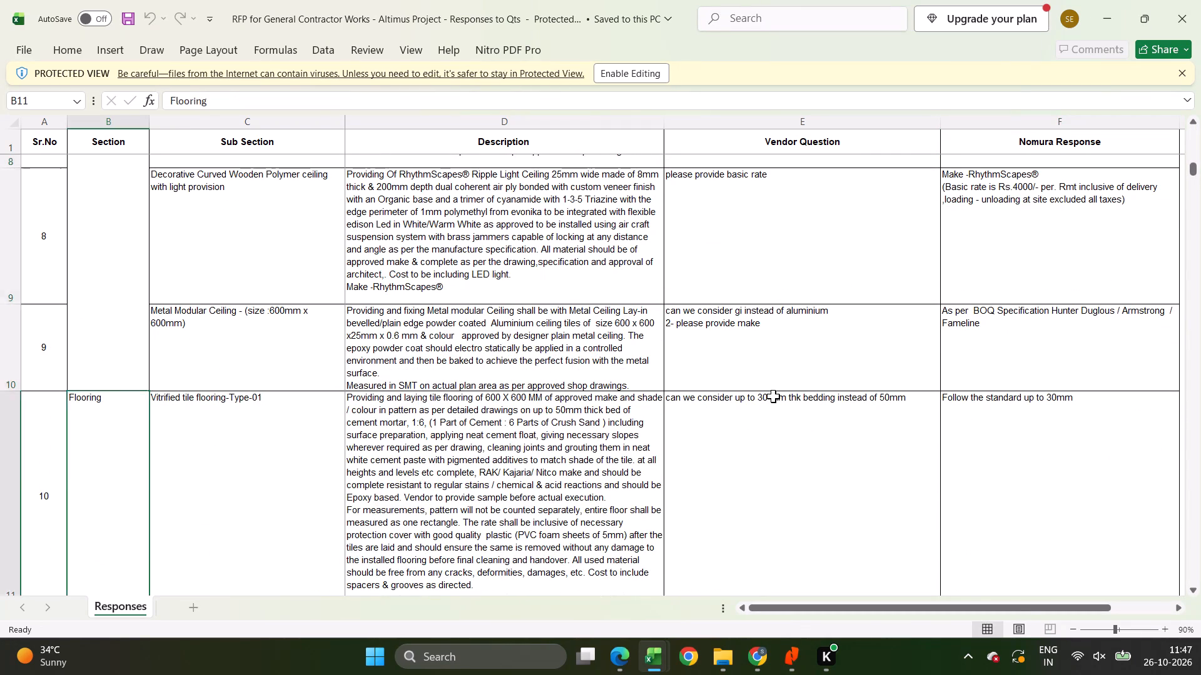
Go down the RFP responses sheet to the MEP Packages section and read the tap-off box, GI ladder tray and decorative light fixture queries.
key(Down)
key(Down)
key(Down)
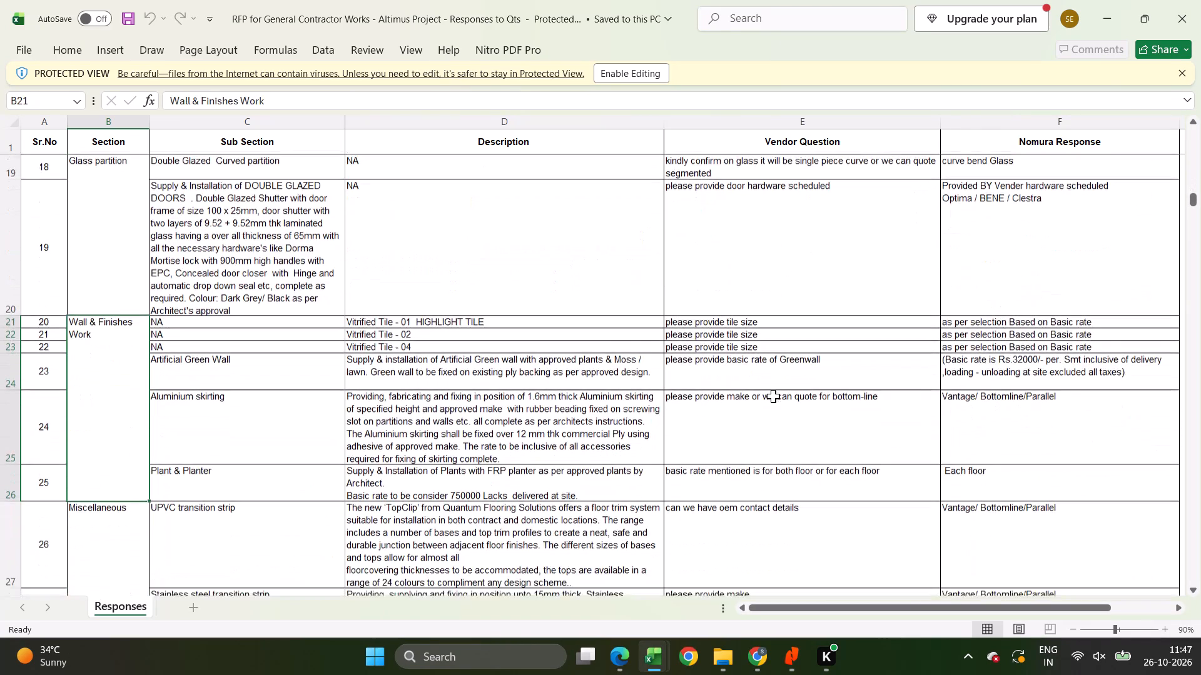
key(Down)
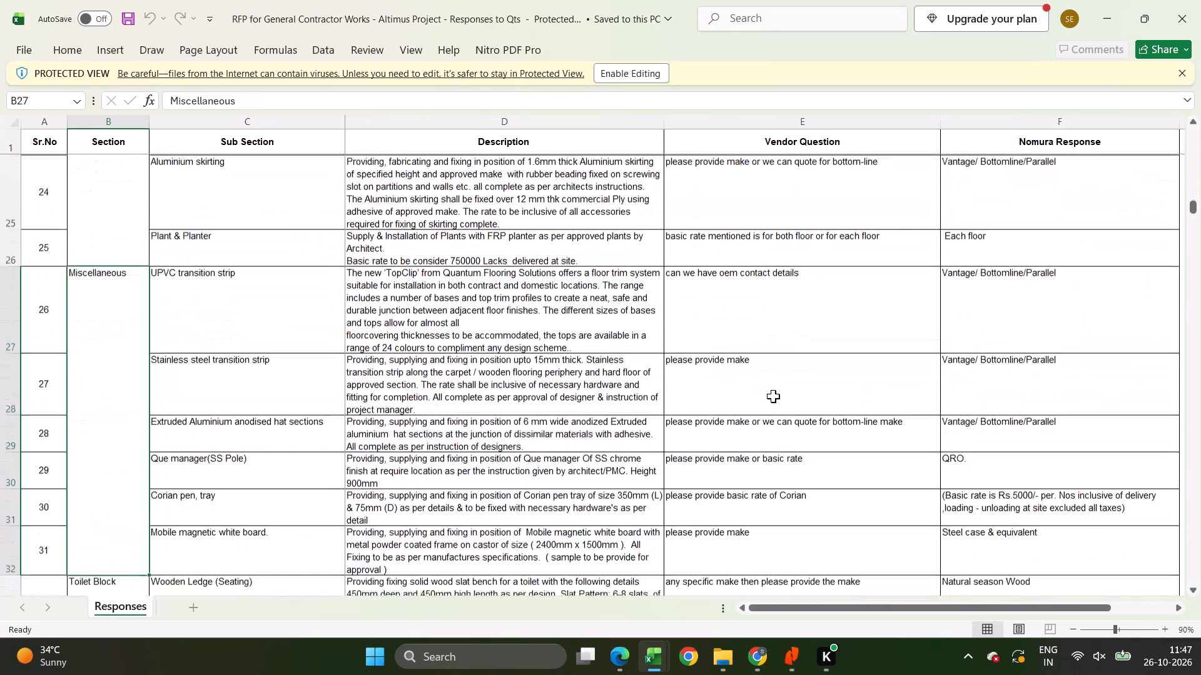
key(Down)
key(Down)
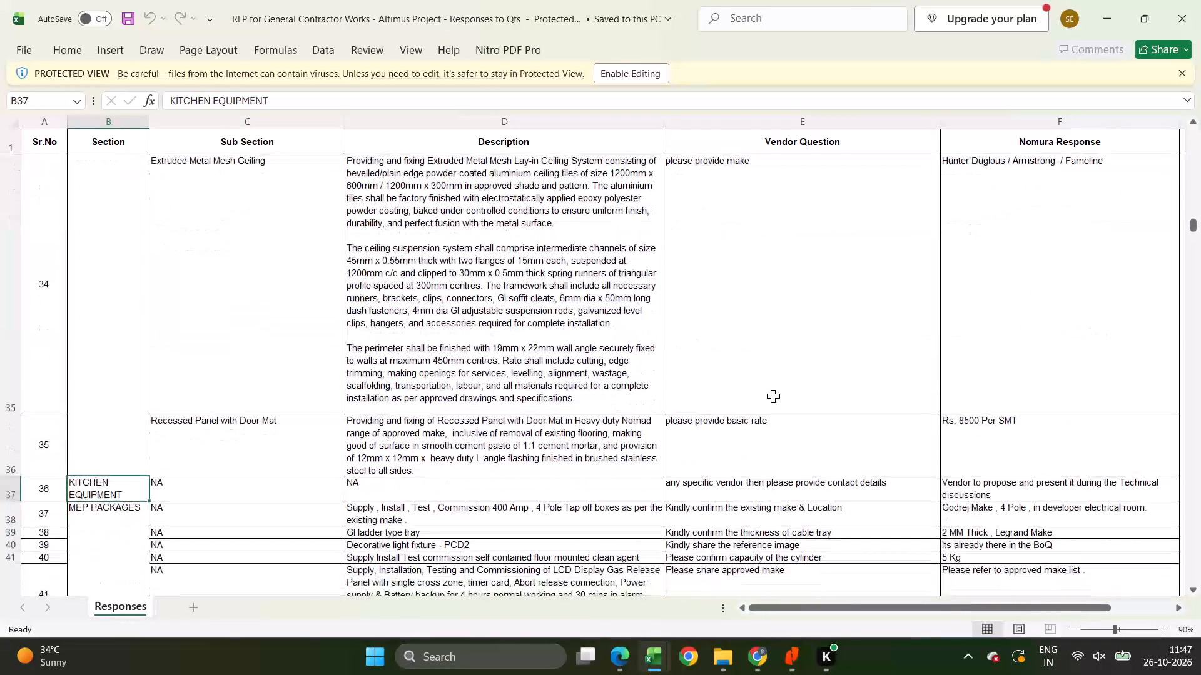
key(Down)
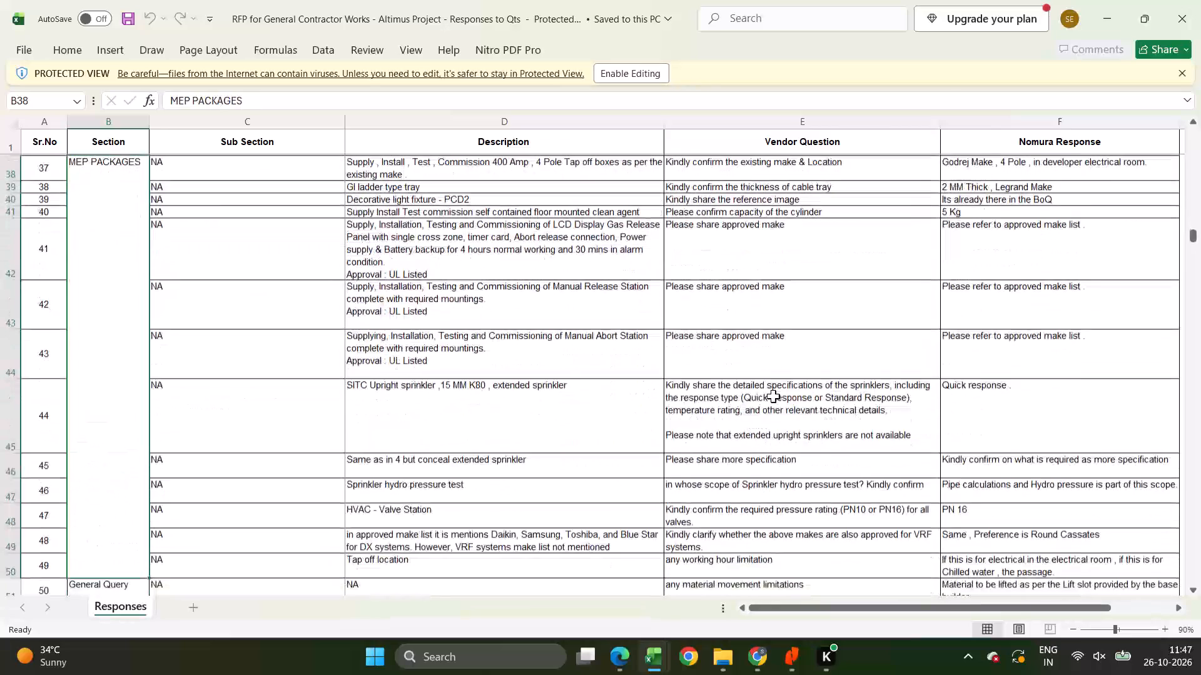
key(Right)
key(Right)
key(Down)
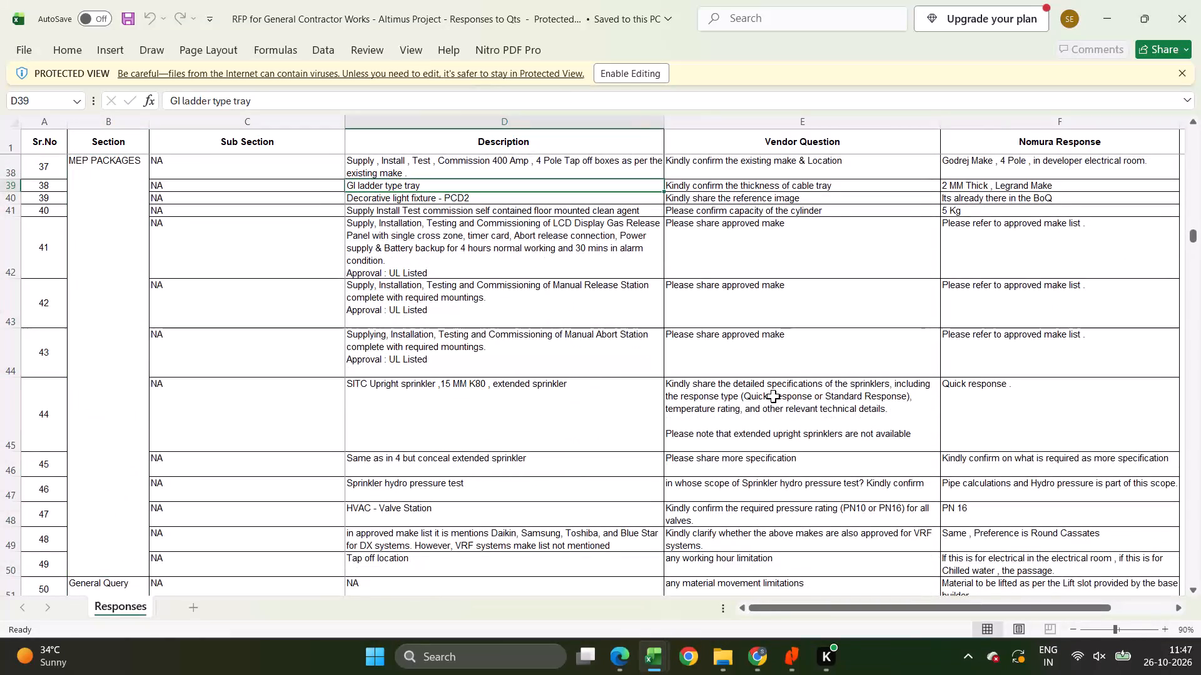
key(Right)
key(Left)
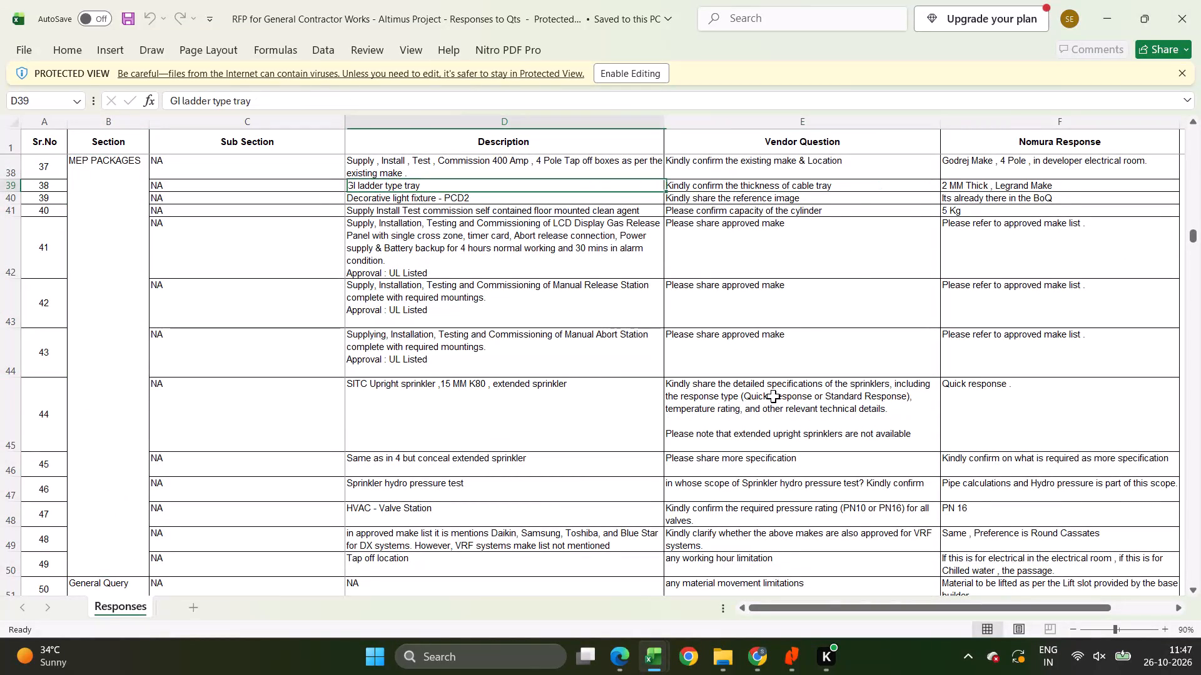
key(Down)
key(Right)
key(Left)
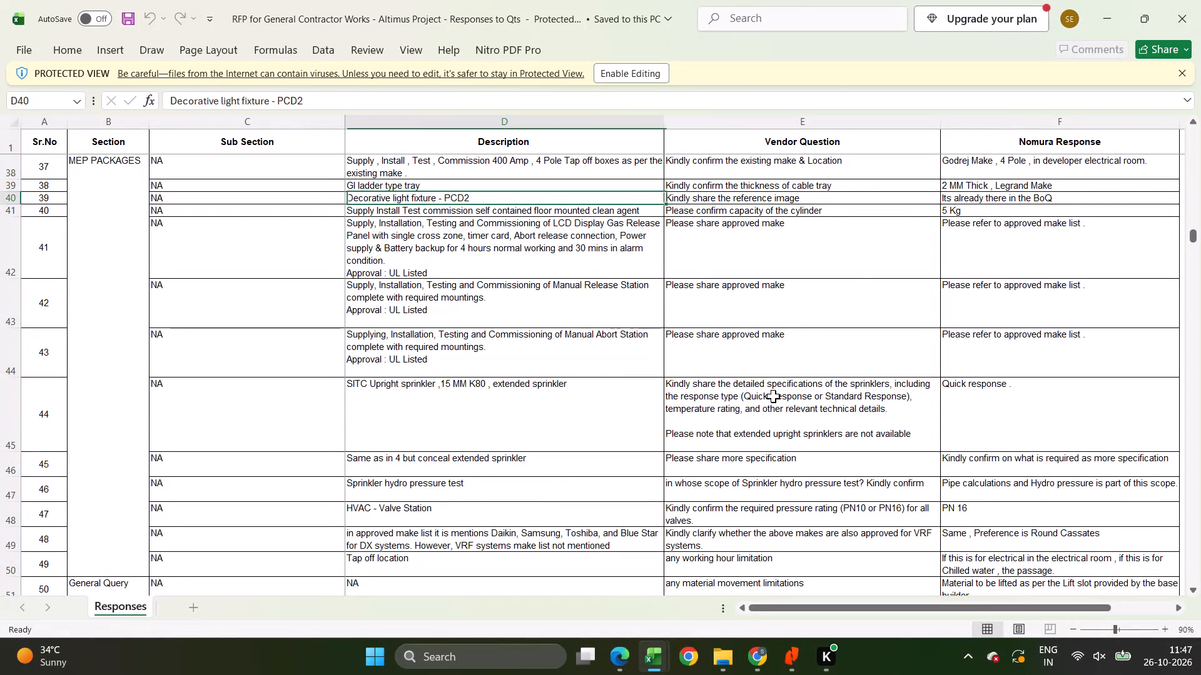
Review the remaining MEP Packages queries and Nomura responses, from the clean agent system and sprinklers to HVAC and tap-off location.
key(Down)
key(Down)
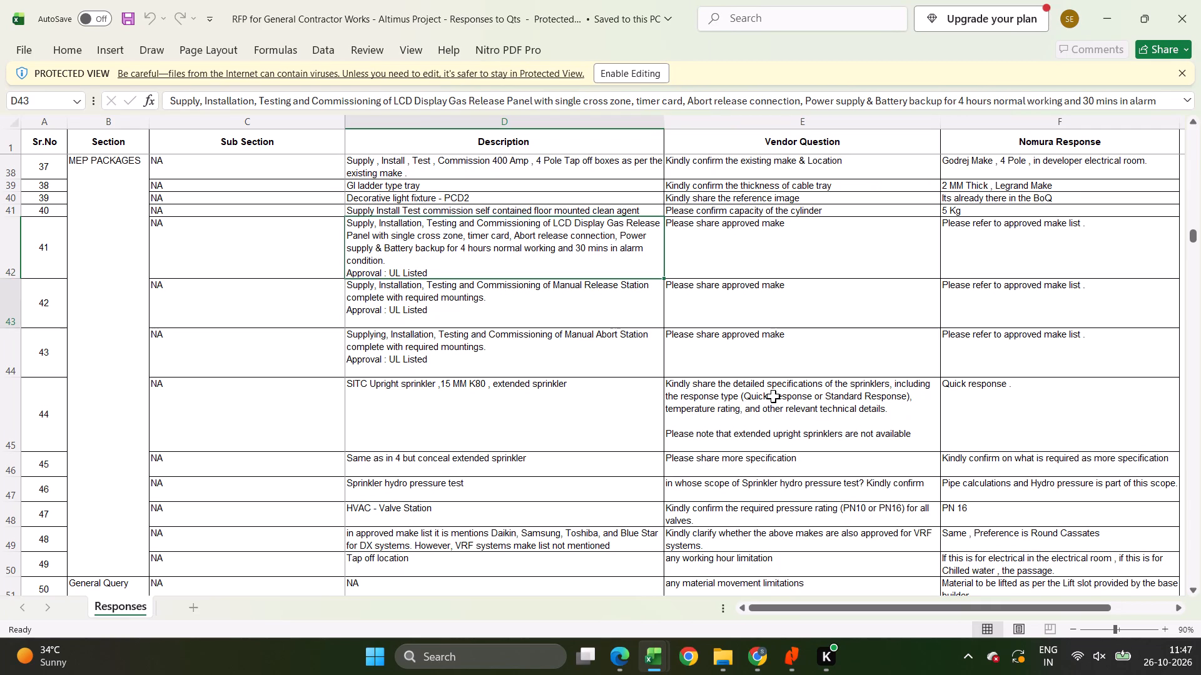
key(Down)
key(Down)
key(Down)
key(Down)
key(Down)
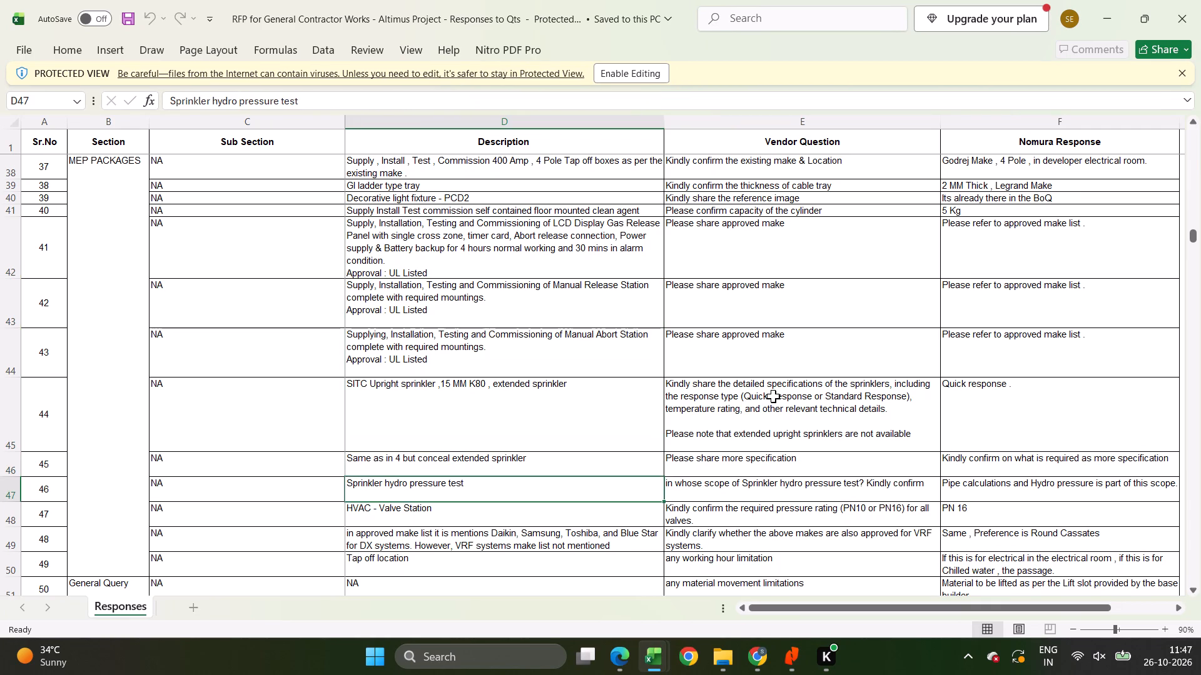
key(Down)
key(Down)
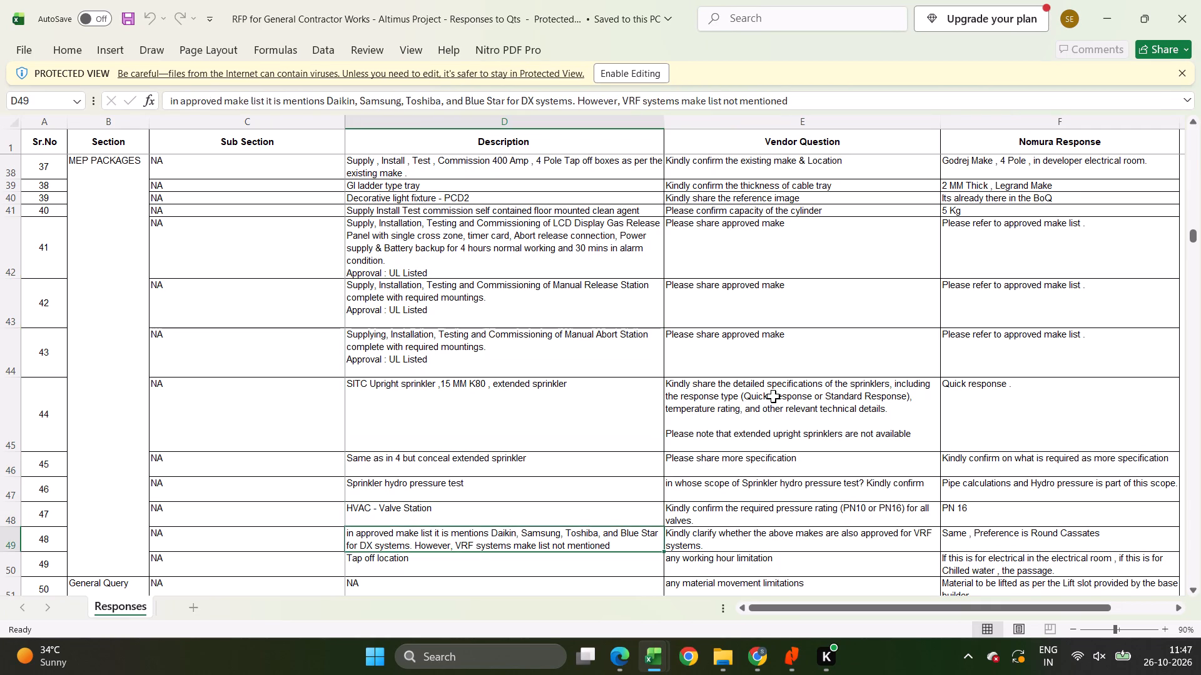
key(Down)
Continue past the General Query and Millwork sections to the Electrical section and examine its vendor questions and Nomura responses, starting with Active Harmonic Filter sizing.
key(Left)
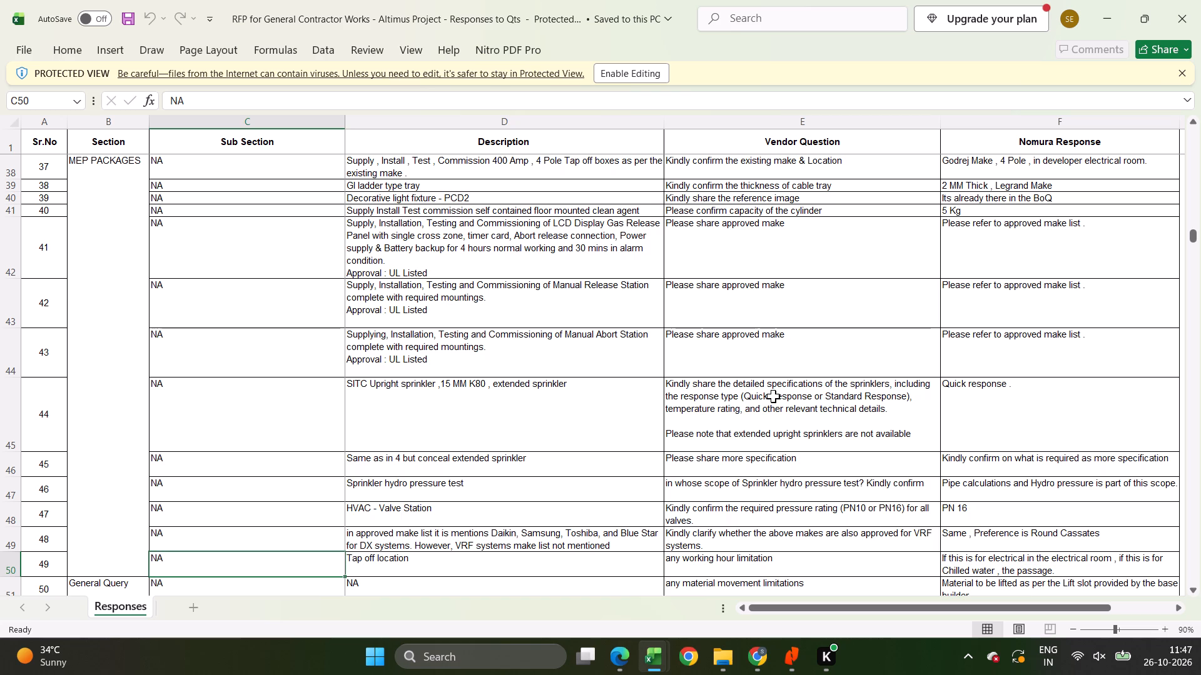
key(Down)
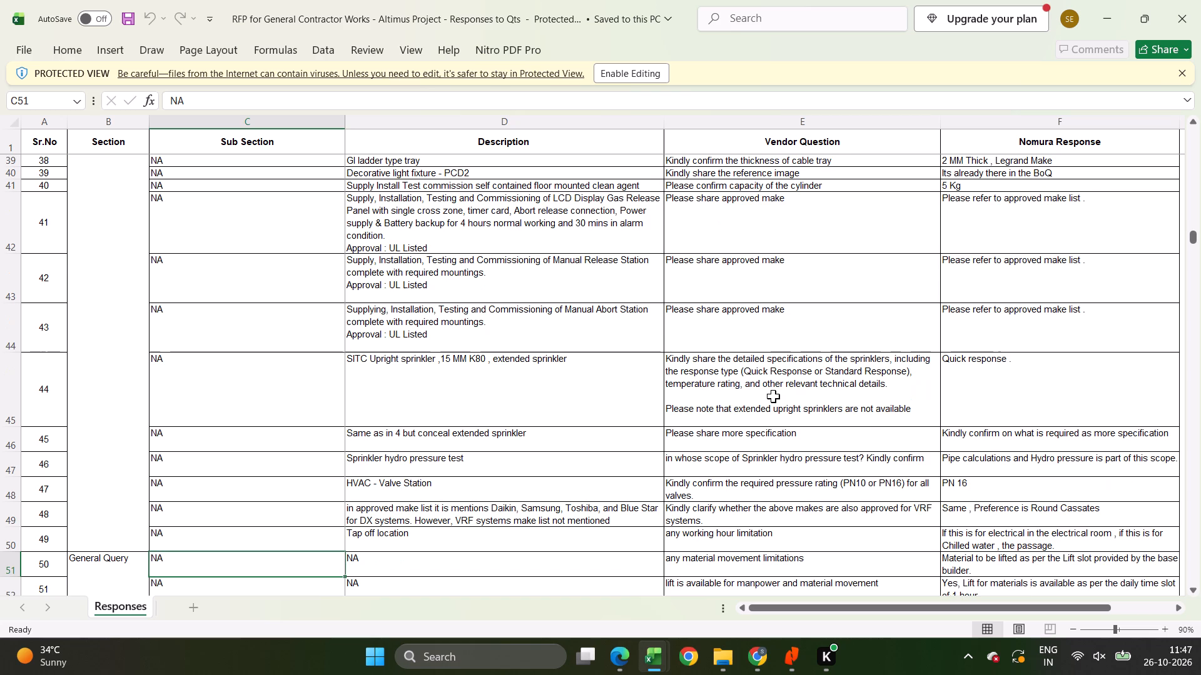
key(Left)
key(Down)
key(Down)
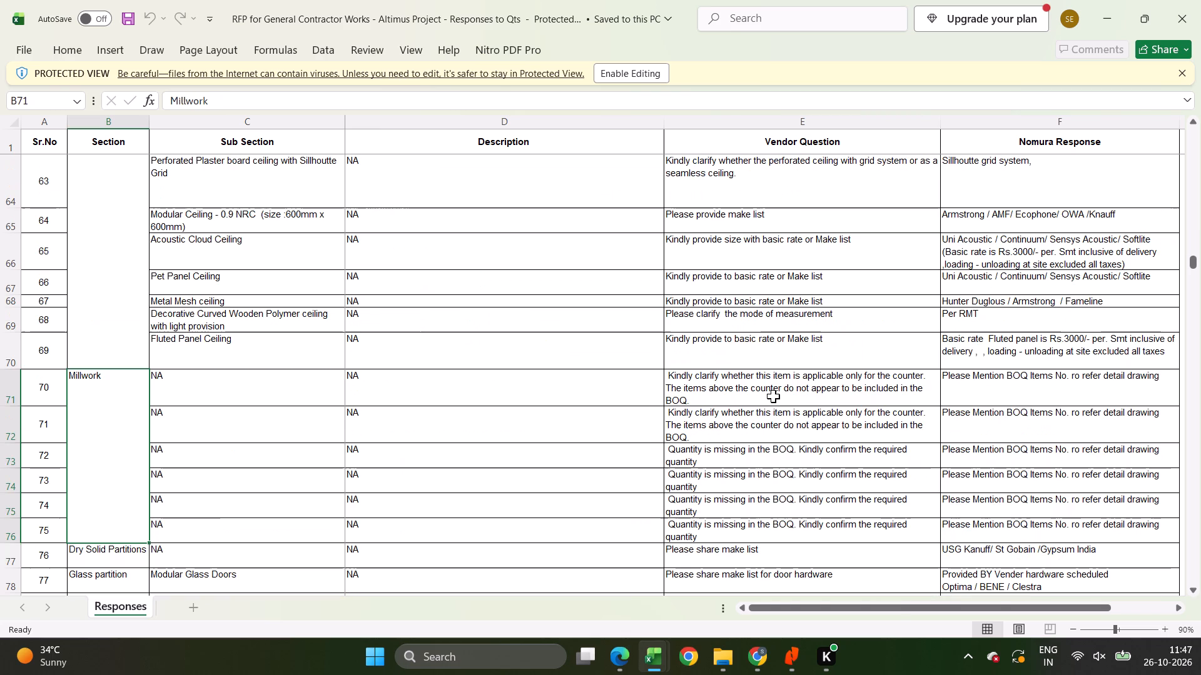
key(Down)
key(Down)
key(Down)
key(Down)
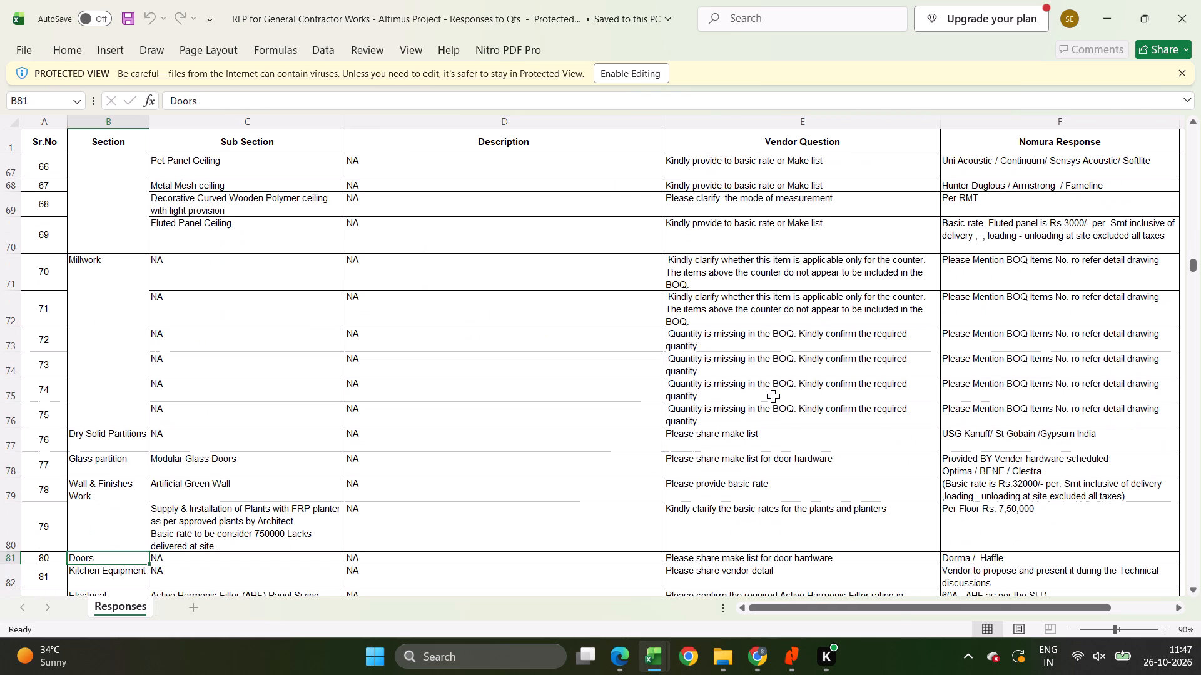
key(Down)
key(Down)
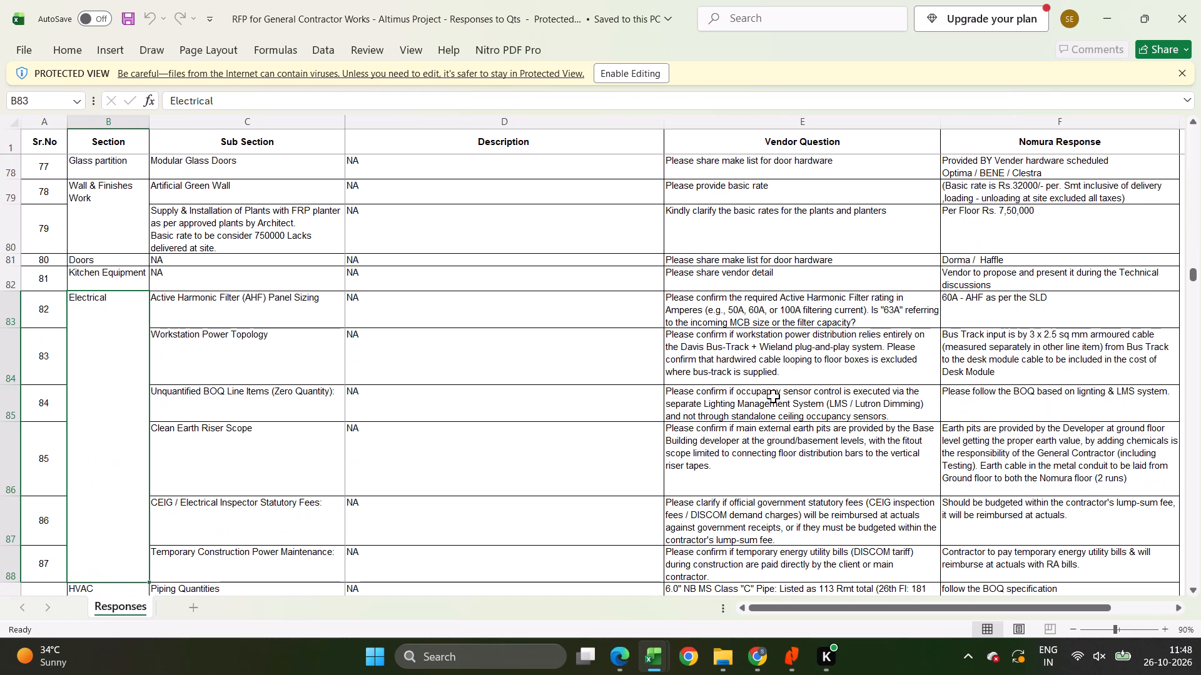
key(Right)
key(Right)
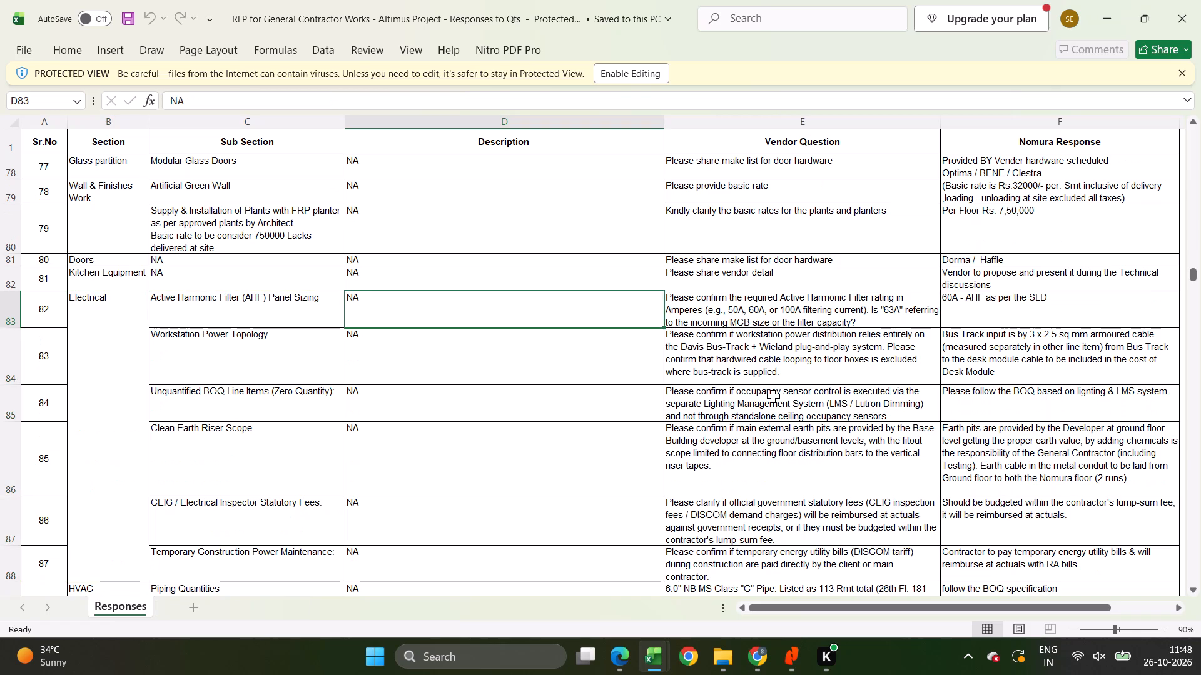
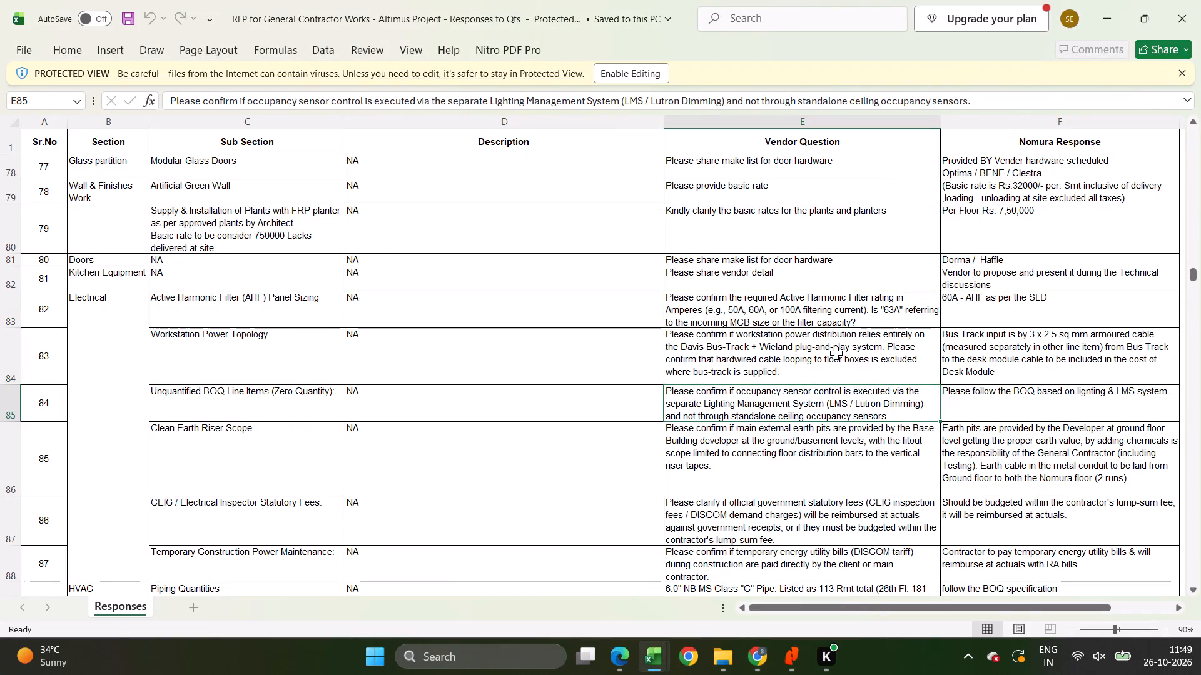
Read the Electrical section's vendor questions and Nomura responses on clean earth riser scope and CEIG / Electrical Inspector statutory fees.
key(Down)
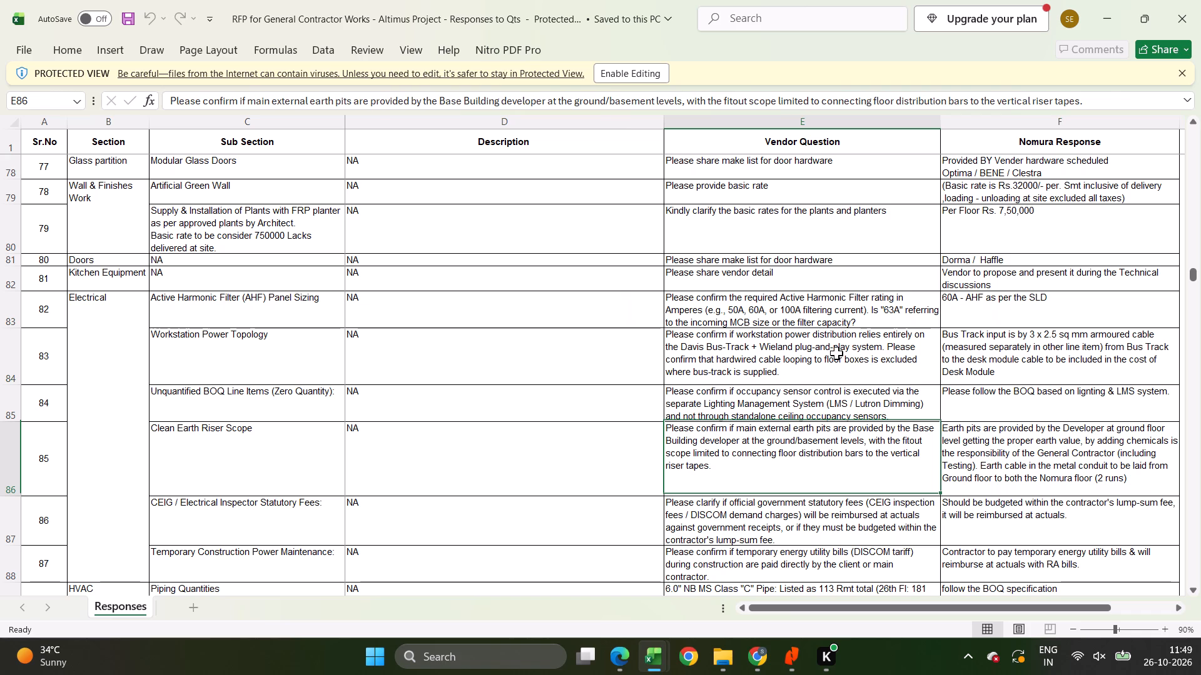
key(Down)
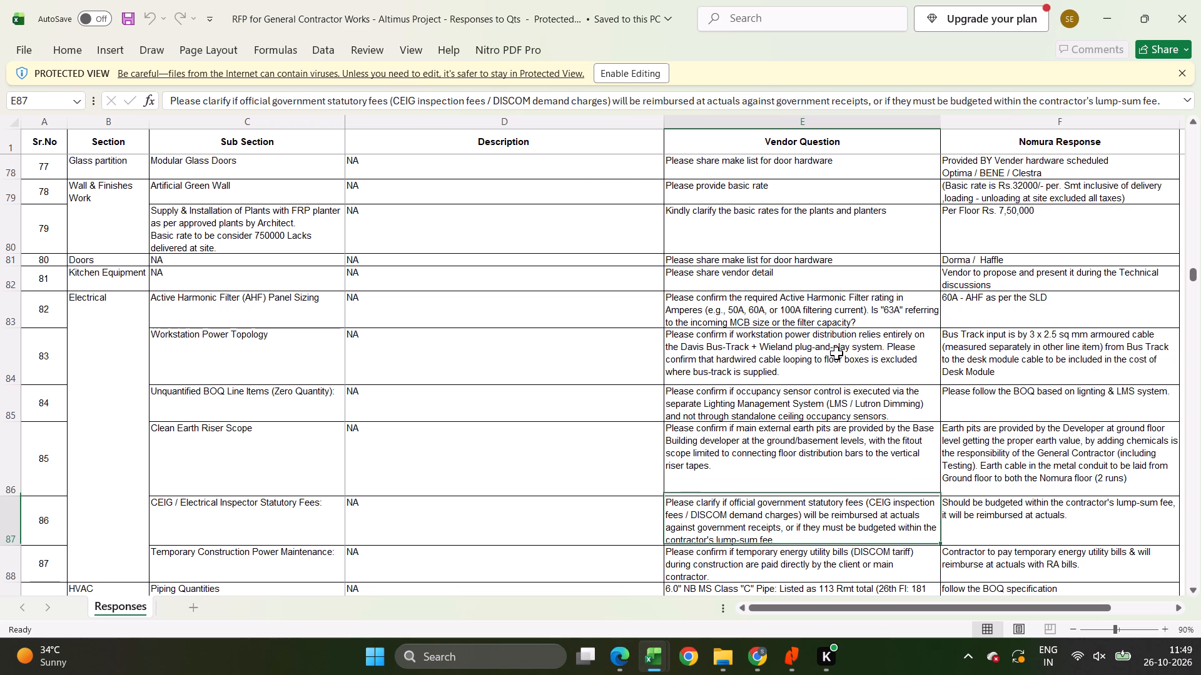
Read the last Electrical queries through temporary construction power, and continue into the HVAC piping, valves and insulation queries with Nomura's responses.
key(Down)
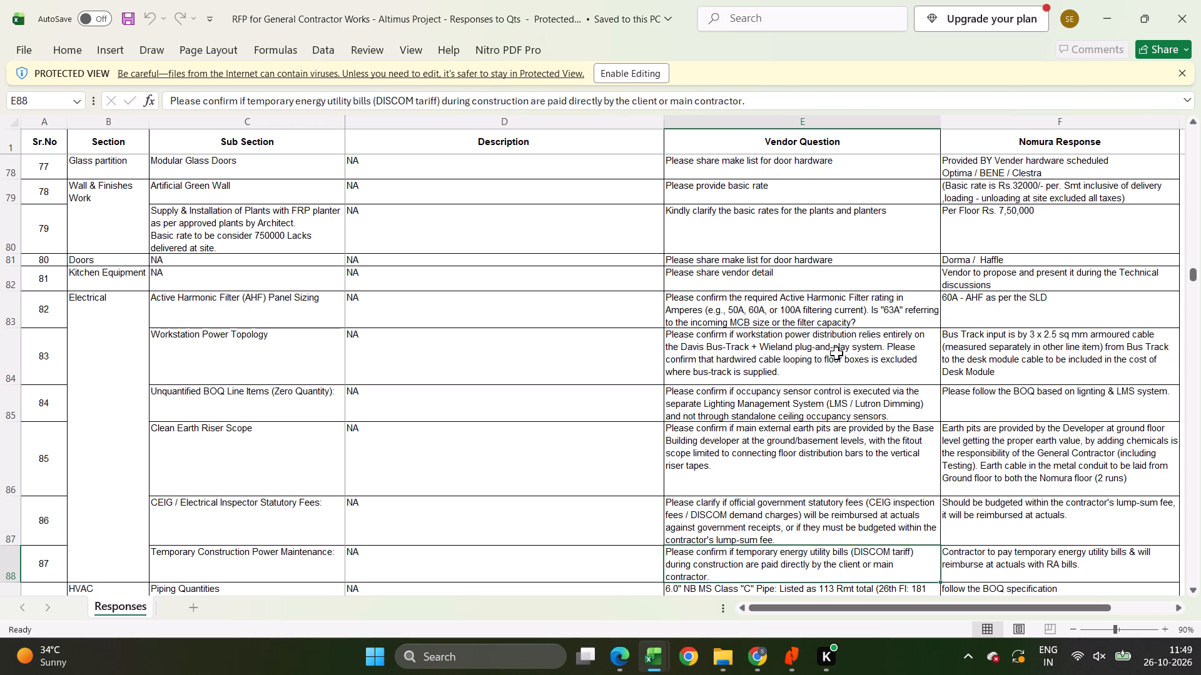
key(Down)
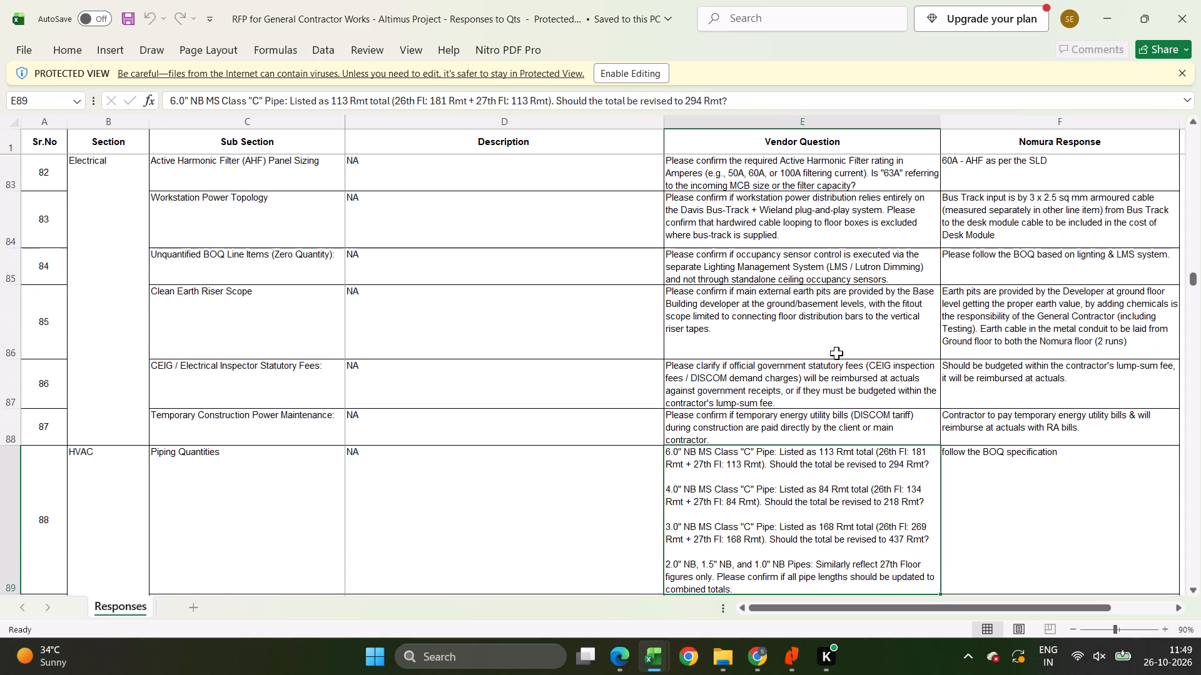
key(Down)
key(Down)
key(Left)
key(Left)
key(Left)
key(Left)
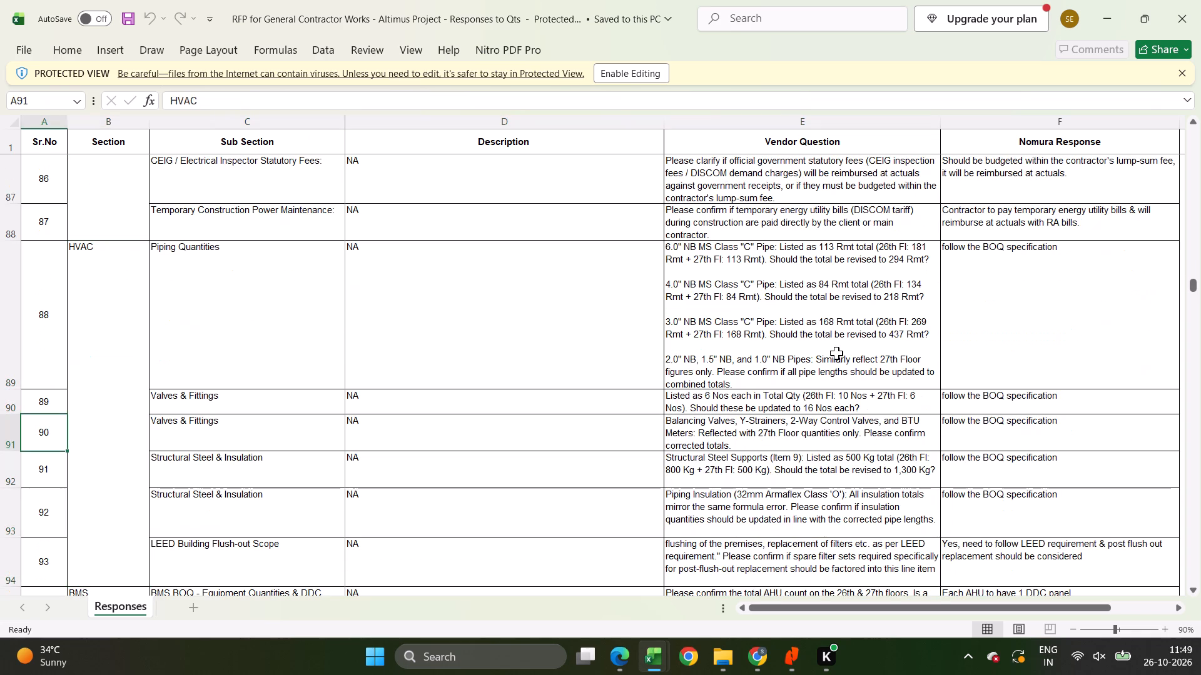
Go section by section past HVAC and BMS and check the FF & ELV, General and Wall & Finishes Work responses.
key(Right)
key(Down)
key(Down)
key(Down)
key(Down)
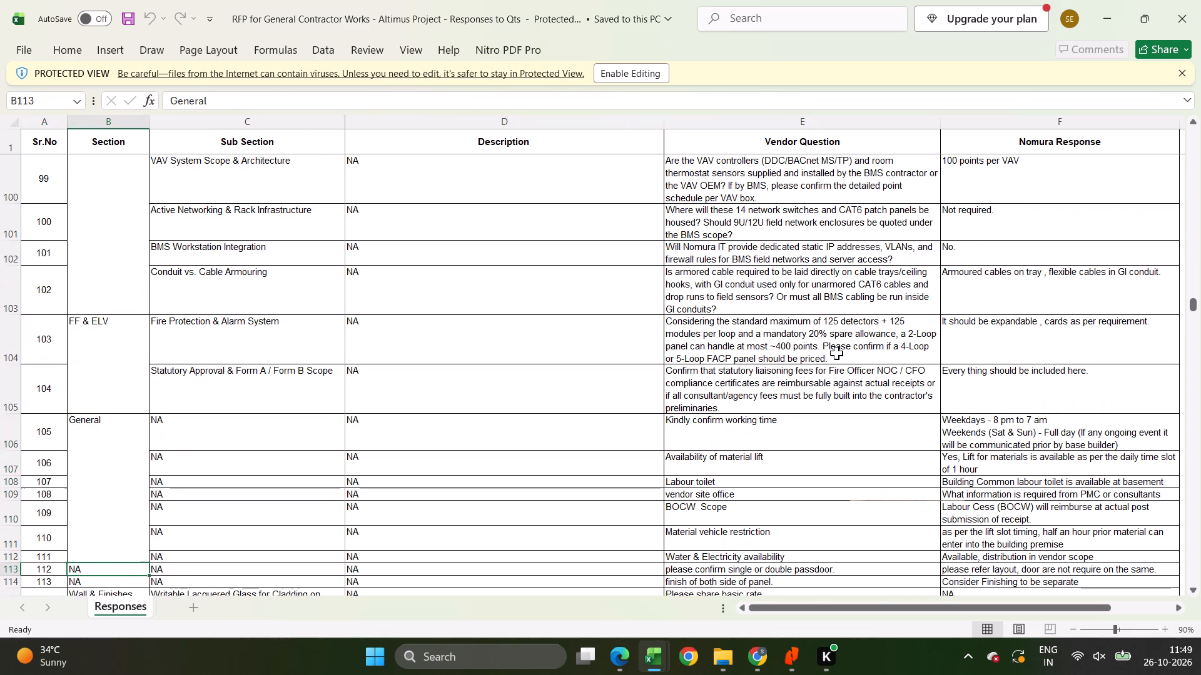
key(Up)
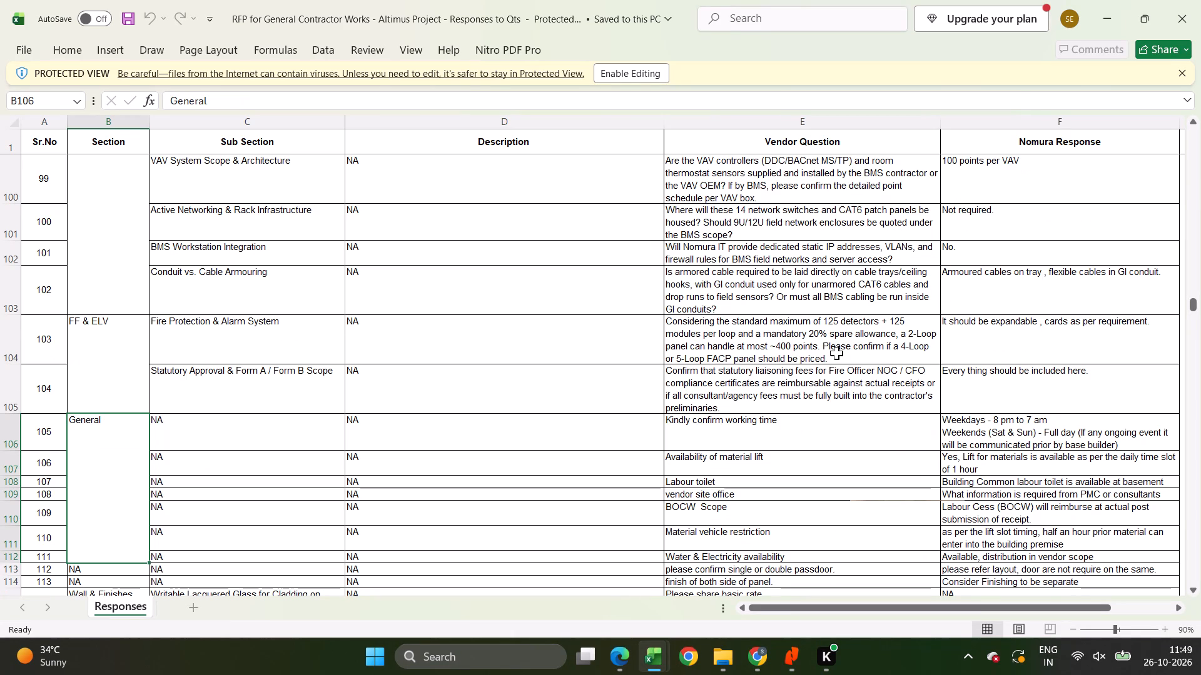
key(Down)
key(Down)
key(Down)
key(Down)
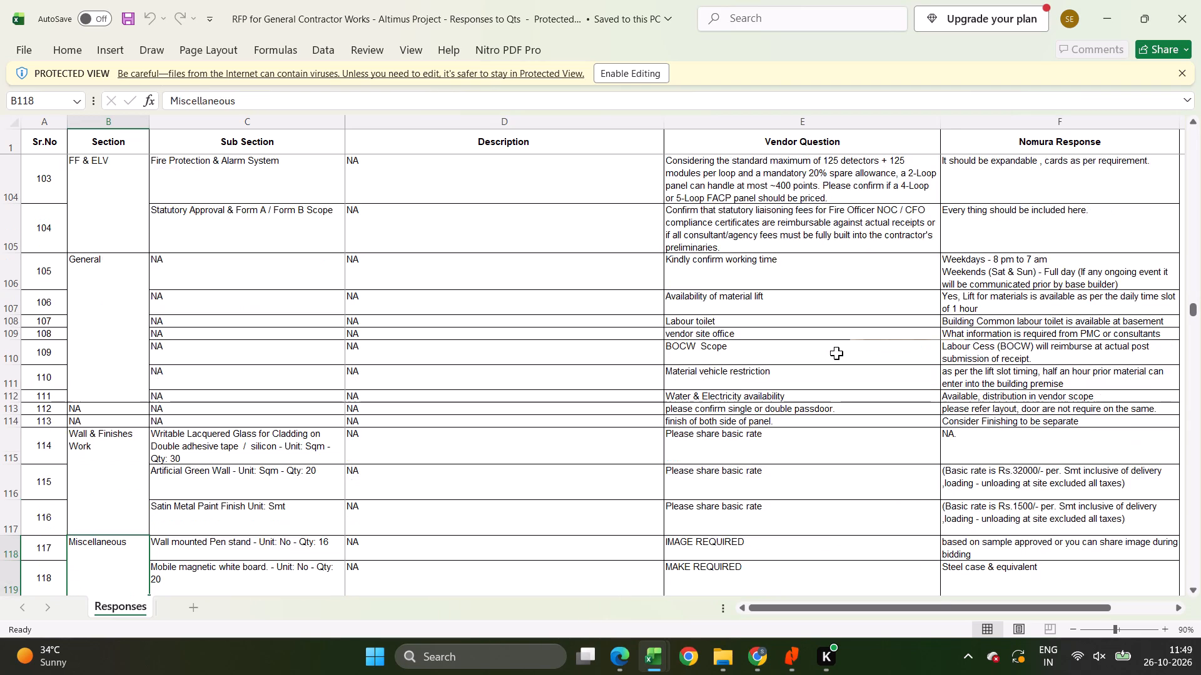
Review the General Queries responses on labour cess, working times and power source, and continue past Ceiling to Millwork.
key(Down)
key(Down)
key(Down)
key(Up)
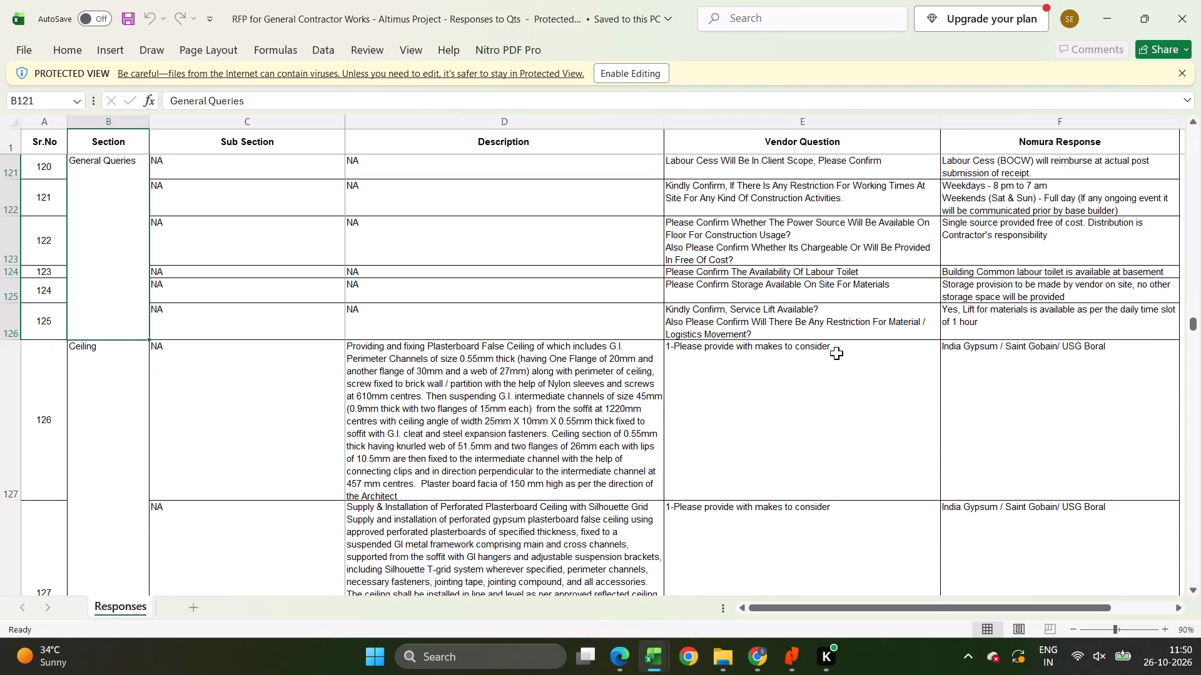
key(Up)
key(Down)
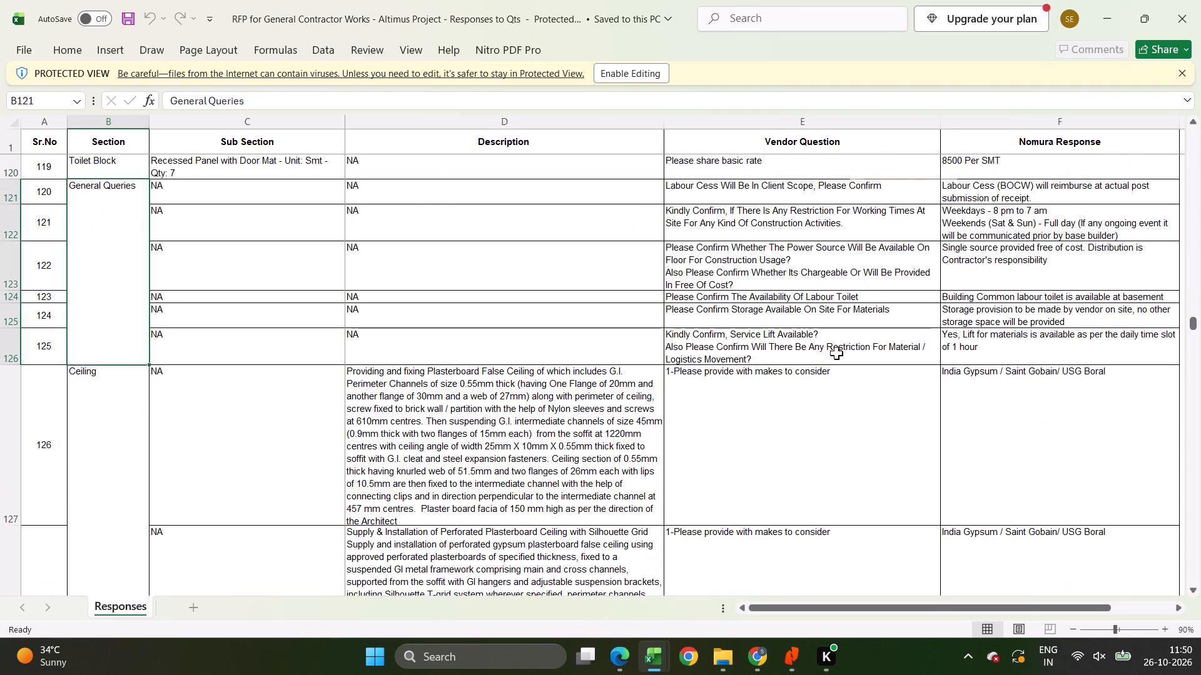
key(Down)
key(Down)
key(Down)
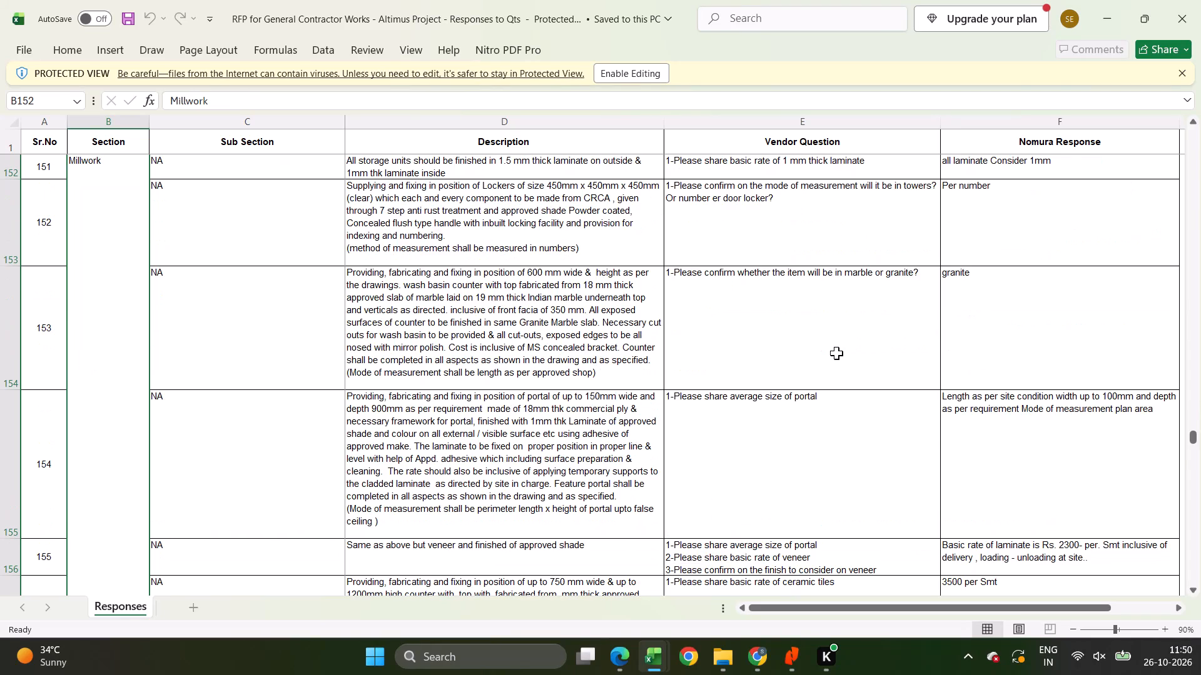
Skim the Wall & Finishes Work, Doors and Toilet Block sections down to the Nomura Altimus 27th Floor kitchen items.
key(Down)
key(Down)
key(Down)
key(Down)
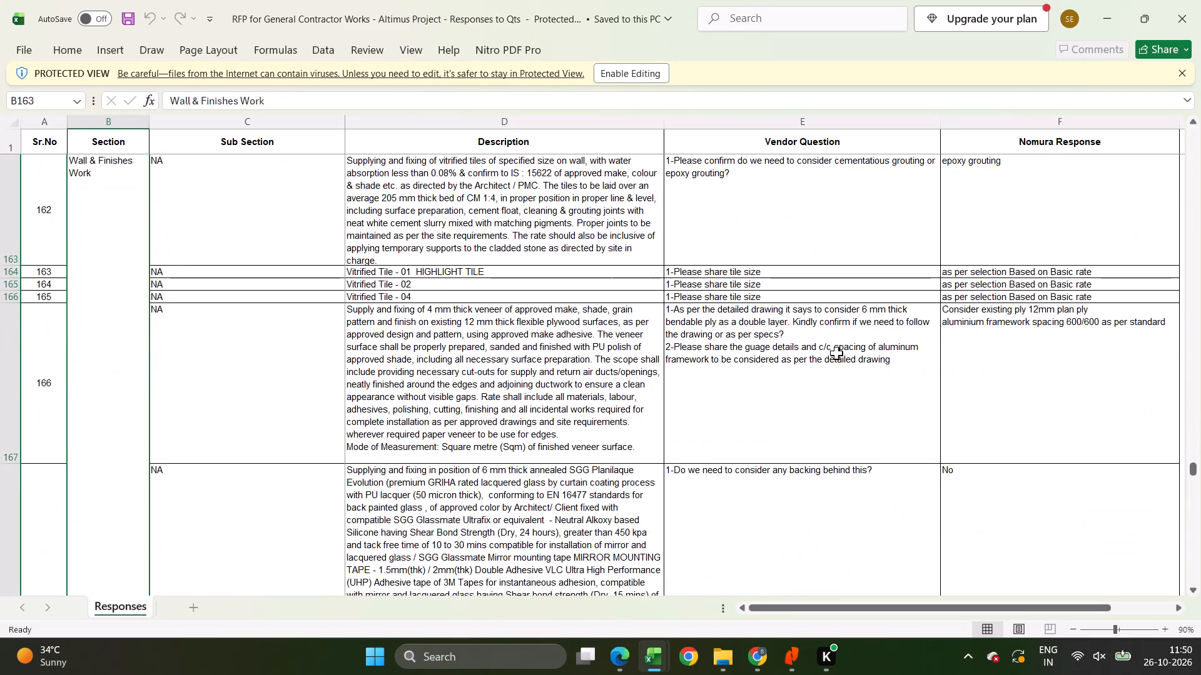
key(Down)
key(Down)
key(Up)
key(Down)
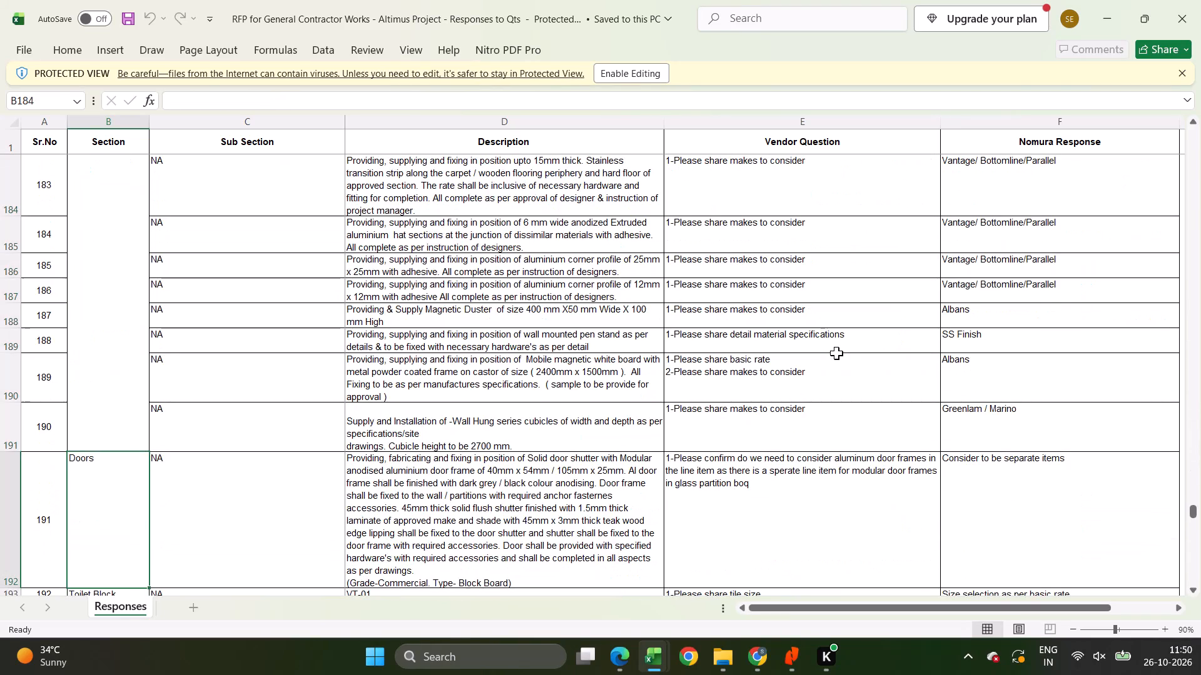
key(Down)
key(Down)
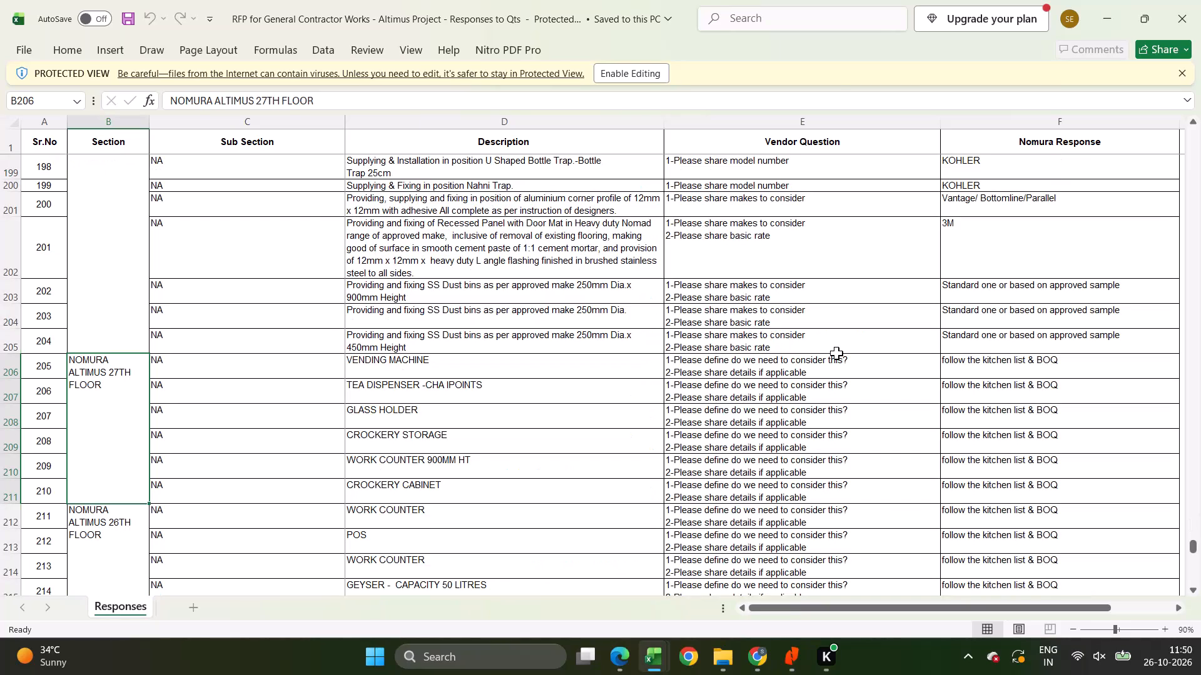
Examine the MEP light point and 400 Amp tap-off box queries, the Details as per BOQ section and the following General queries.
key(Down)
key(Down)
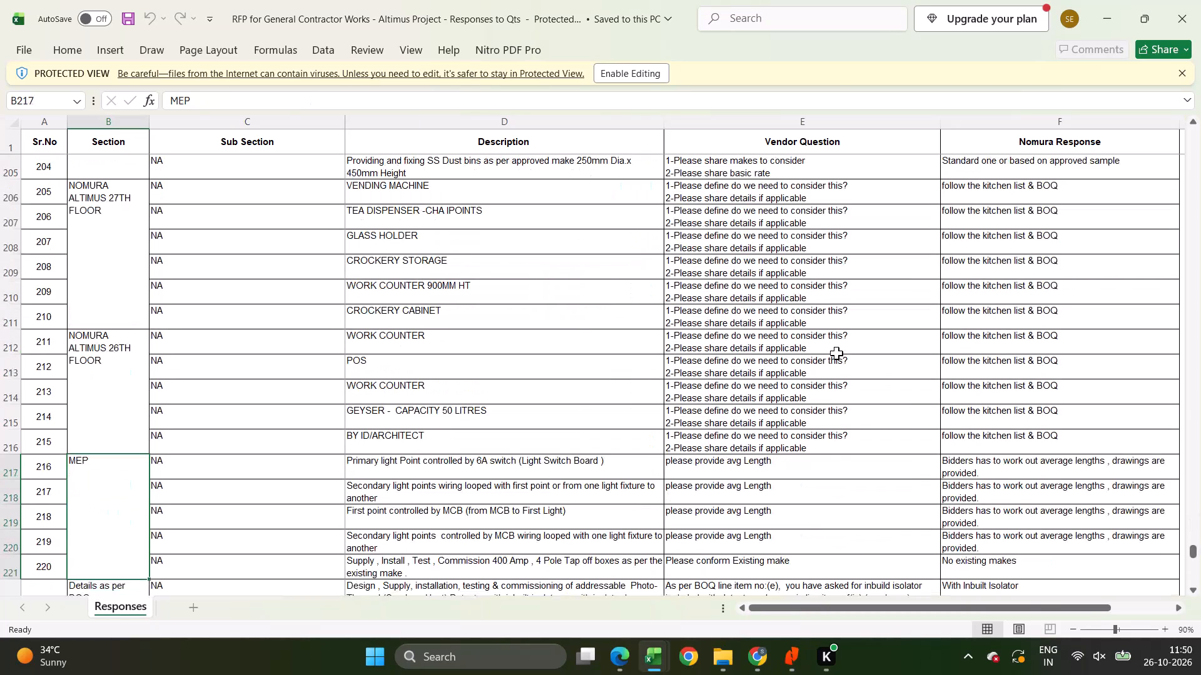
key(Down)
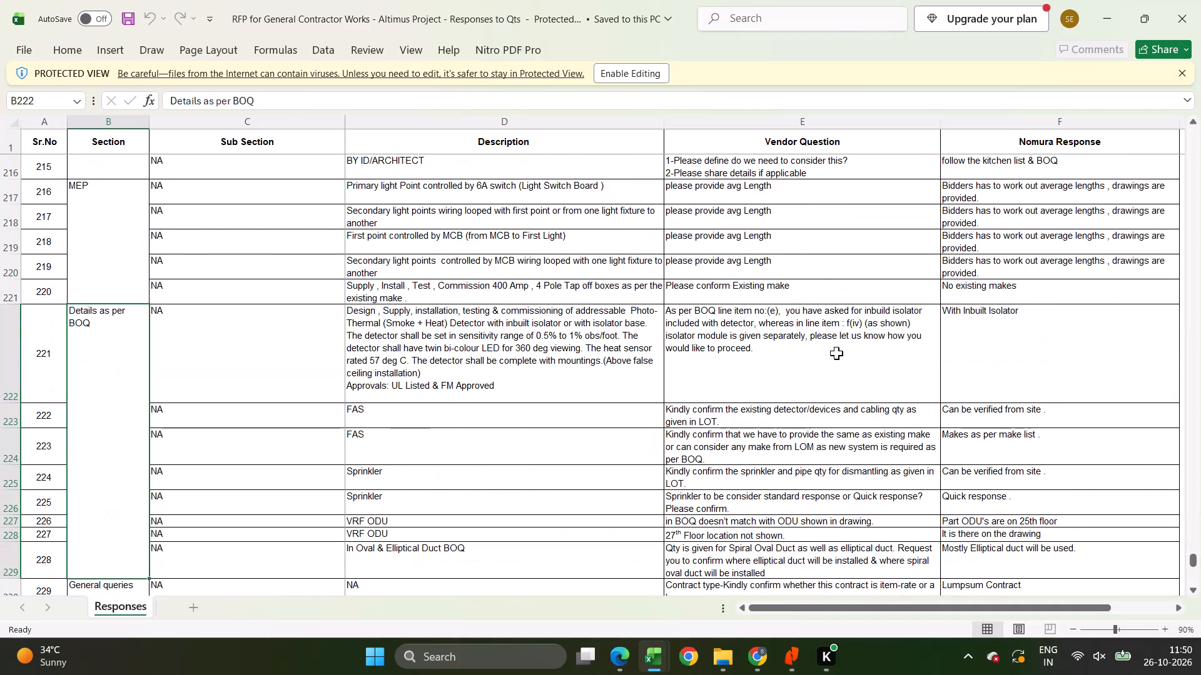
key(Down)
key(Down)
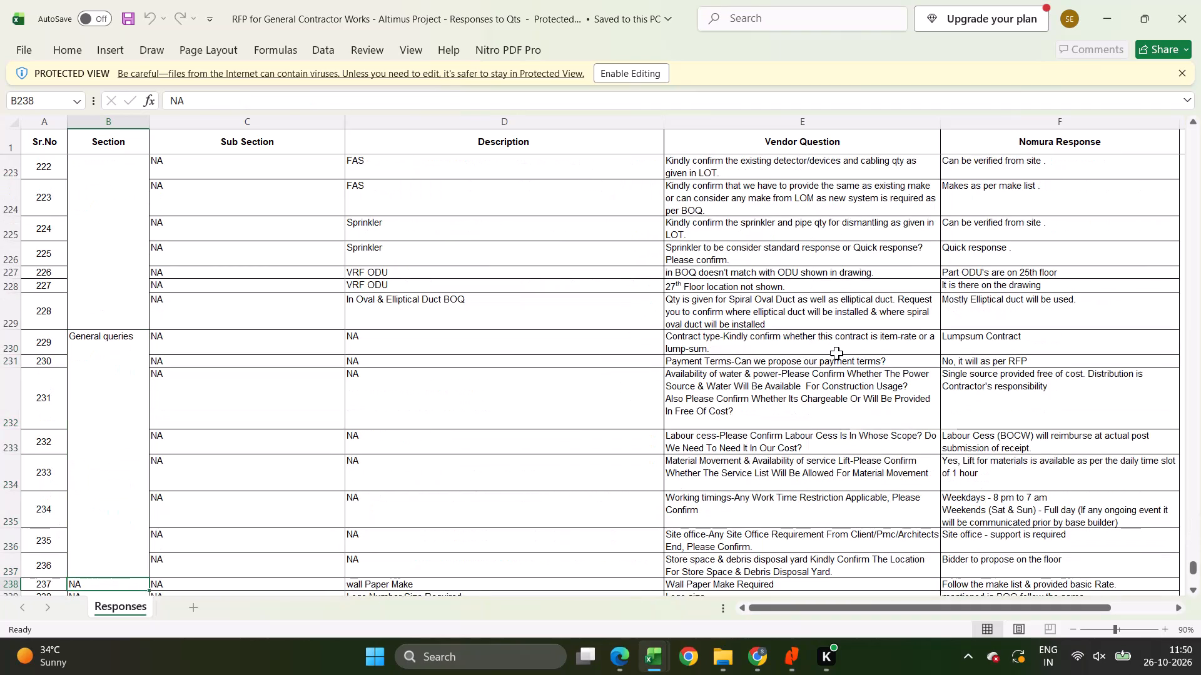
key(Up)
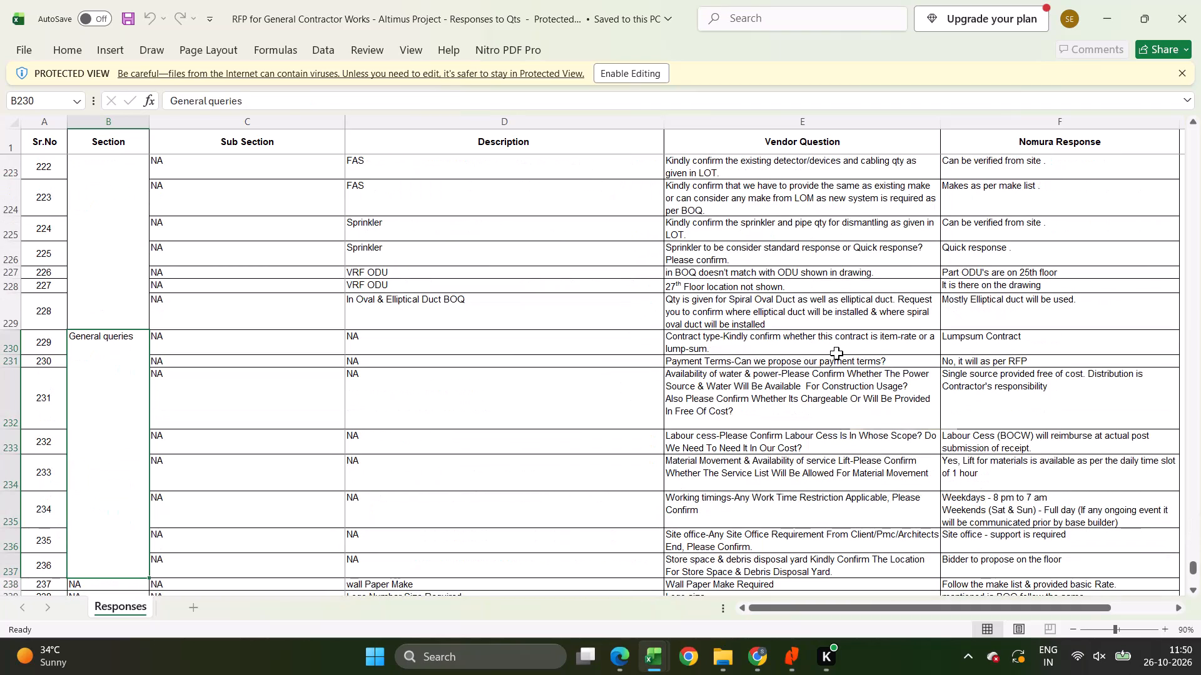
key(Down)
key(Down)
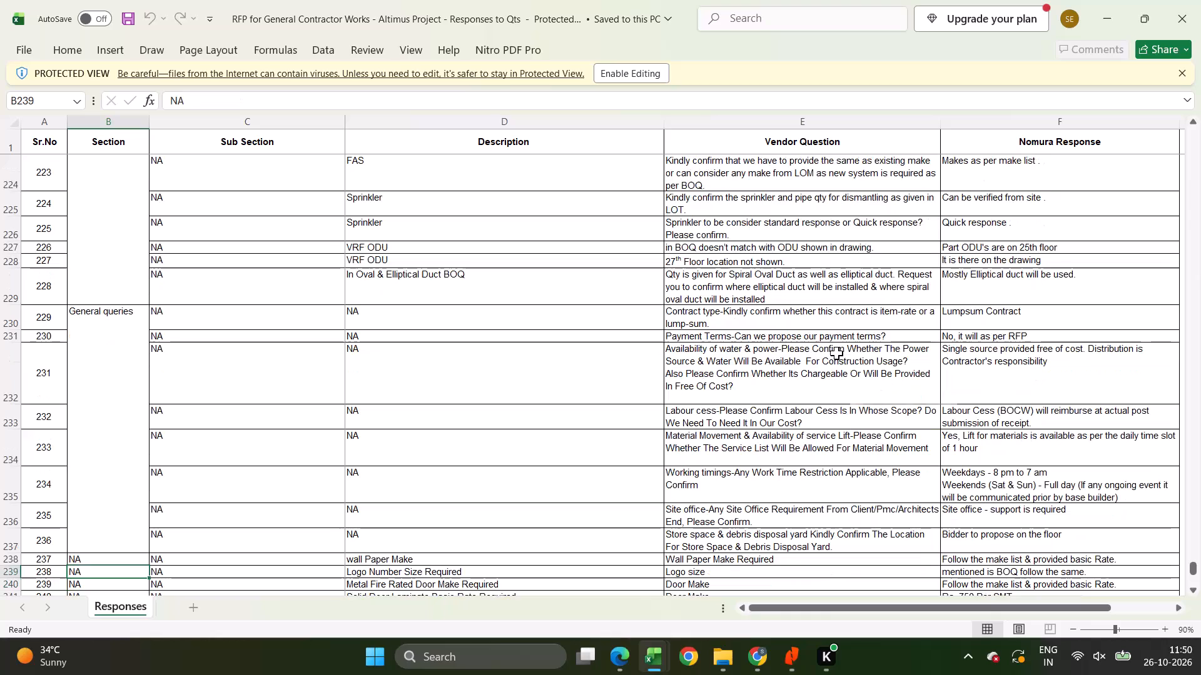
Go down to the final MEP Package section and read the ELCB rating, wire type and socket accessory make queries.
key(Down)
key(Down)
key(Down)
key(Down)
key(Down)
key(Down)
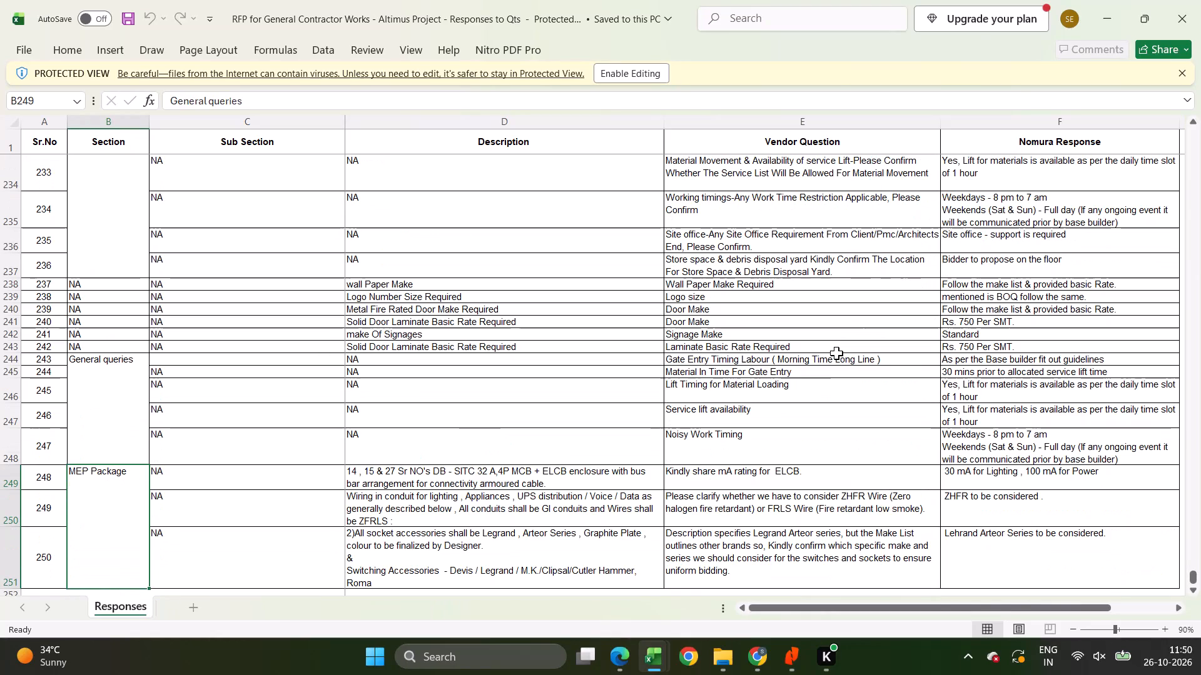
Examine the descriptions of the MEP Package queries on the ELCB distribution board, conduit wiring and socket accessories, through to the sheet's end.
key(Right)
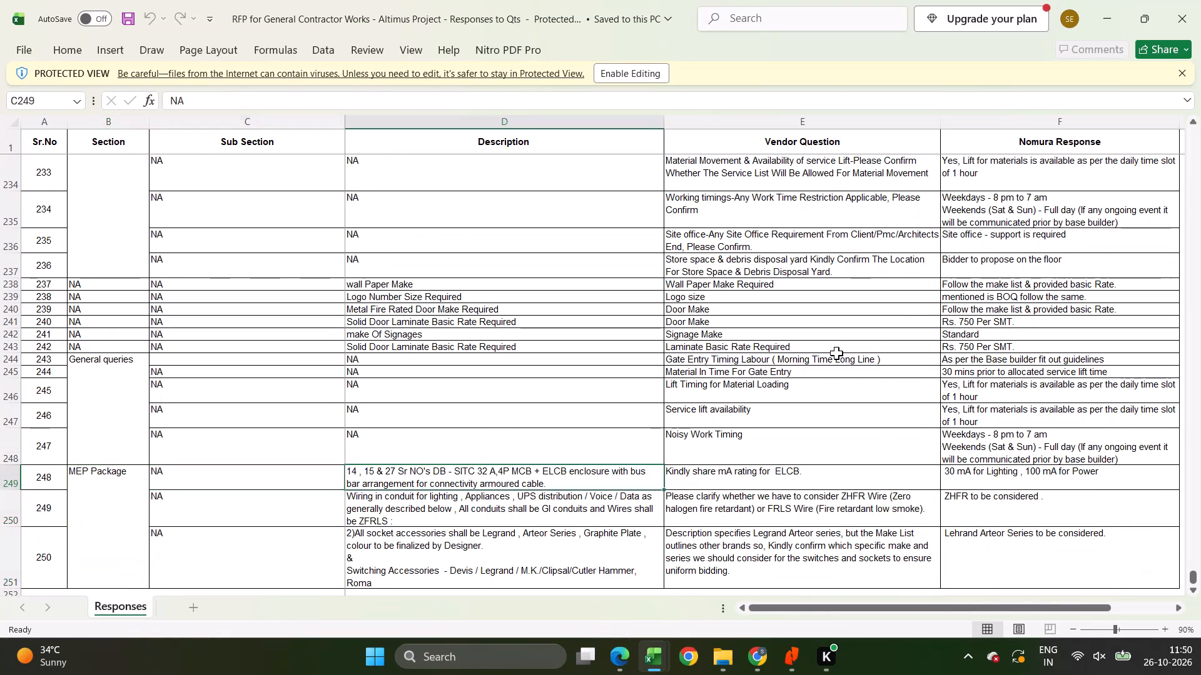
key(Right)
key(Right)
key(Left)
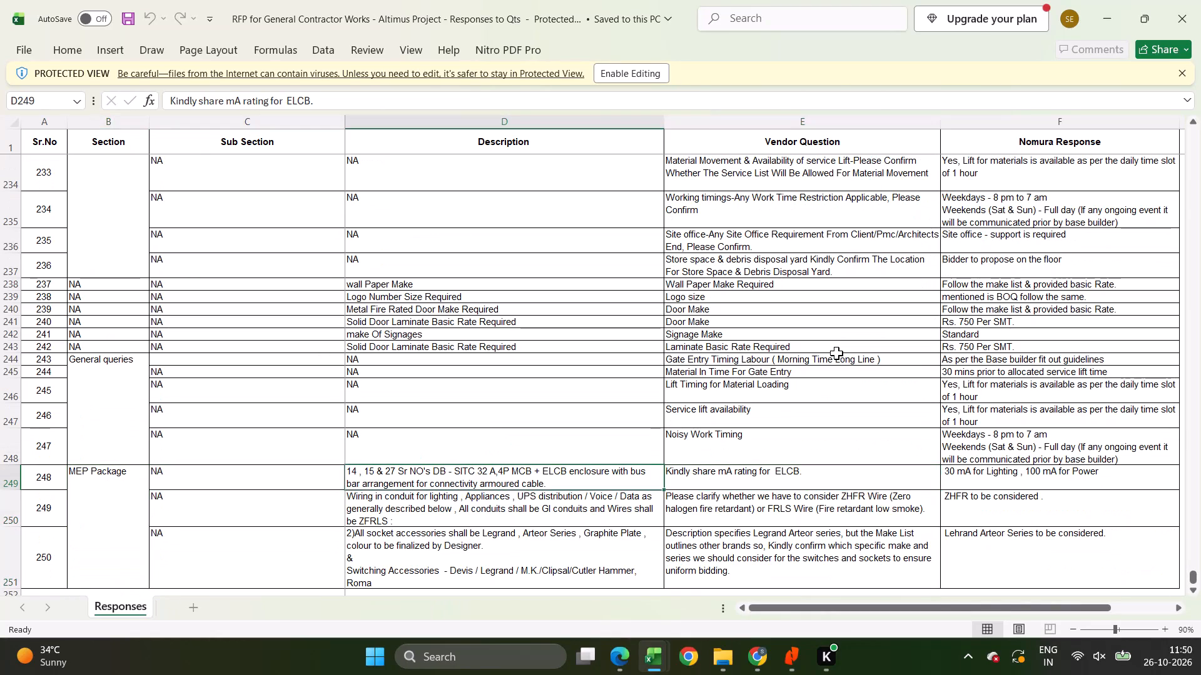
key(Down)
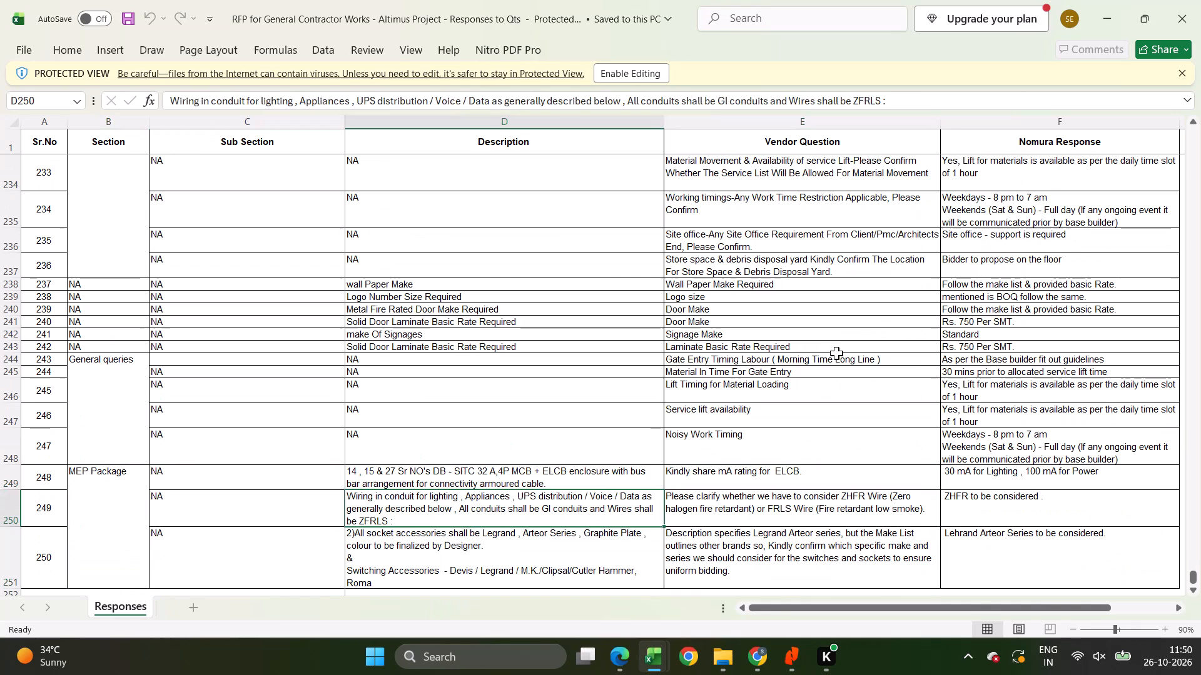
key(Down)
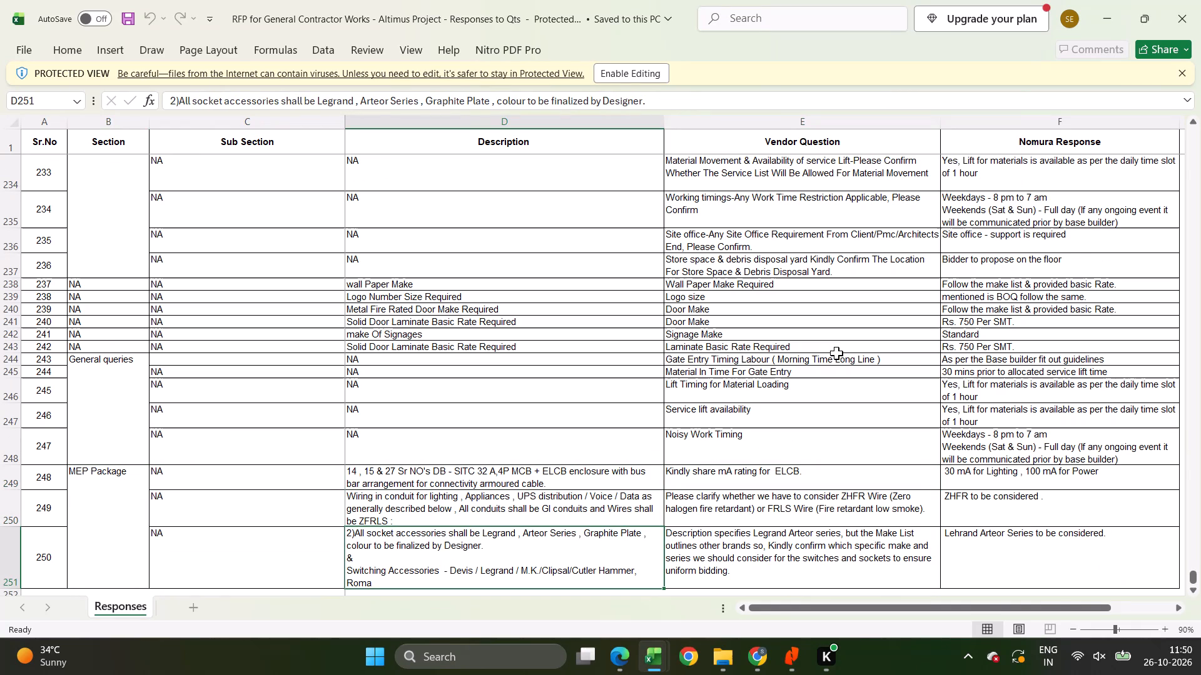
key(Down)
key(Down)
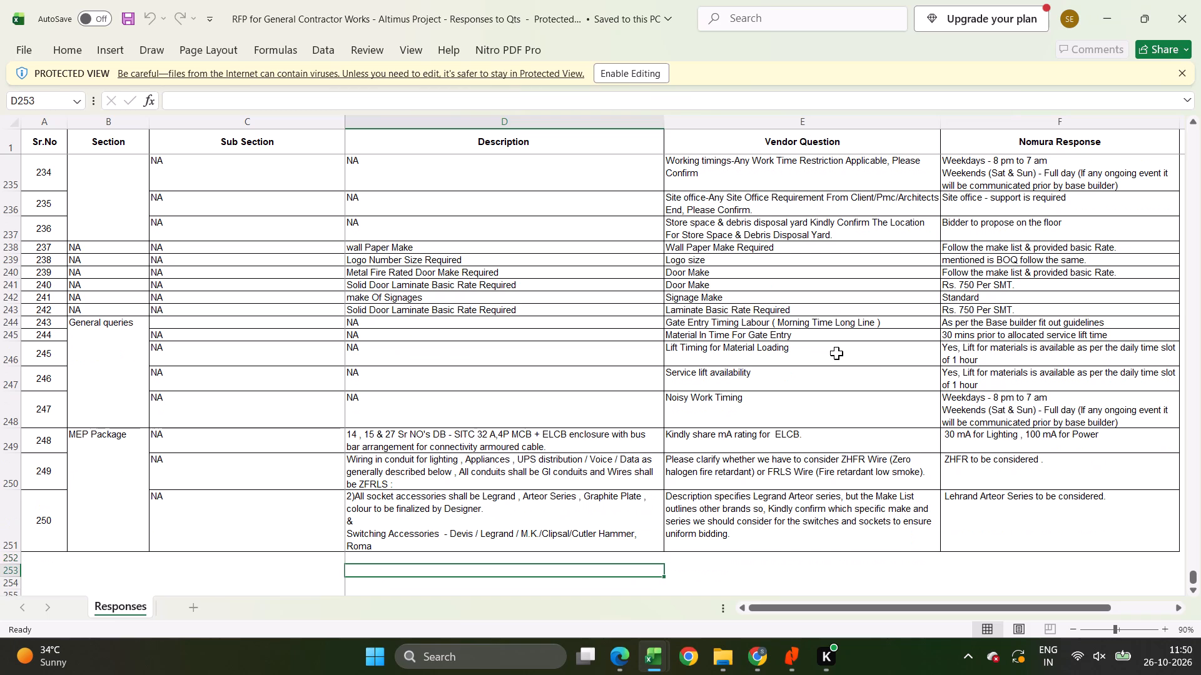
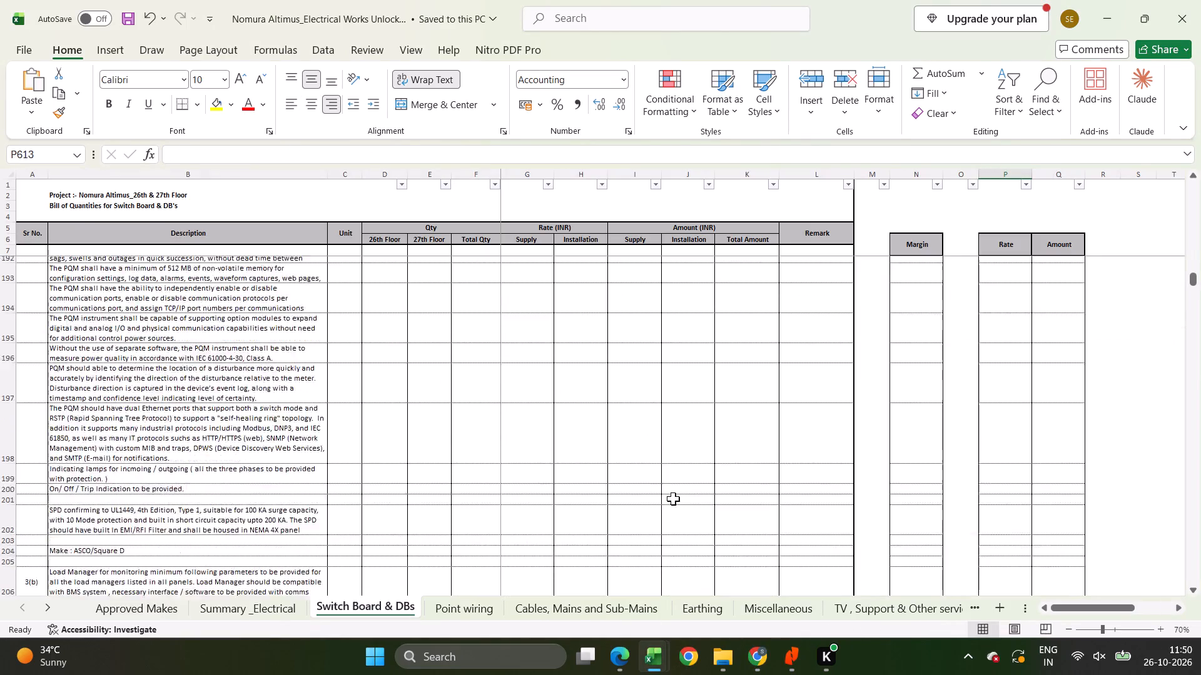
Look over the MSB 27 B panel items in Switch Board & DBs and the Point wiring rates down to socket item 2(a).
scroll(673, 499, down, 20)
scroll(673, 499, down, 8)
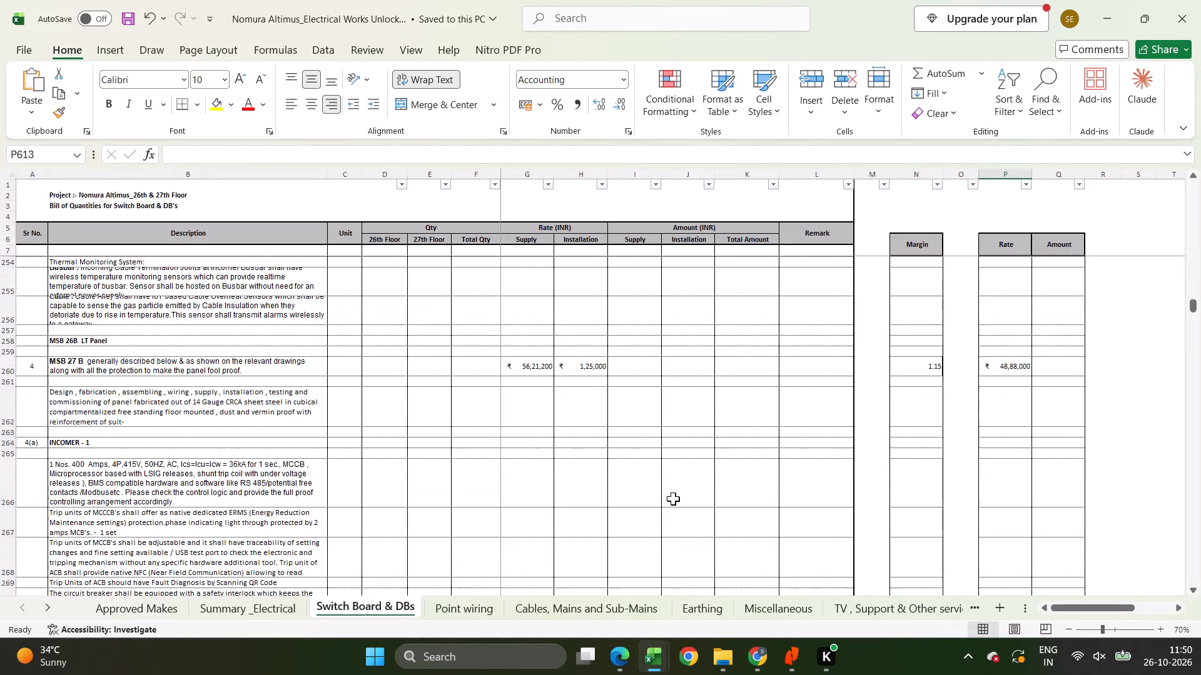
click(480, 614)
middle_drag(733, 526, 735, 509)
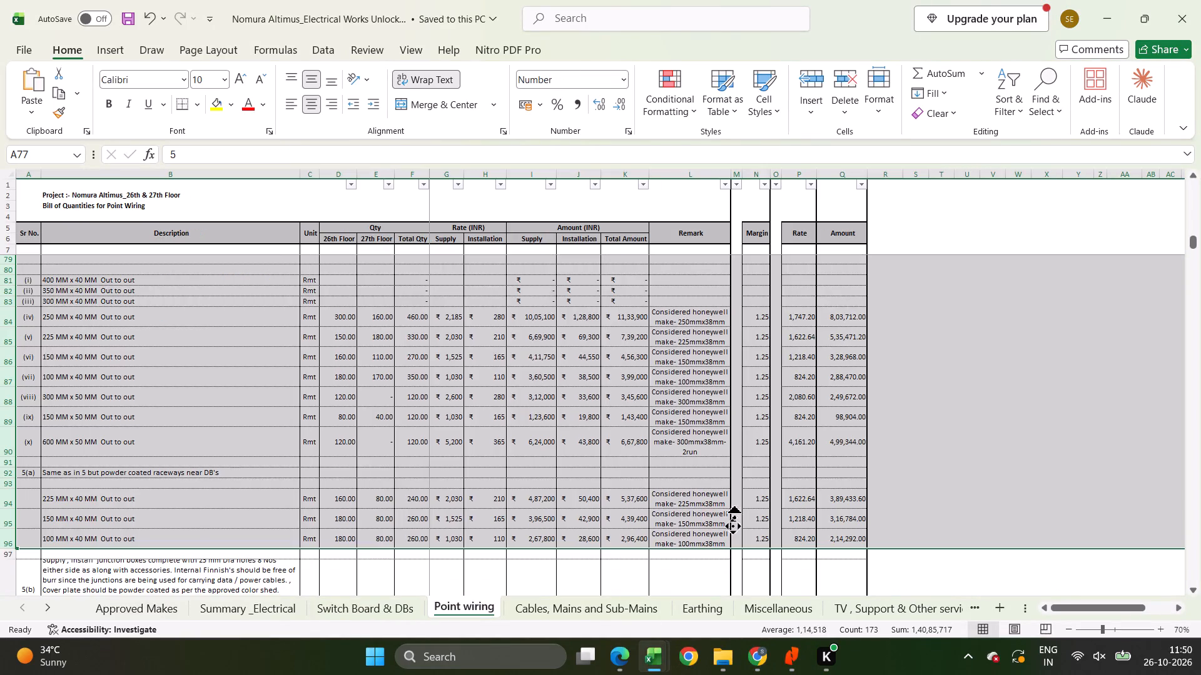
middle_drag(735, 509, 743, 386)
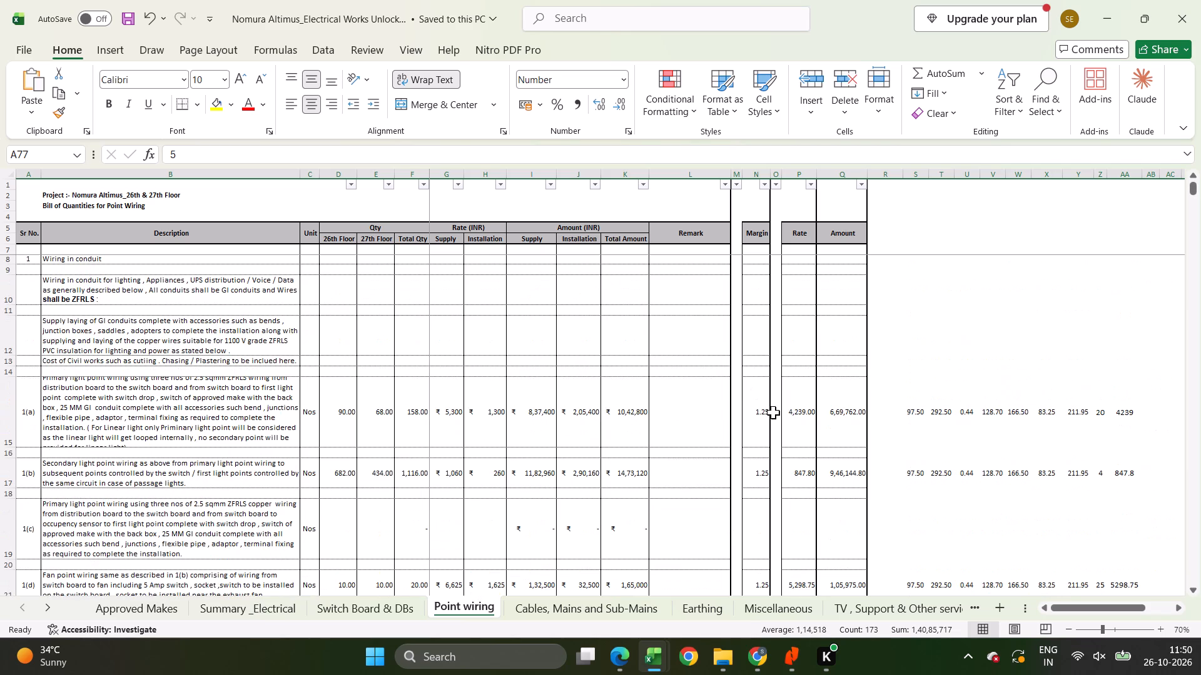
scroll(773, 412, down, 5)
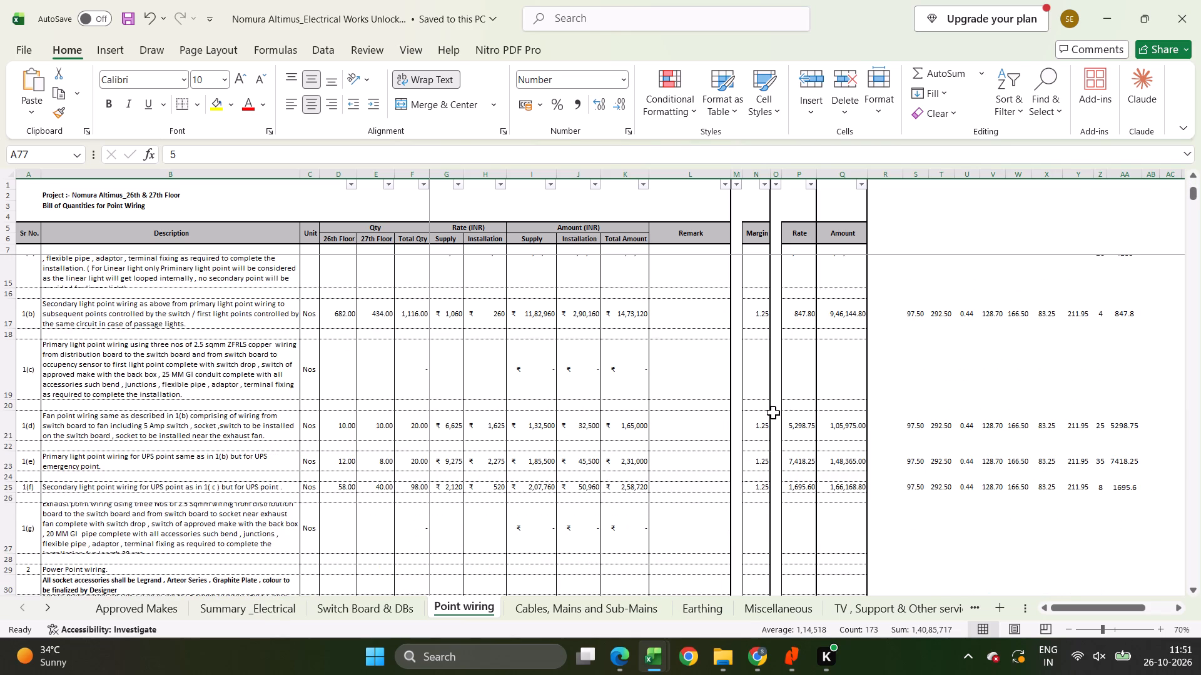
scroll(773, 412, down, 6)
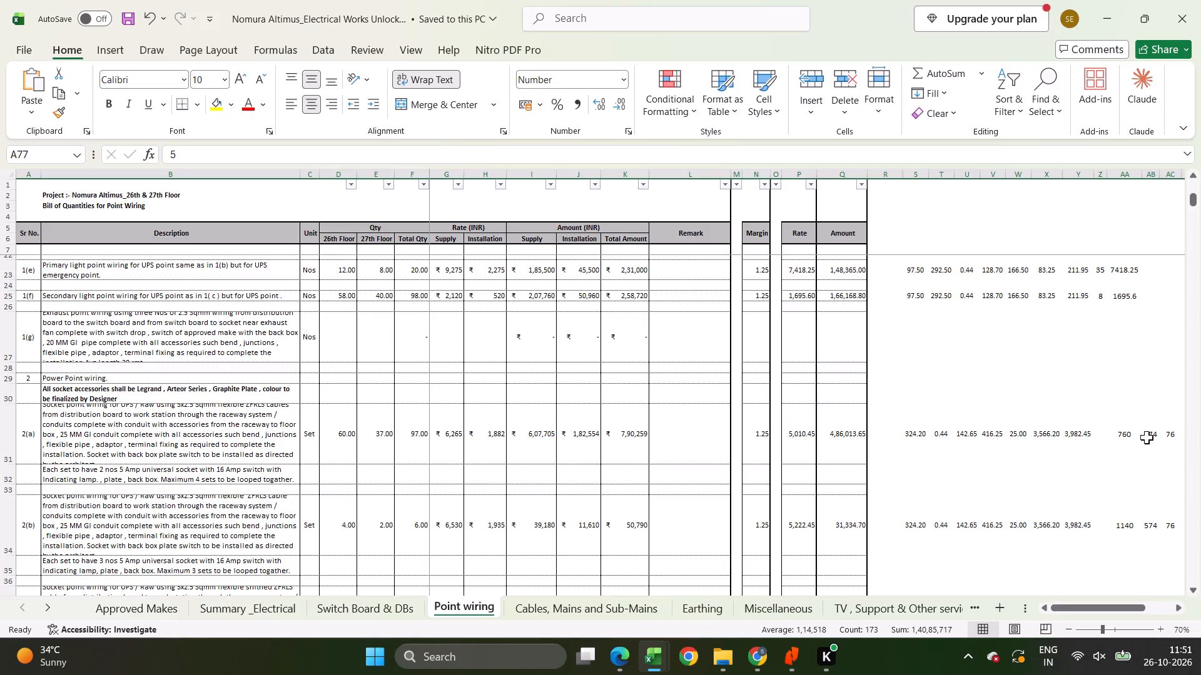
click(1131, 437)
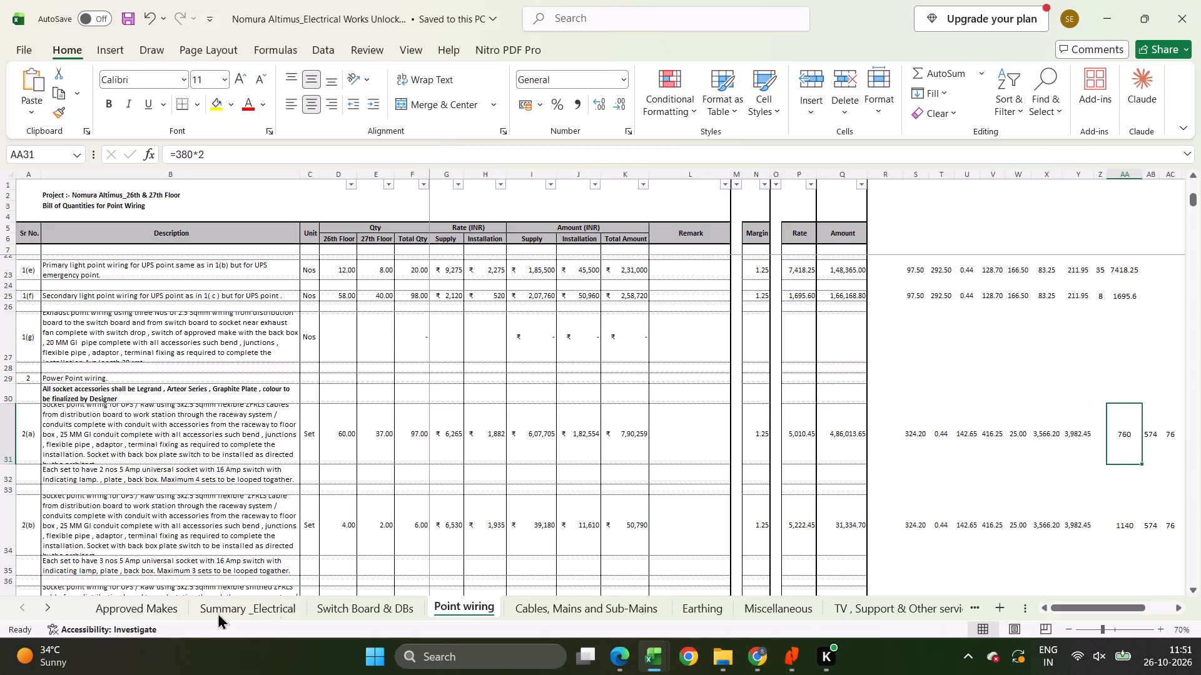
Review the section amounts and total amounts in the Summary _Electrical sheet.
click(159, 615)
click(252, 618)
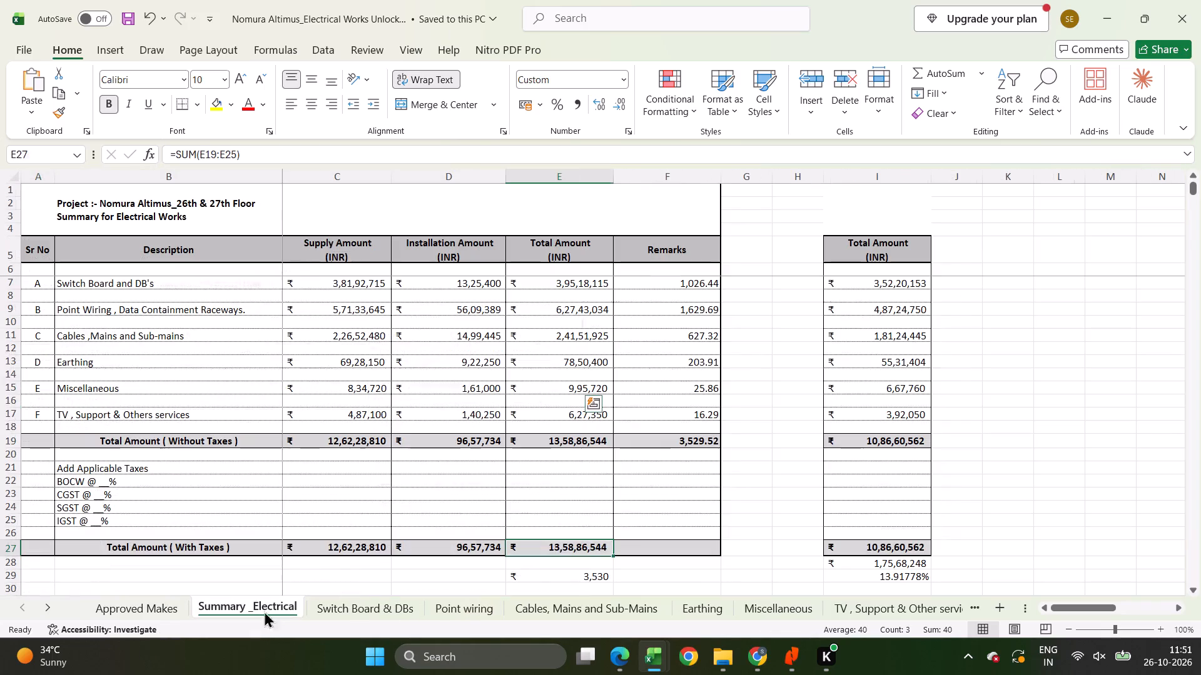
click(763, 457)
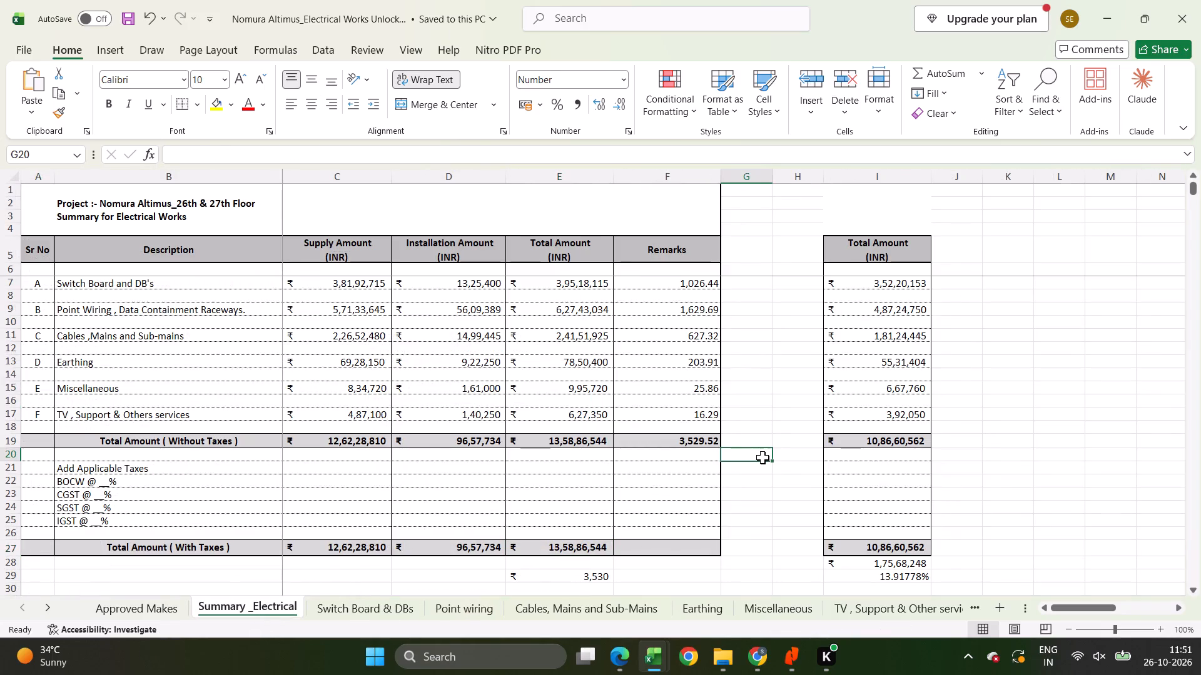
scroll(763, 457, up, 6)
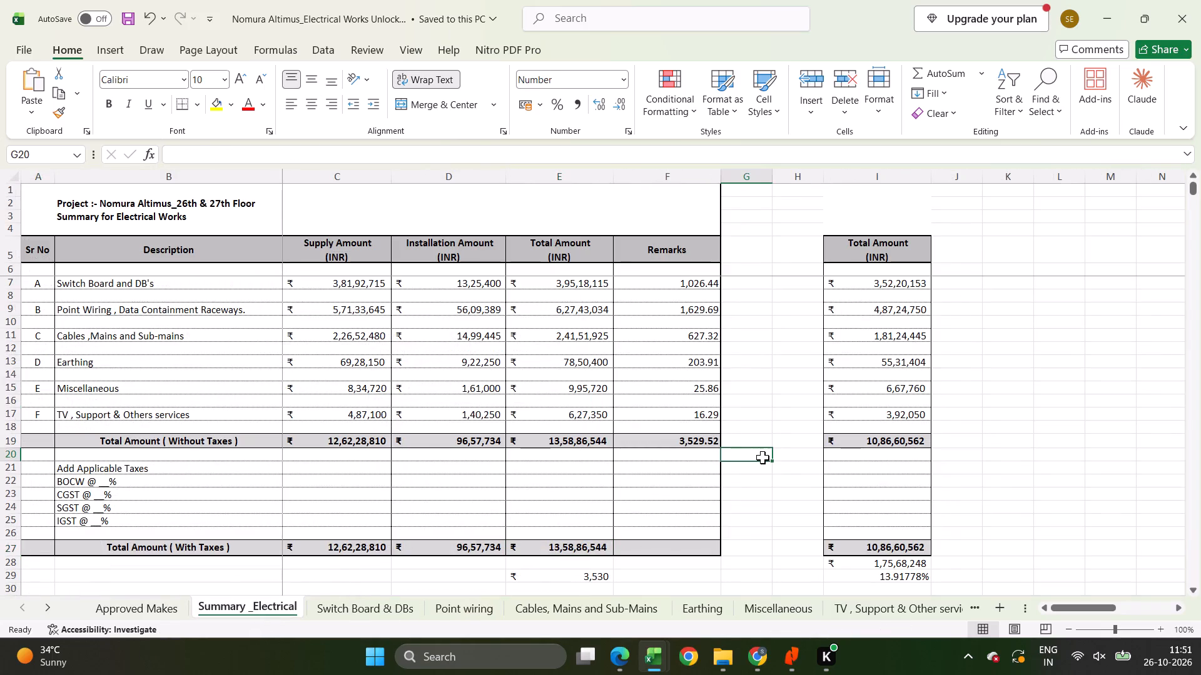
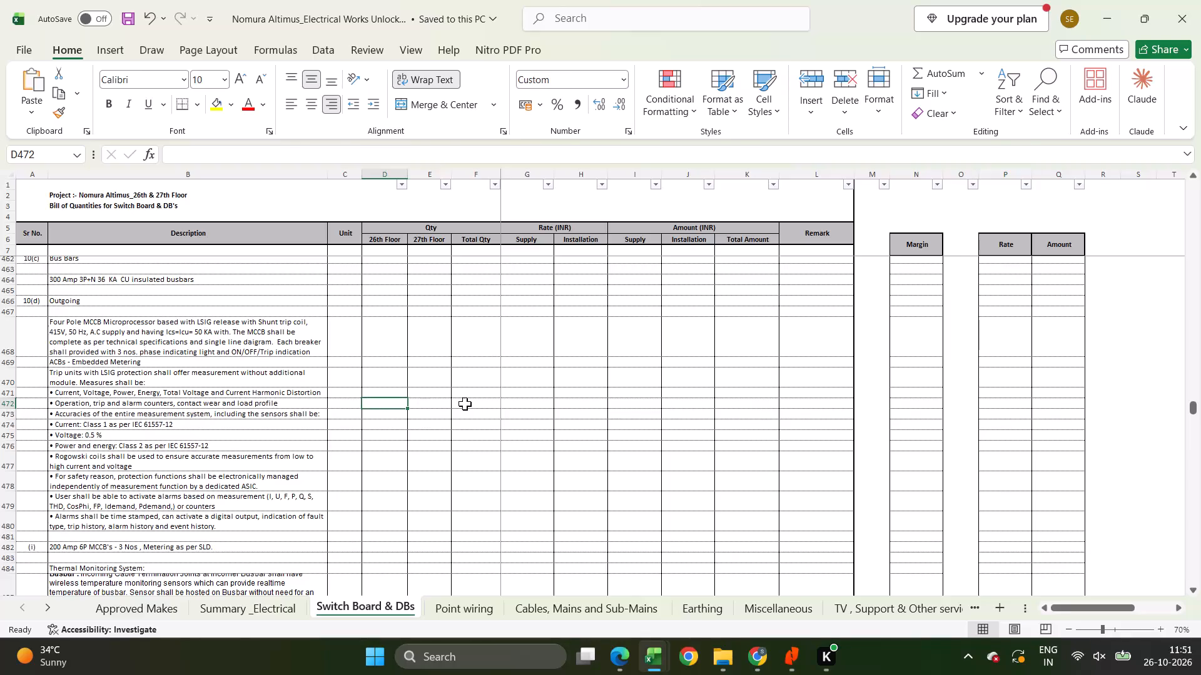
Review the Total Qty entries in Switch Board & DBs below item 10(d) and examine the yellow-highlighted PDU WS specification, item 13.
key(Right)
key(Right)
key(ctrl+Down)
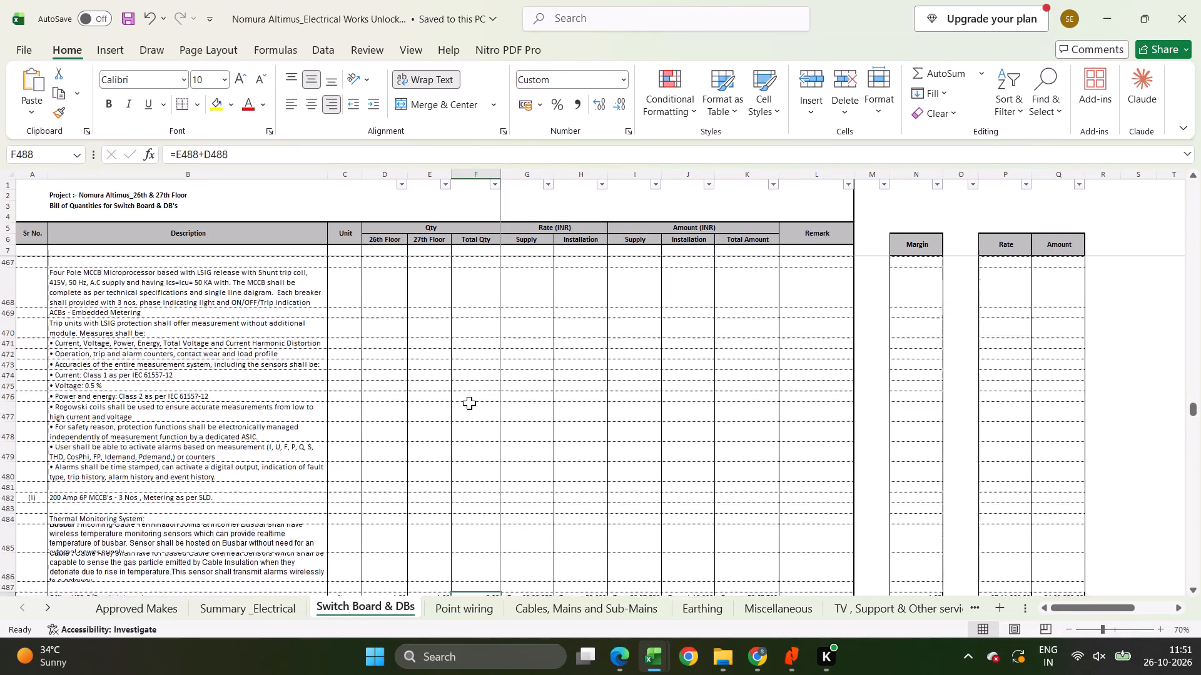
key(ctrl+Down)
key(ctrl+Down)
key(ctrl+Down)
key(ctrl+Up)
key(ctrl+Down)
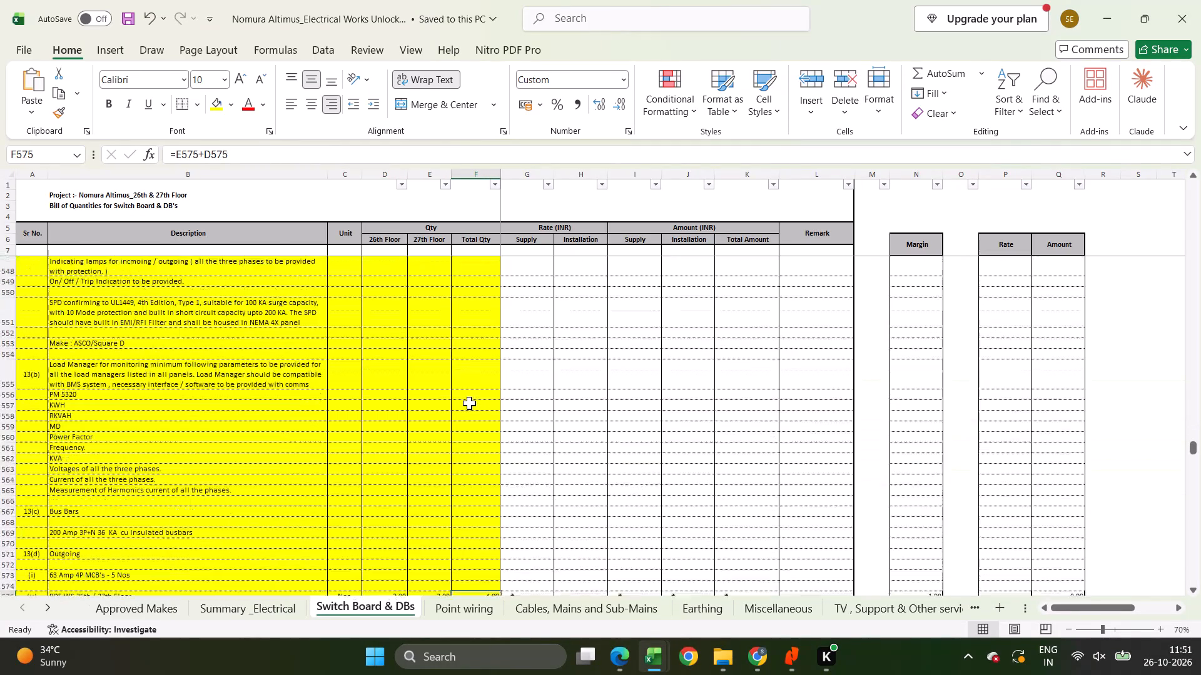
scroll(469, 403, up, 11)
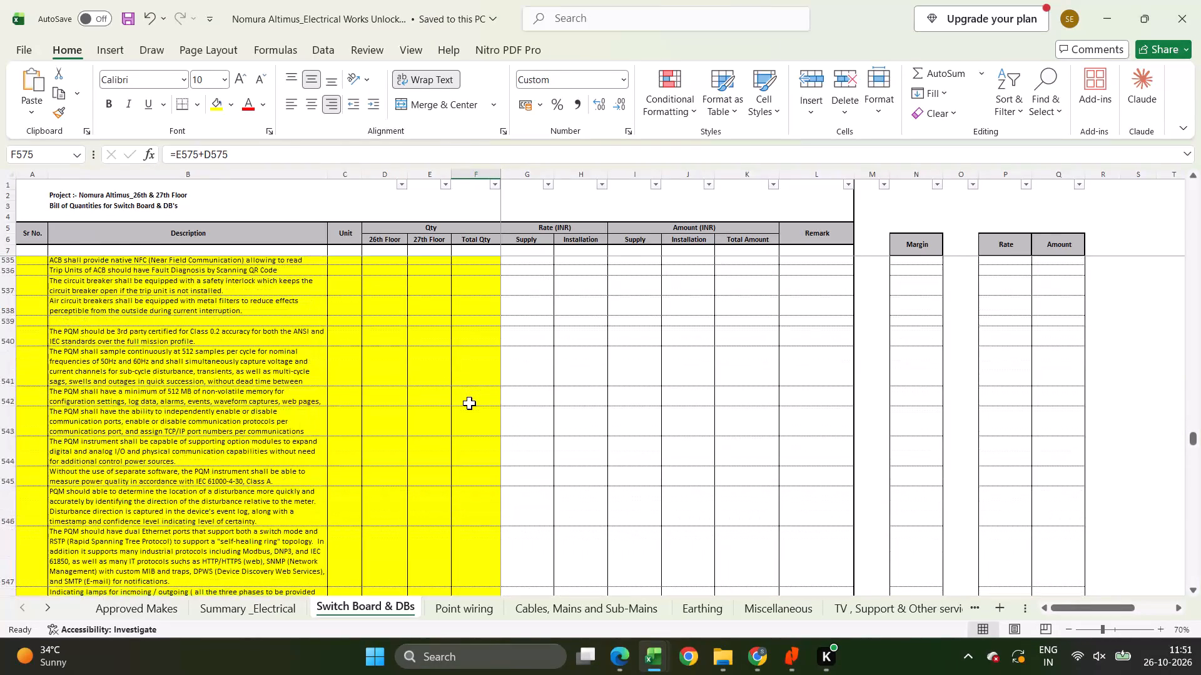
scroll(469, 403, up, 10)
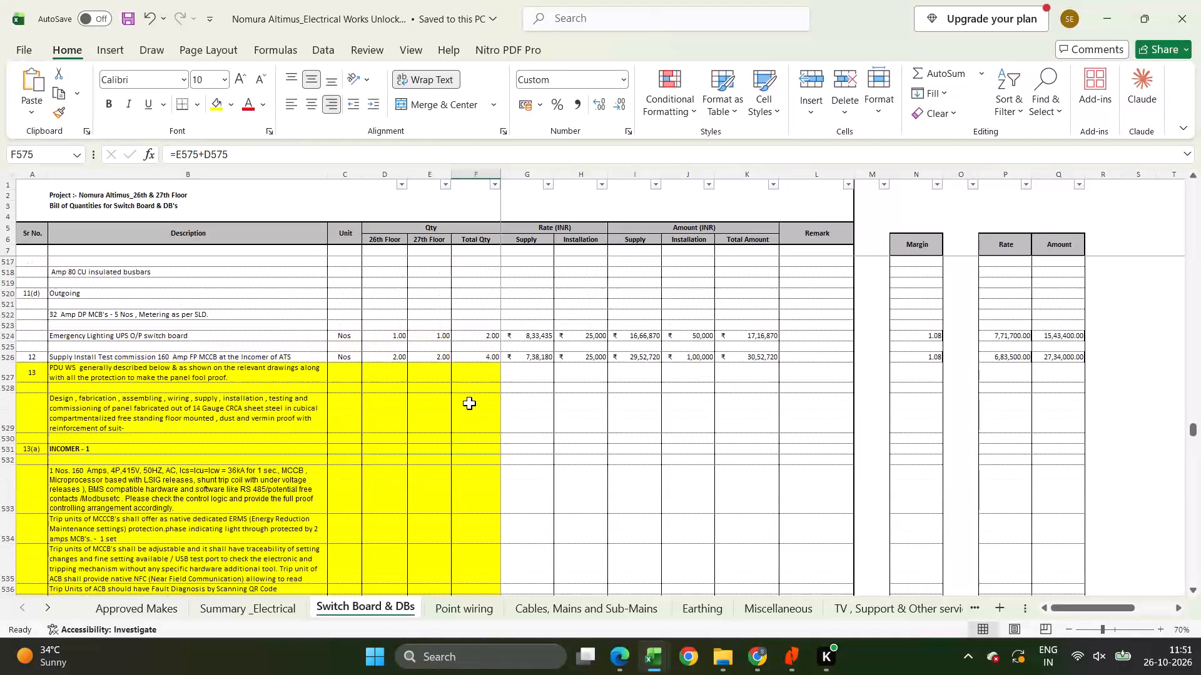
Switch to Microsoft Edge.
click(620, 646)
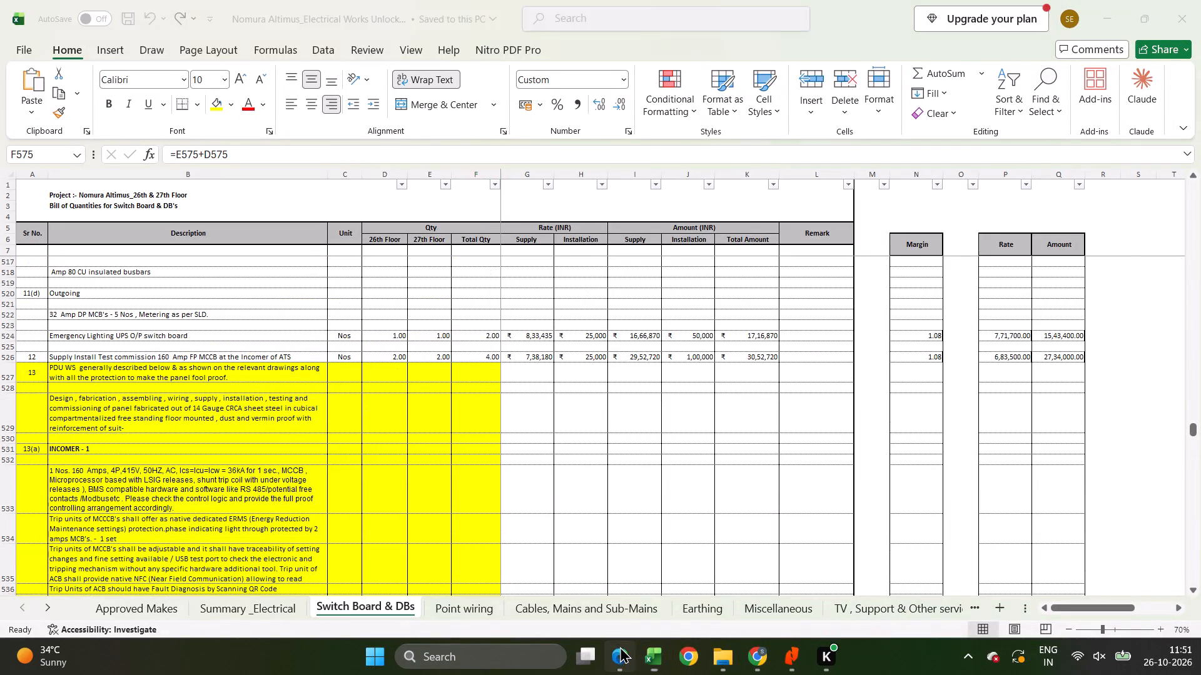
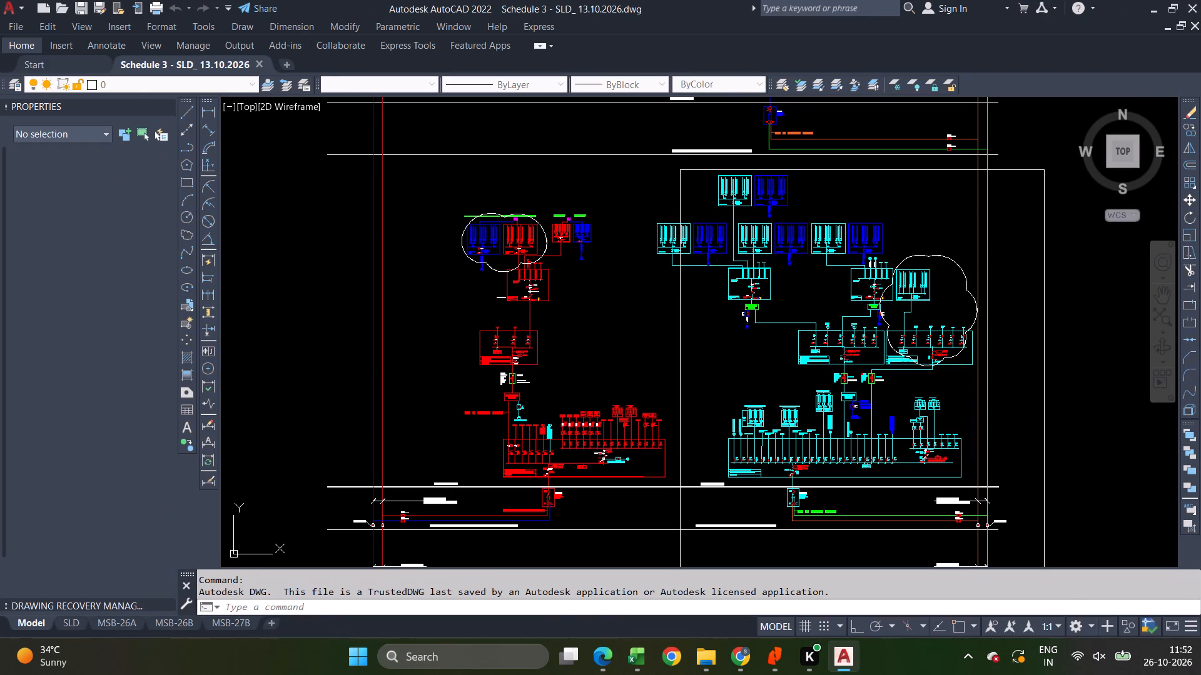
Examine the MSB-26B switchboard and its ATS-26MB feed in the single-line diagram and start a Find text search.
middle_drag(634, 374, 560, 349)
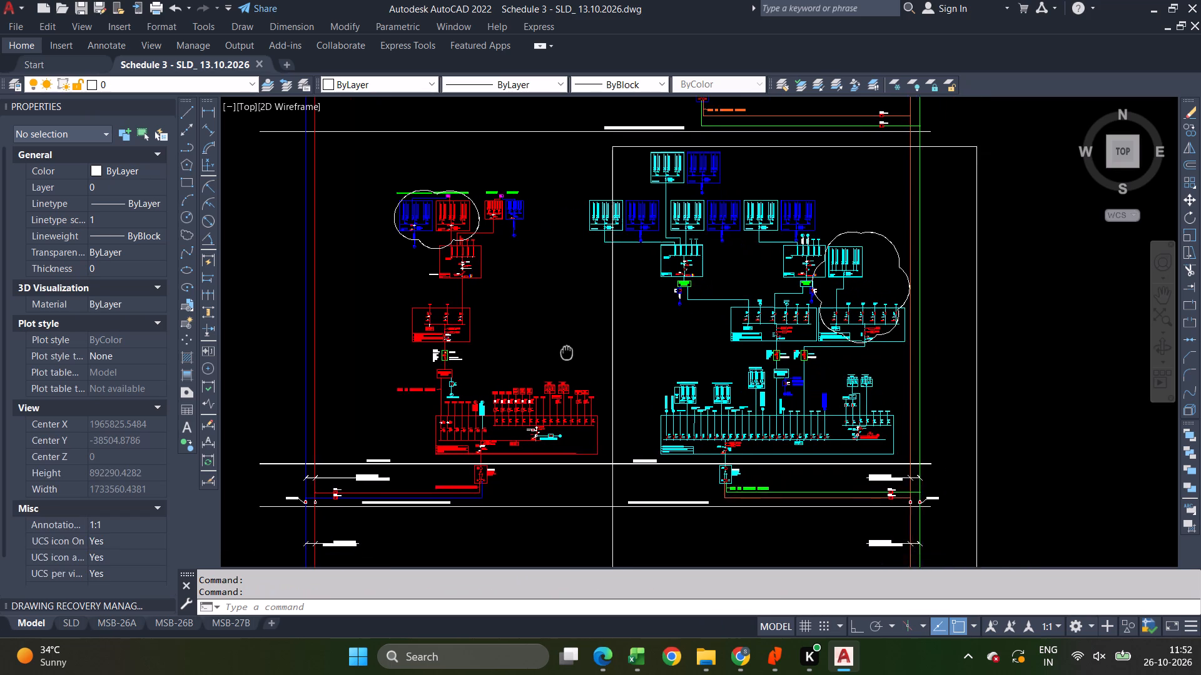
middle_drag(560, 349, 524, 344)
scroll(726, 463, up, 3)
middle_drag(742, 481, 848, 457)
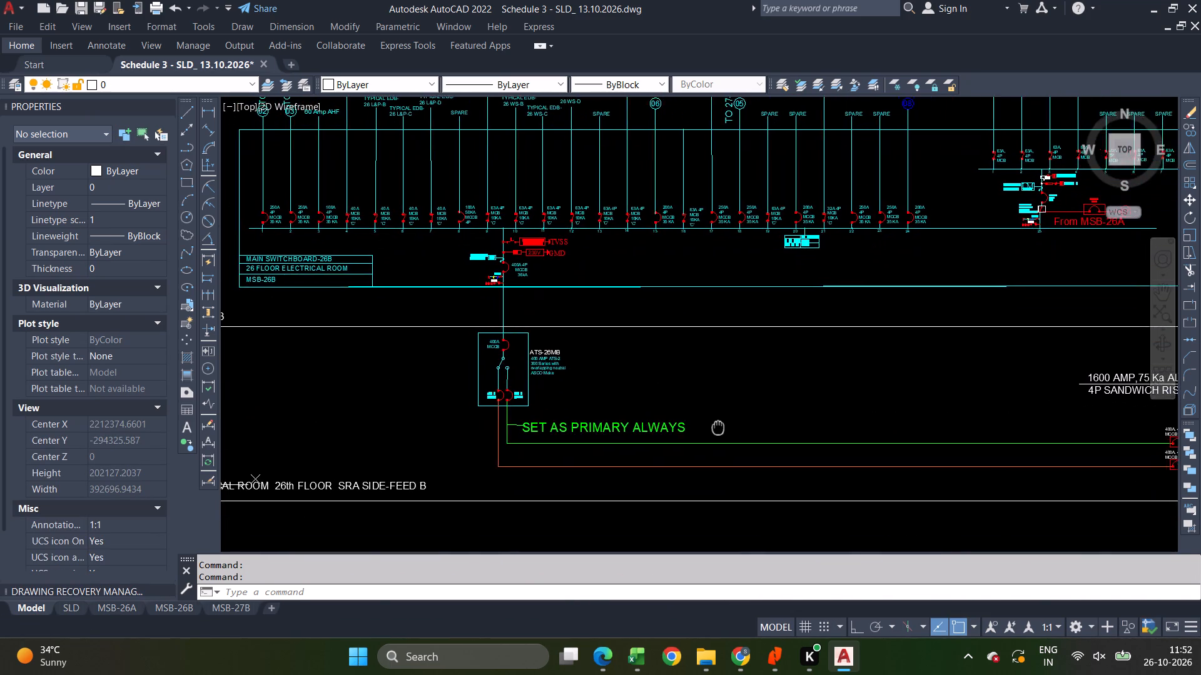
middle_drag(848, 457, 875, 458)
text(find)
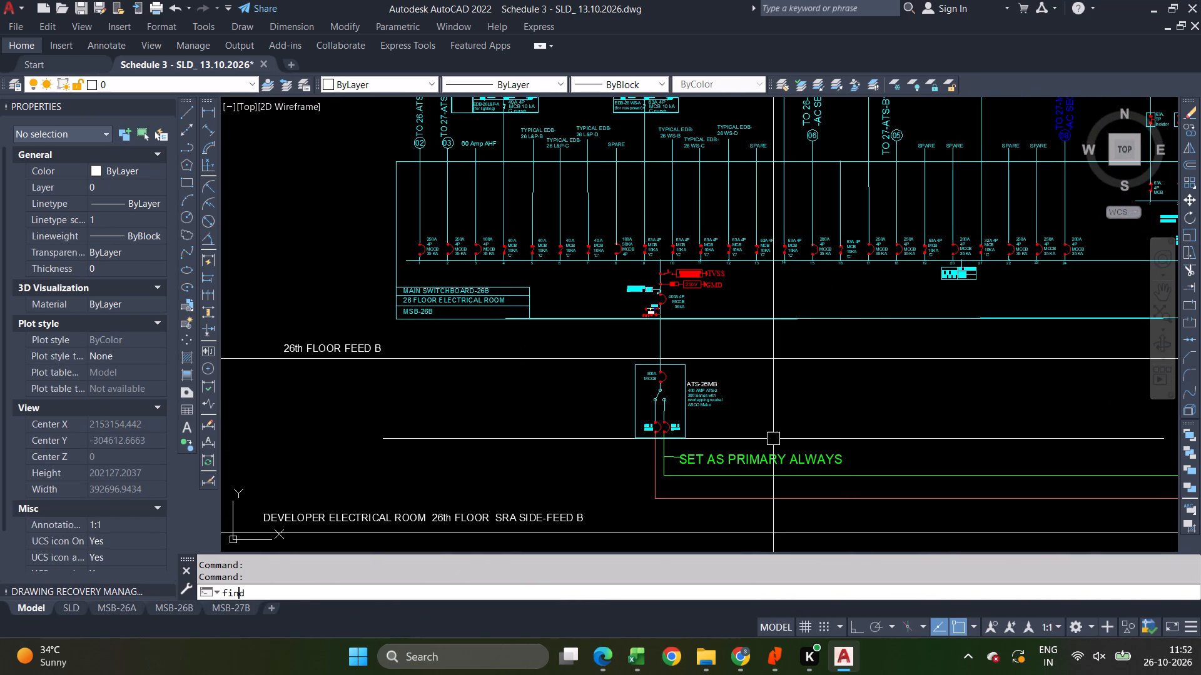
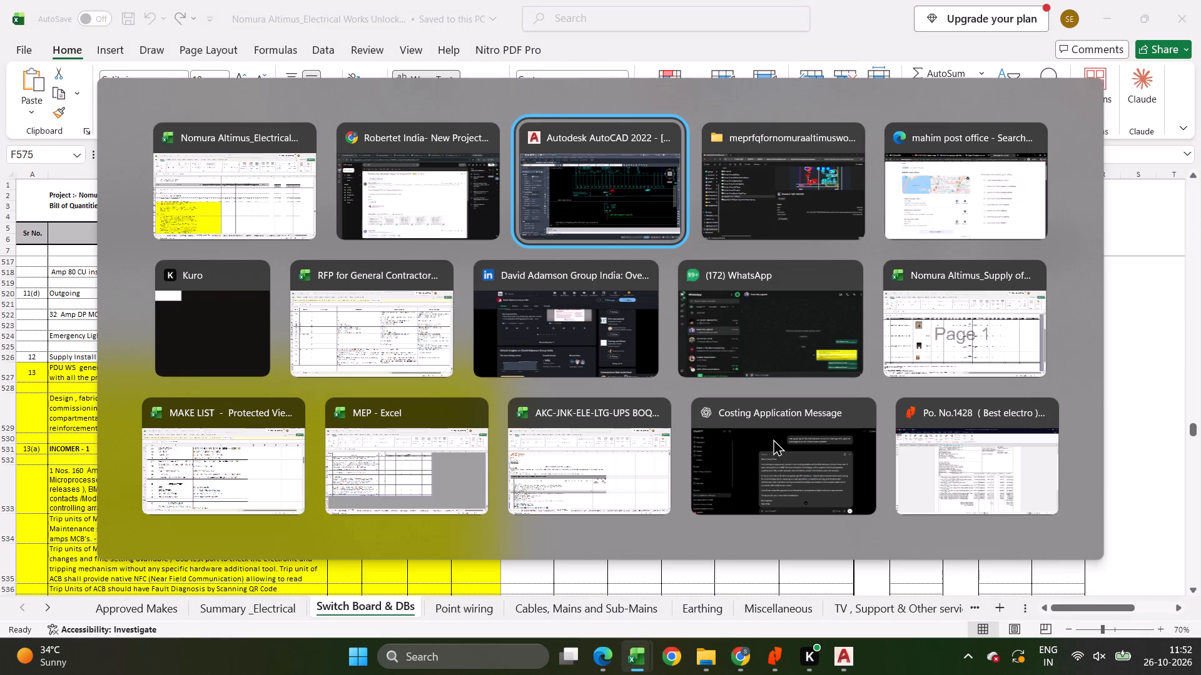
Switch to AutoCAD and search the entire Schedule 3 single-line diagram for the text PDU.
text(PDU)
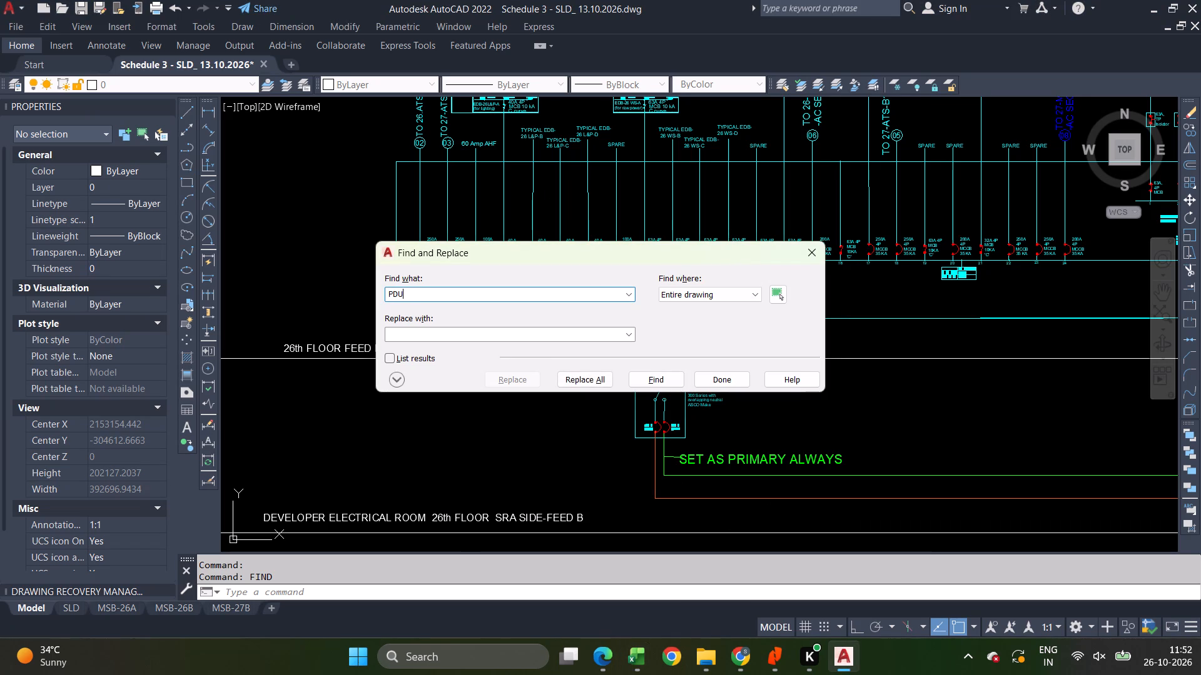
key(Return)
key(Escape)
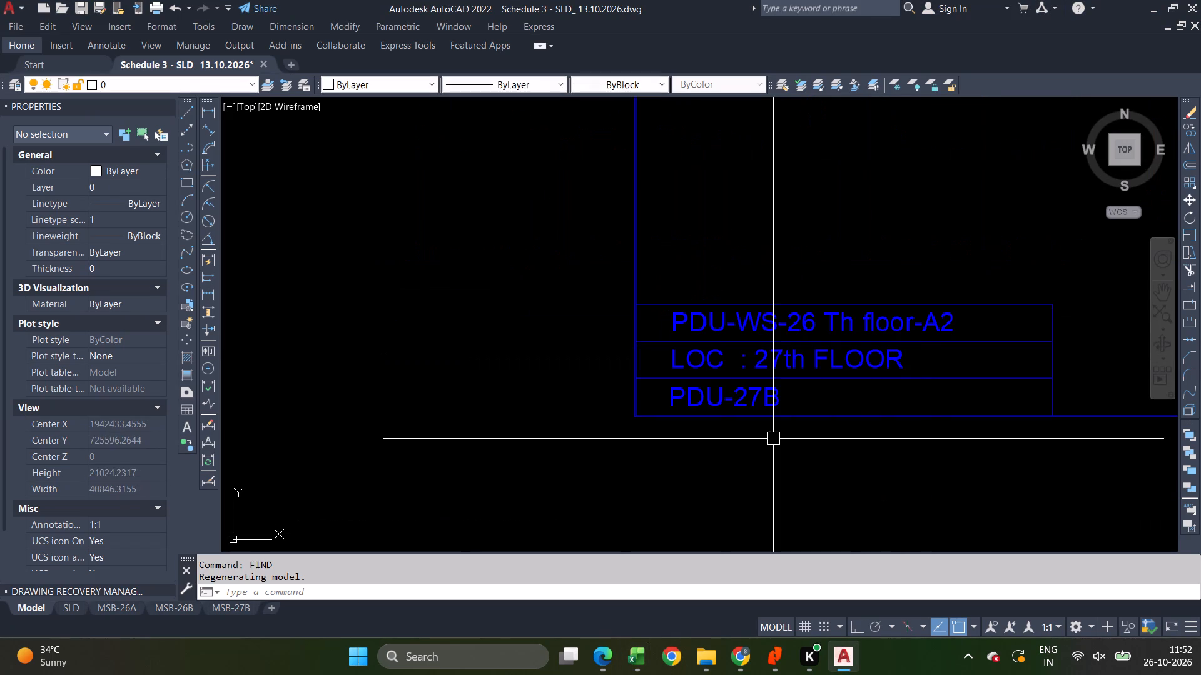
Examine the PDU-27B panel with its STS-27B supply, the neighbouring PDU panel and the distribution boards they feed.
scroll(773, 439, down, 5)
scroll(811, 419, up, 1)
middle_drag(811, 419, 532, 402)
scroll(540, 395, up, 2)
scroll(540, 395, down, 1)
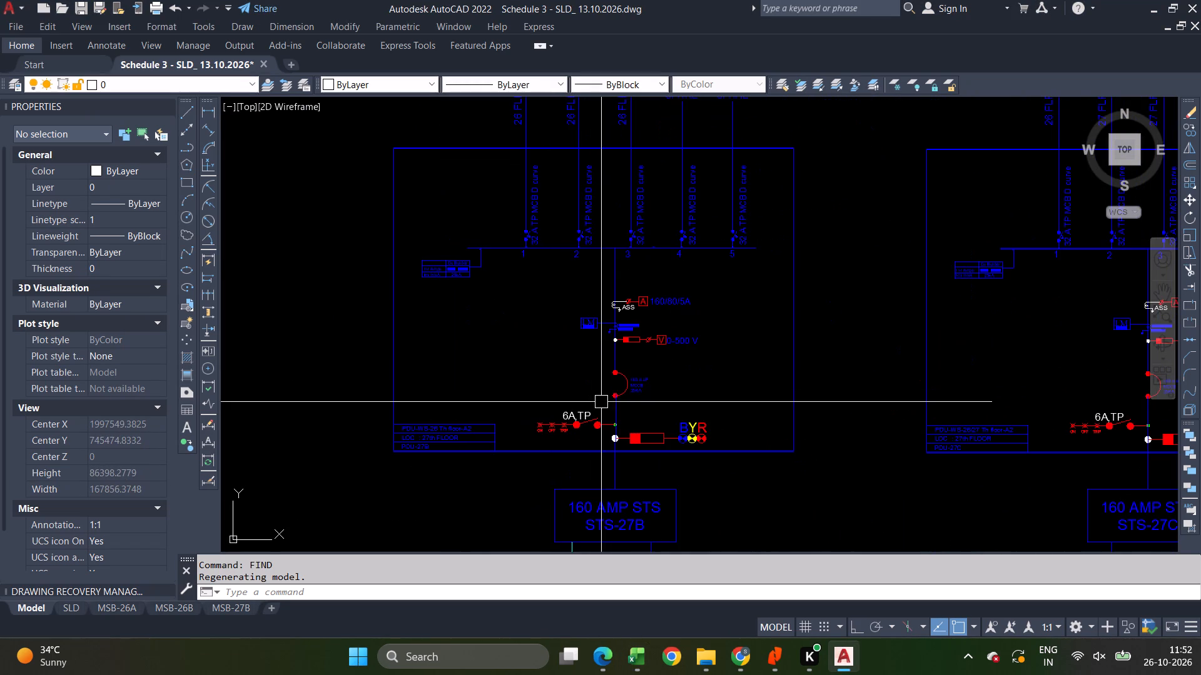
middle_drag(590, 399, 482, 388)
scroll(567, 409, down, 3)
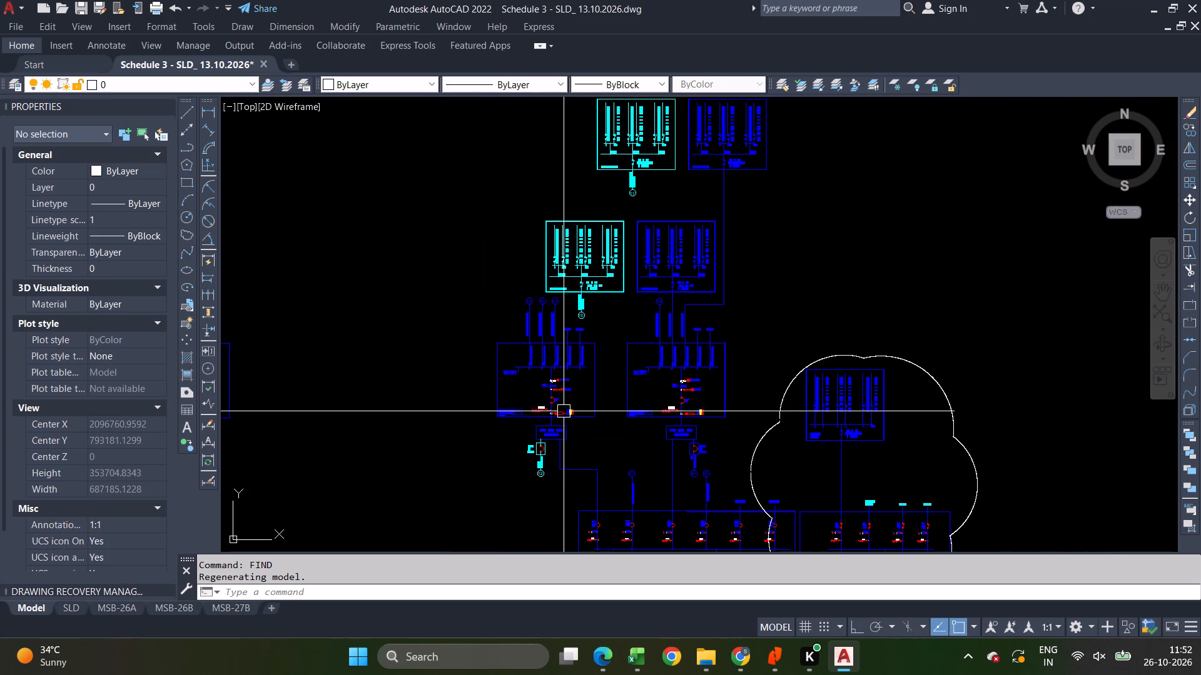
scroll(562, 410, up, 1)
scroll(638, 238, up, 1)
scroll(643, 259, down, 2)
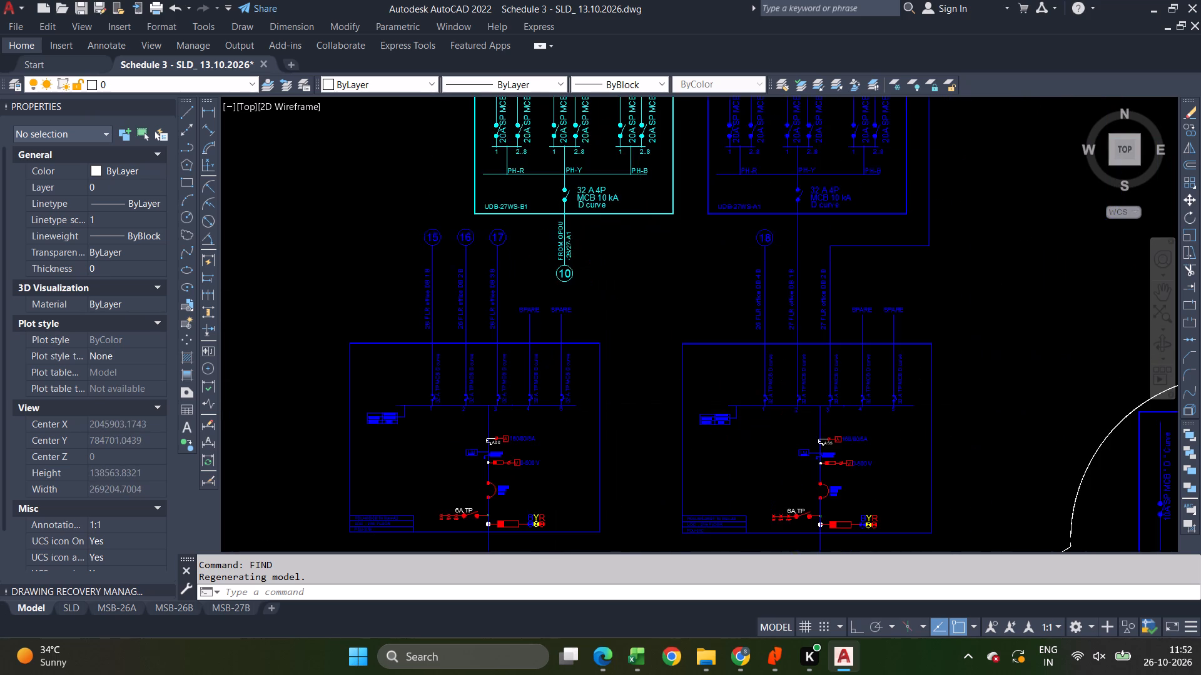
Inspect the clouded Typical ELDB 1 board's breakers and its place among the surrounding panels.
middle_drag(652, 395, 640, 293)
scroll(867, 274, up, 4)
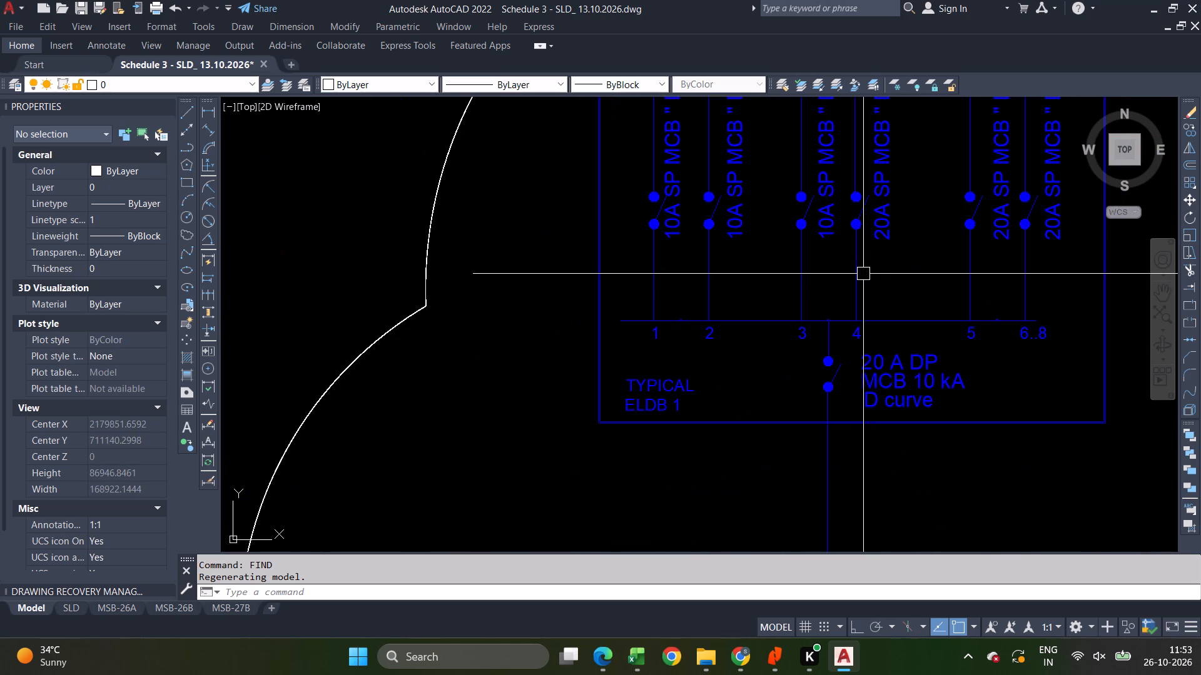
scroll(854, 277, down, 4)
scroll(607, 459, up, 2)
scroll(583, 407, down, 3)
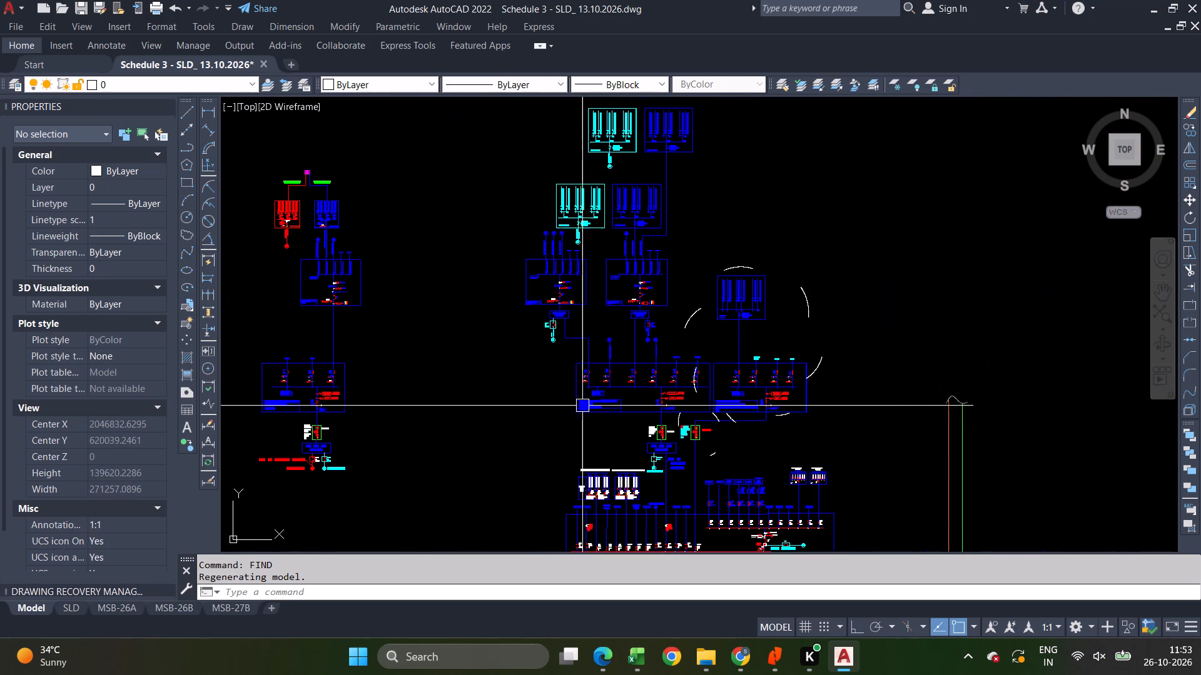
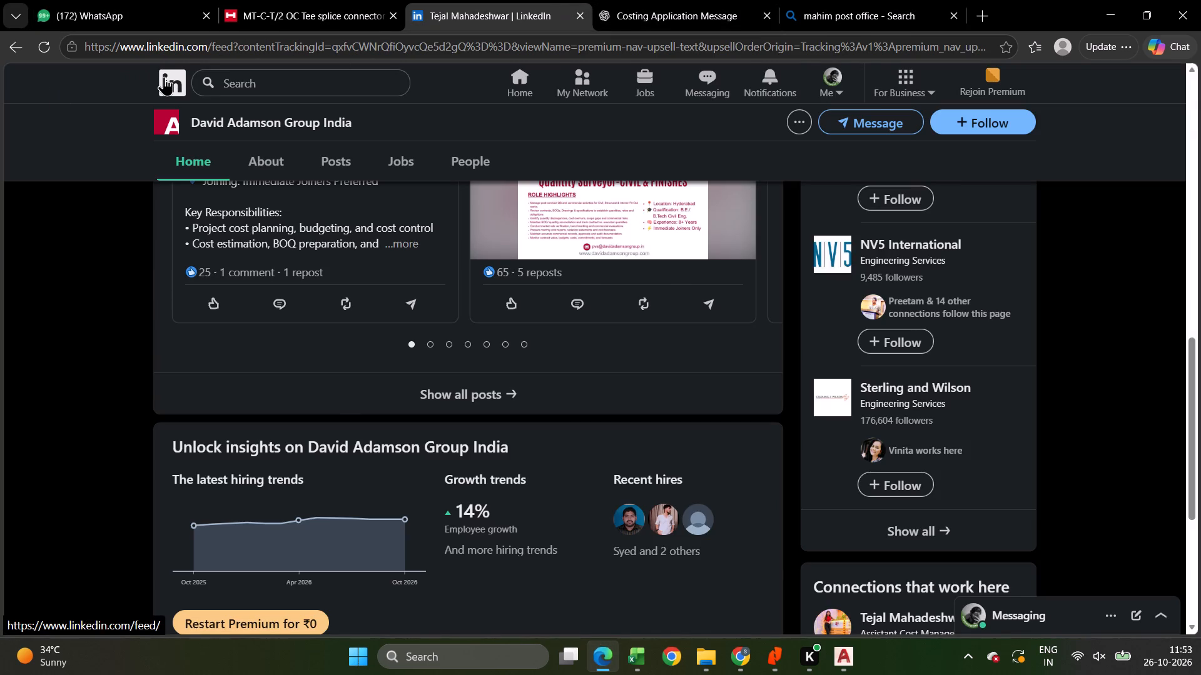
Search LinkedIn for the copied contact person's name.
click(322, 86)
key(ctrl+v)
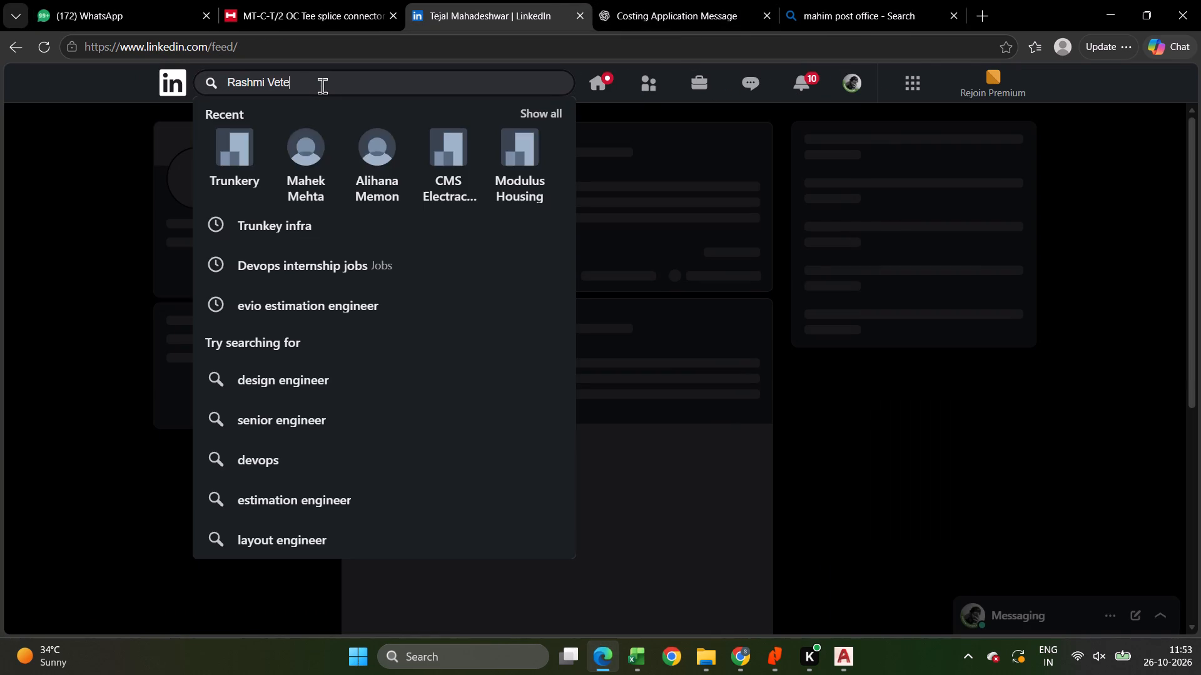
key(space)
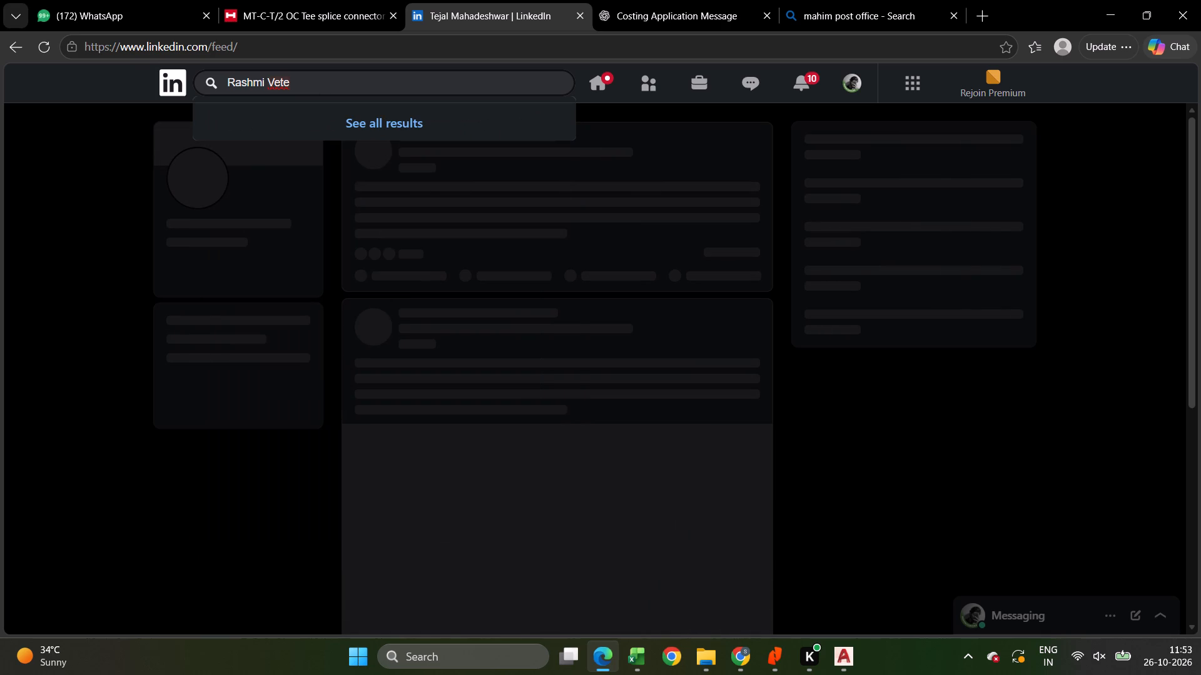
key(BackSpace)
key(Return)
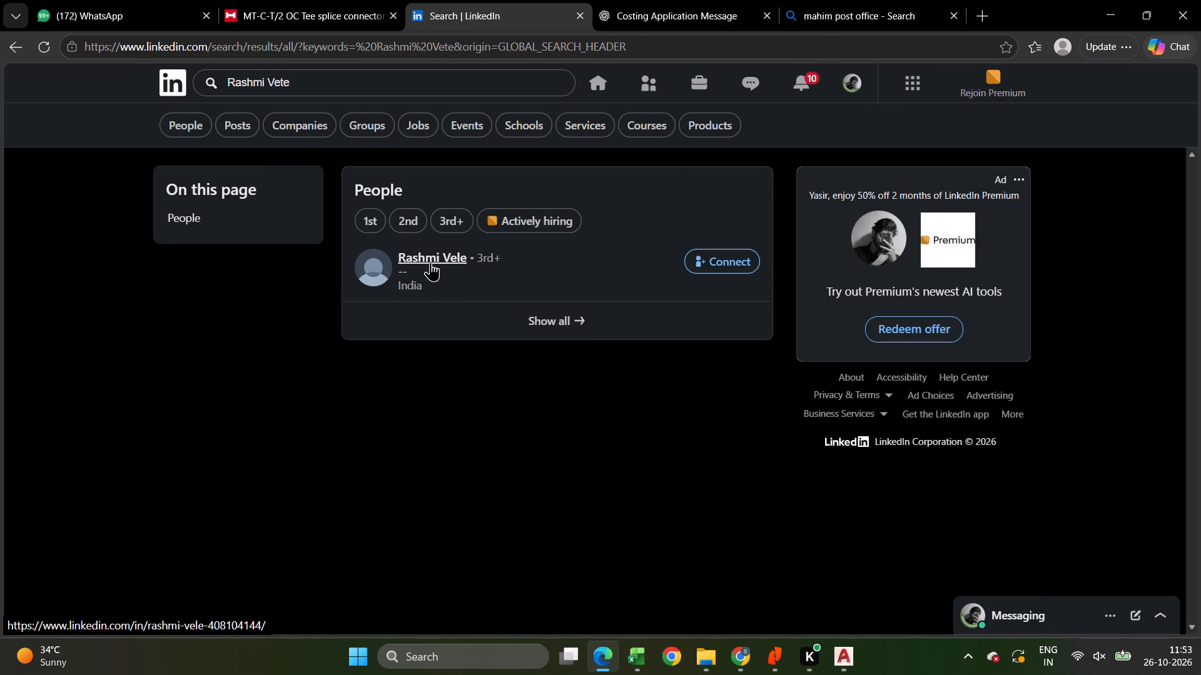
Leave the LinkedIn results and close the mahim post office search page.
key(alt+Tab)
key(alt+Tab)
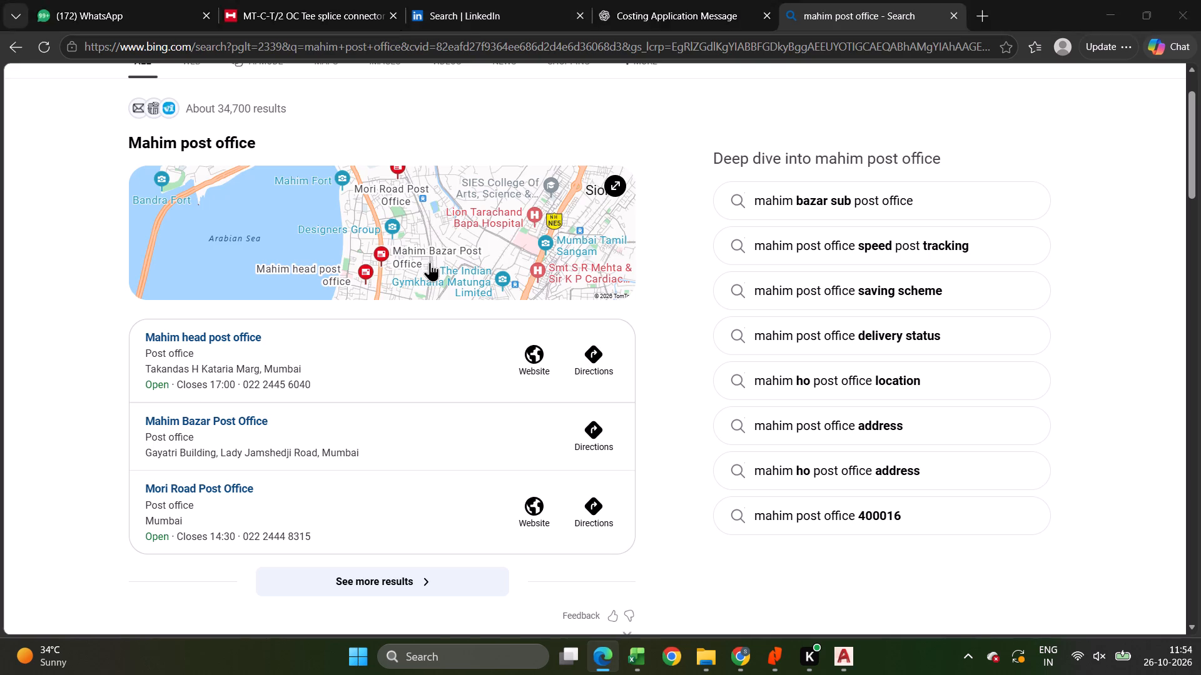
key(alt+Tab)
click(952, 12)
key(alt+Tab)
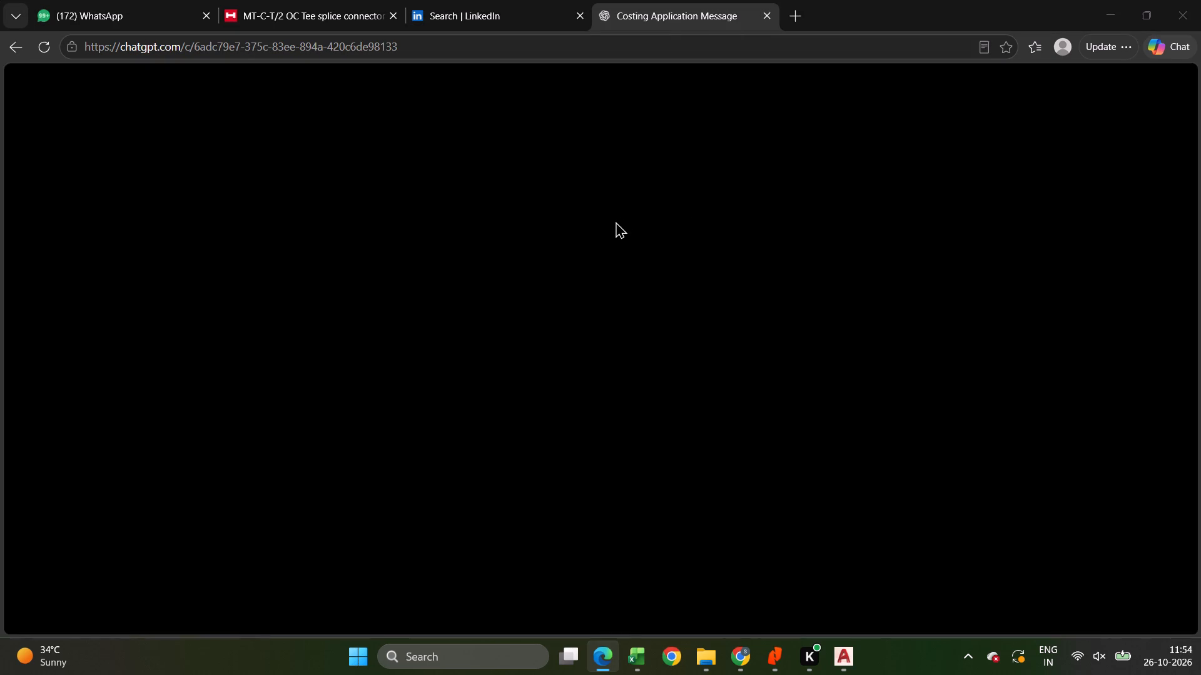
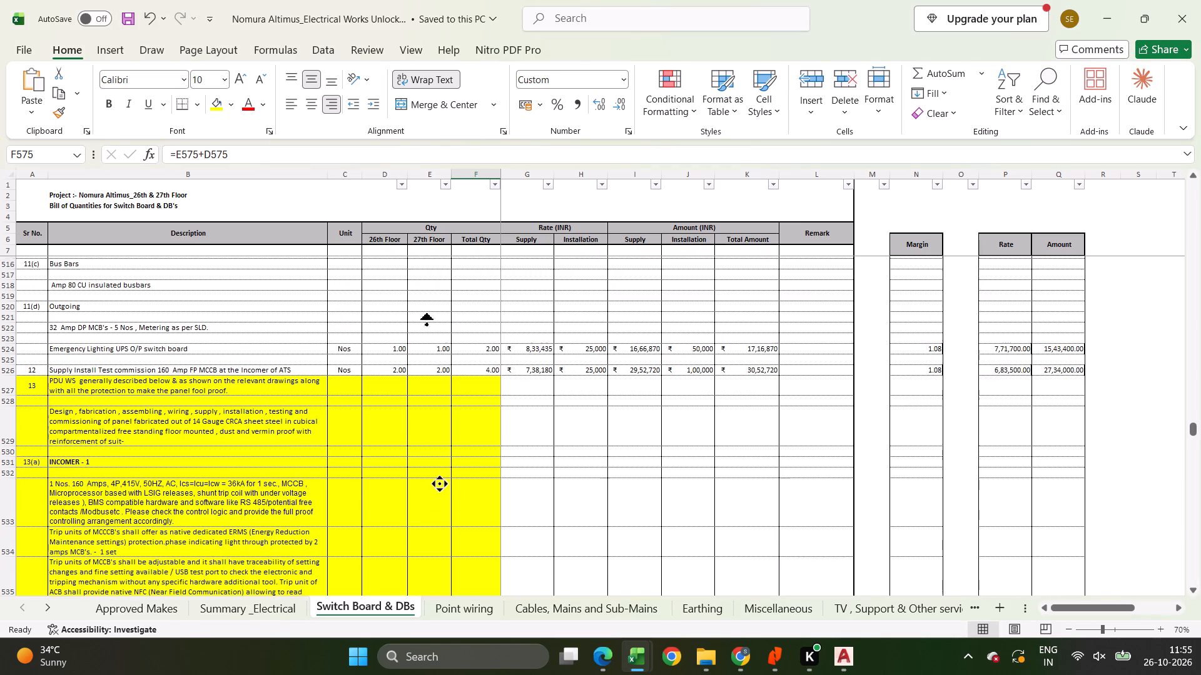
Return to the start of the Switch Board & DBs BOQ and review the general panel specifications down to the 400 Amp tap-off box item.
middle_drag(427, 318, 427, 289)
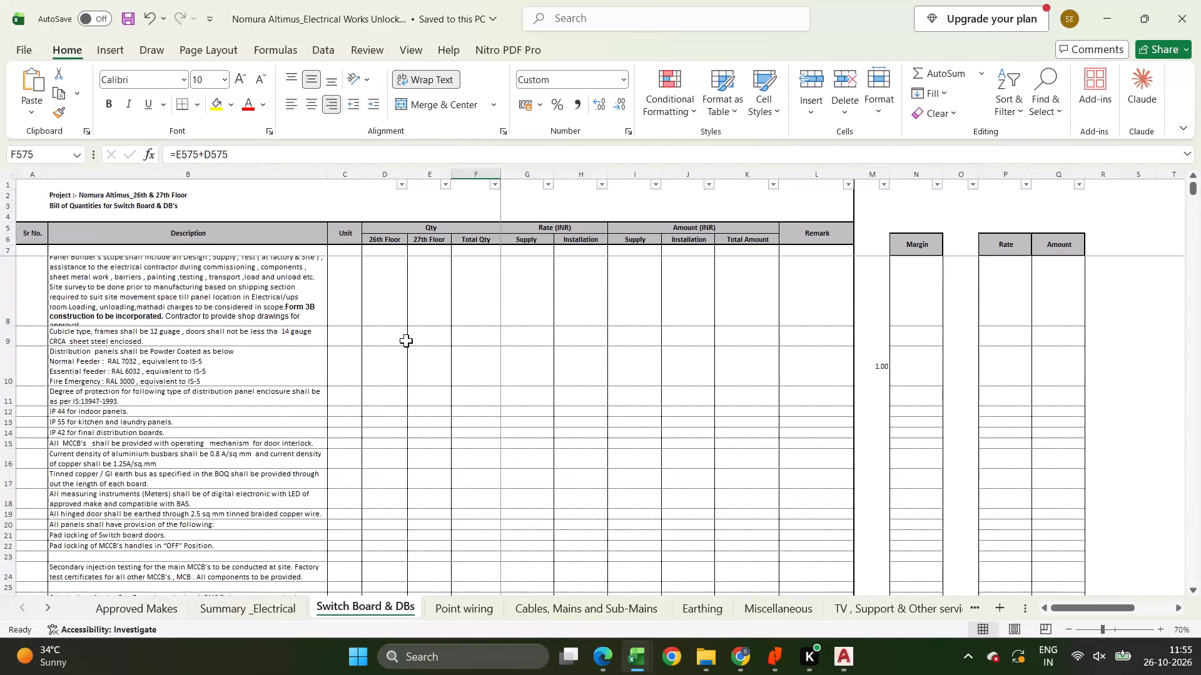
scroll(371, 420, down, 7)
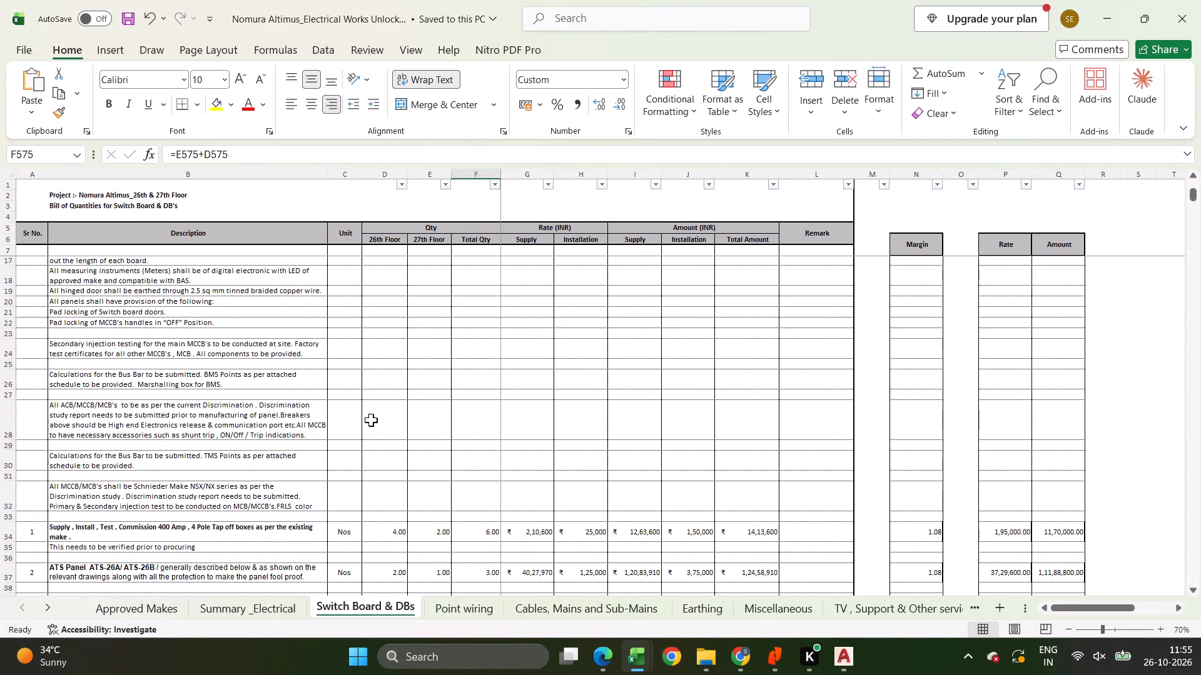
scroll(371, 420, up, 1)
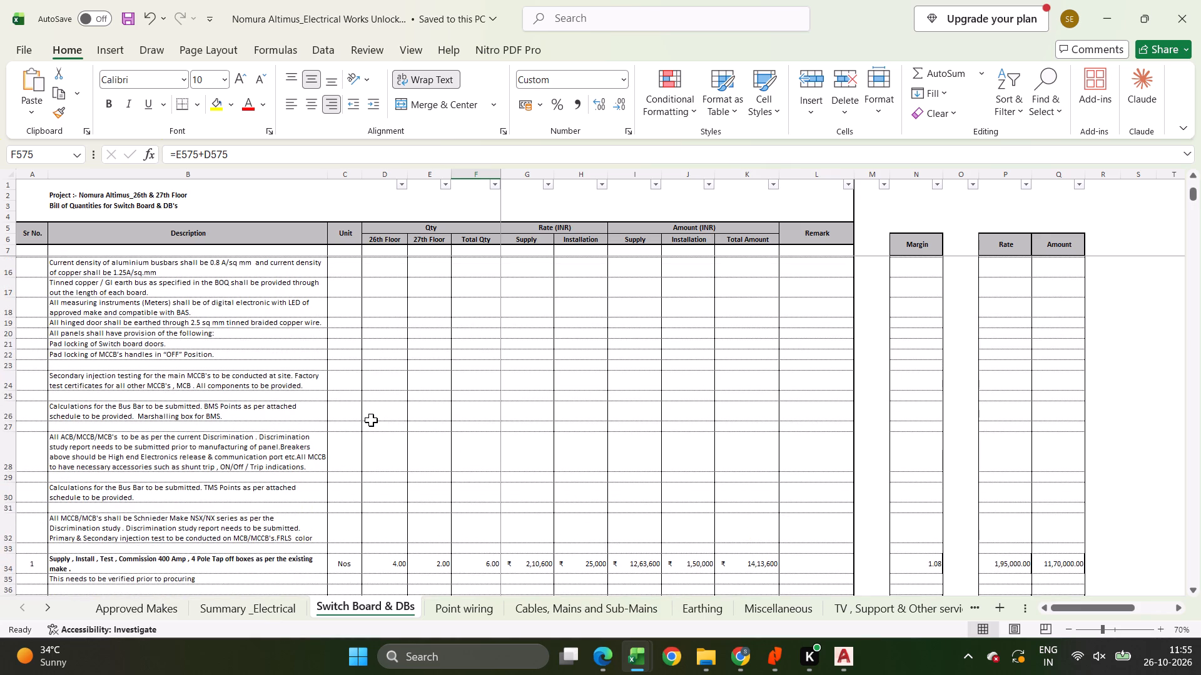
Review the Switch Board & DBs sheet down to the yellow-highlighted item 13 PDU WS and its PDS WS 26th / 27th Floor line.
scroll(1006, 526, down, 6)
scroll(558, 447, down, 5)
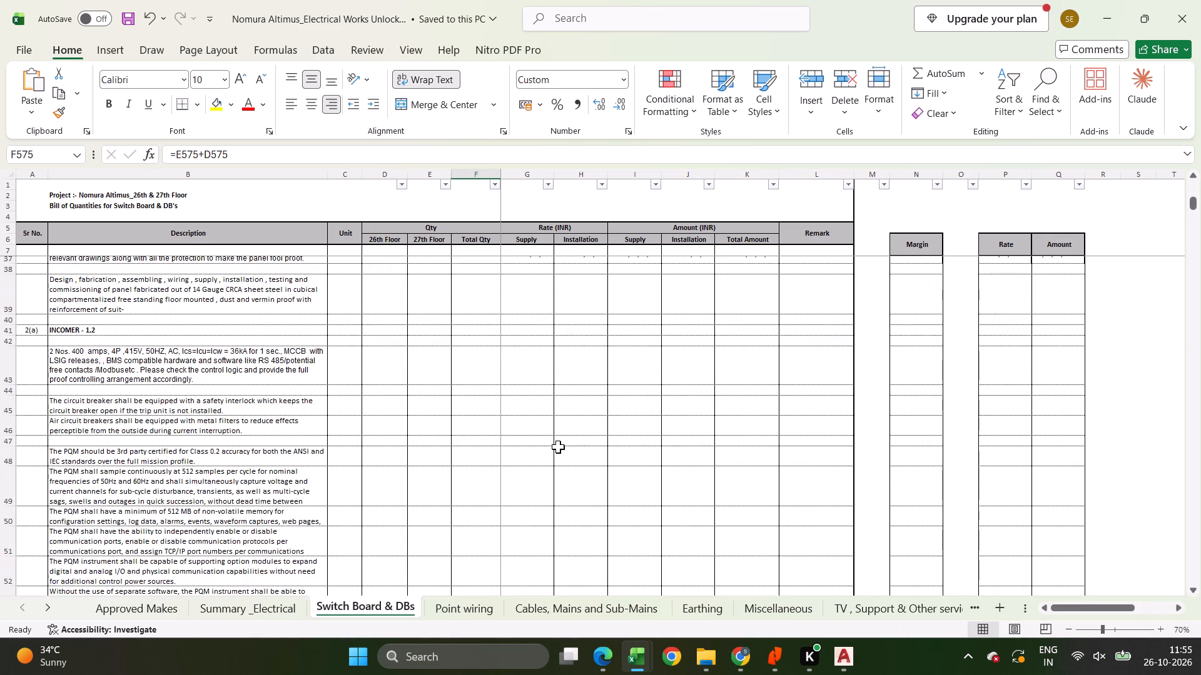
scroll(558, 447, down, 18)
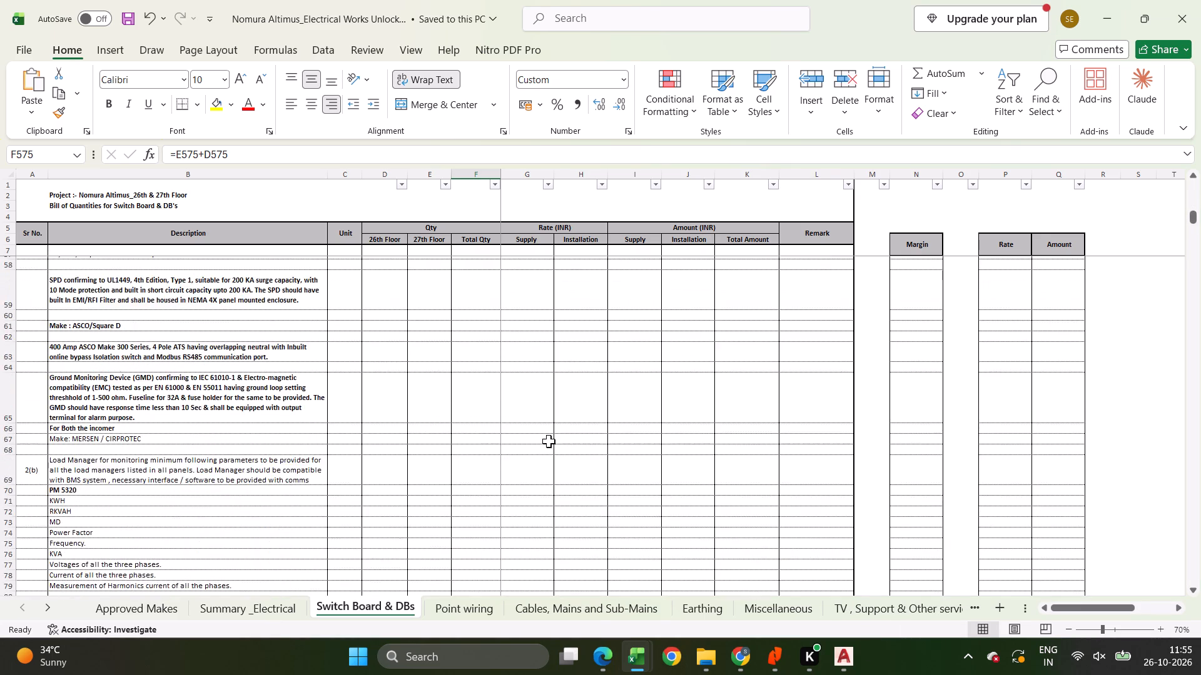
scroll(549, 441, down, 3)
scroll(549, 441, up, 1)
scroll(546, 431, down, 16)
scroll(543, 428, down, 6)
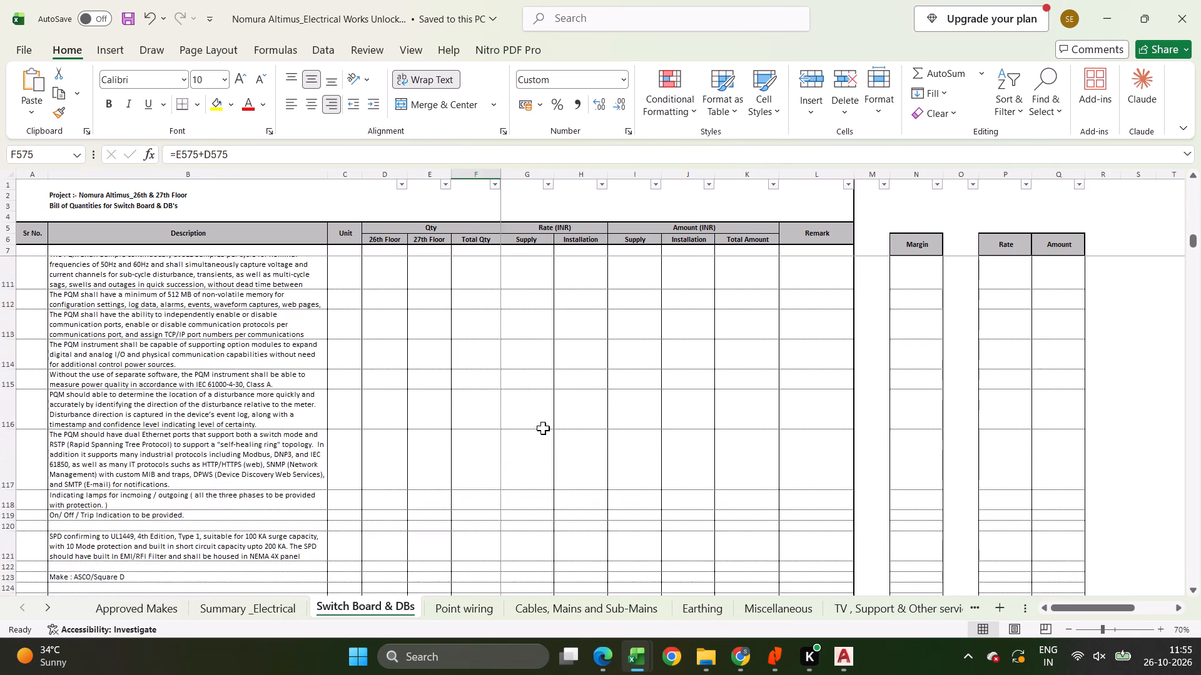
scroll(543, 428, down, 18)
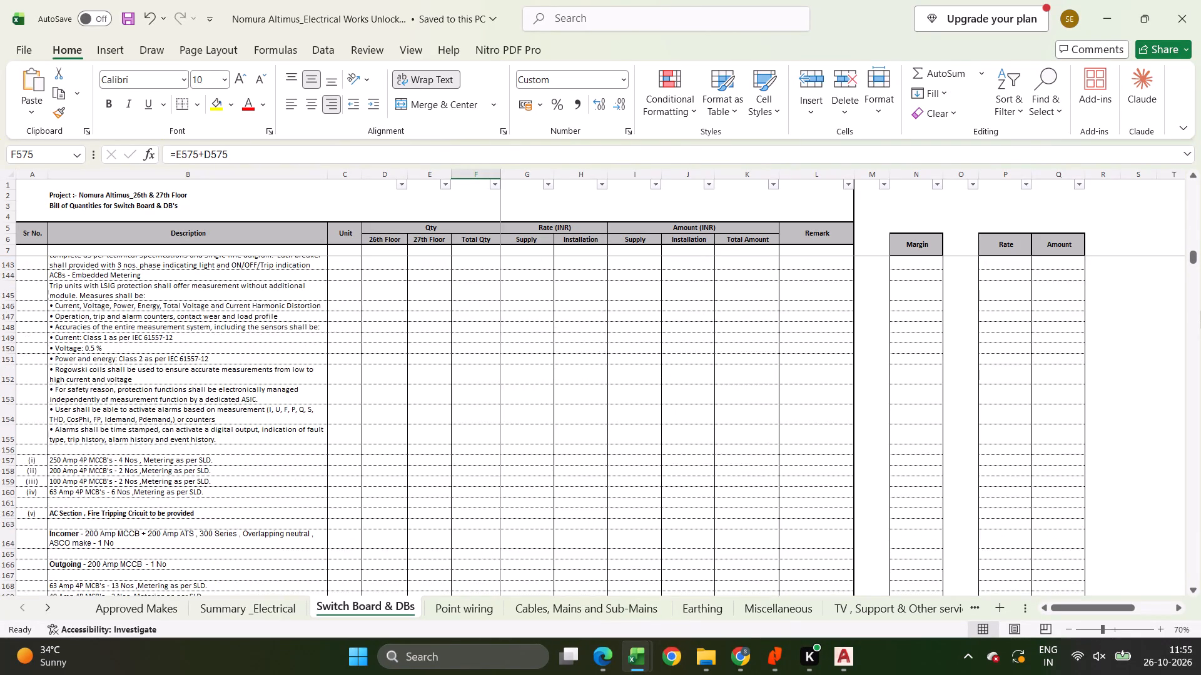
drag(1189, 254, 1193, 310)
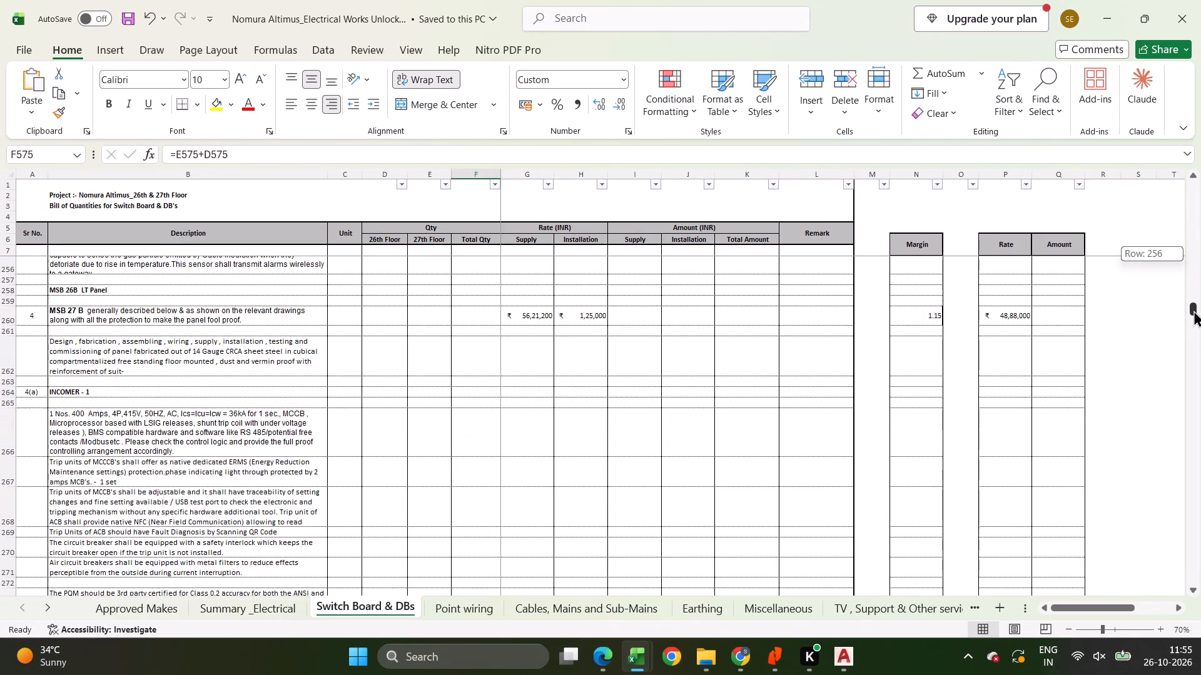
drag(1193, 310, 1200, 372)
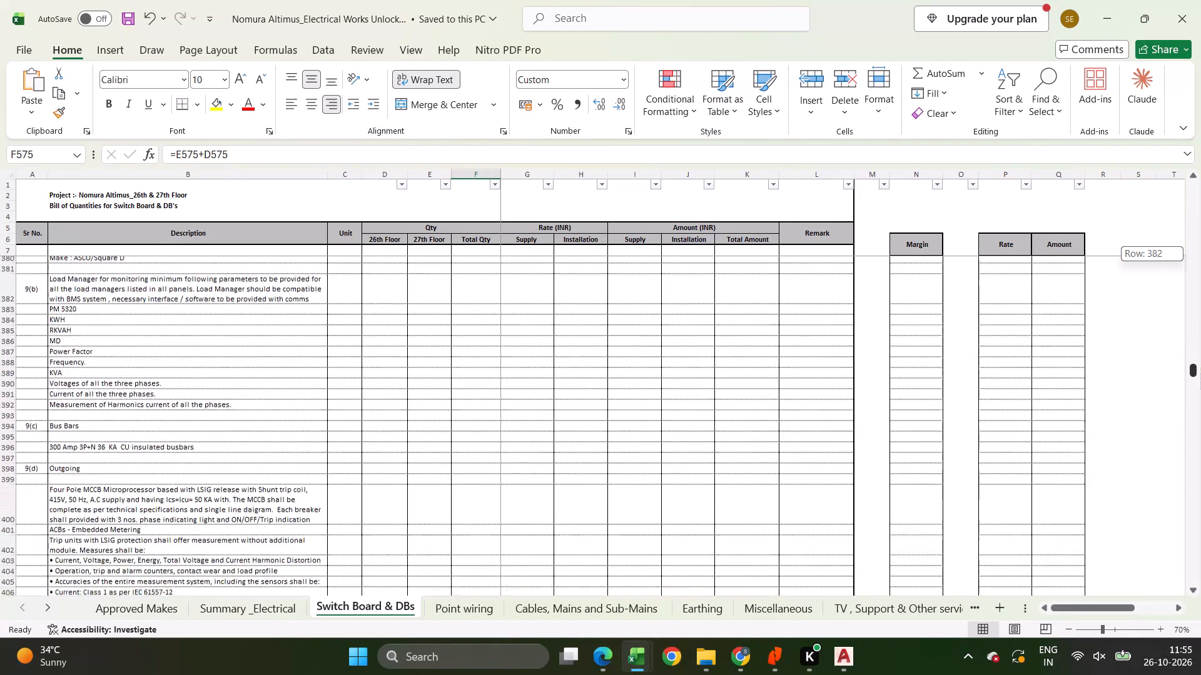
drag(1200, 372, 1200, 414)
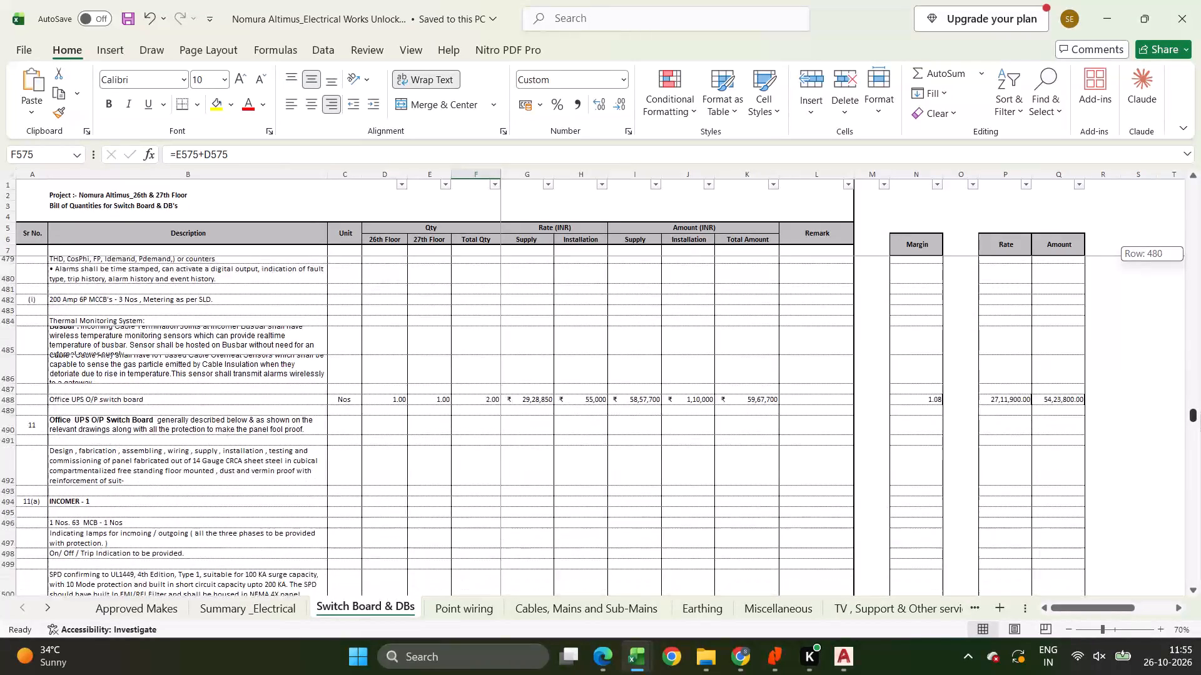
drag(1200, 414, 1200, 427)
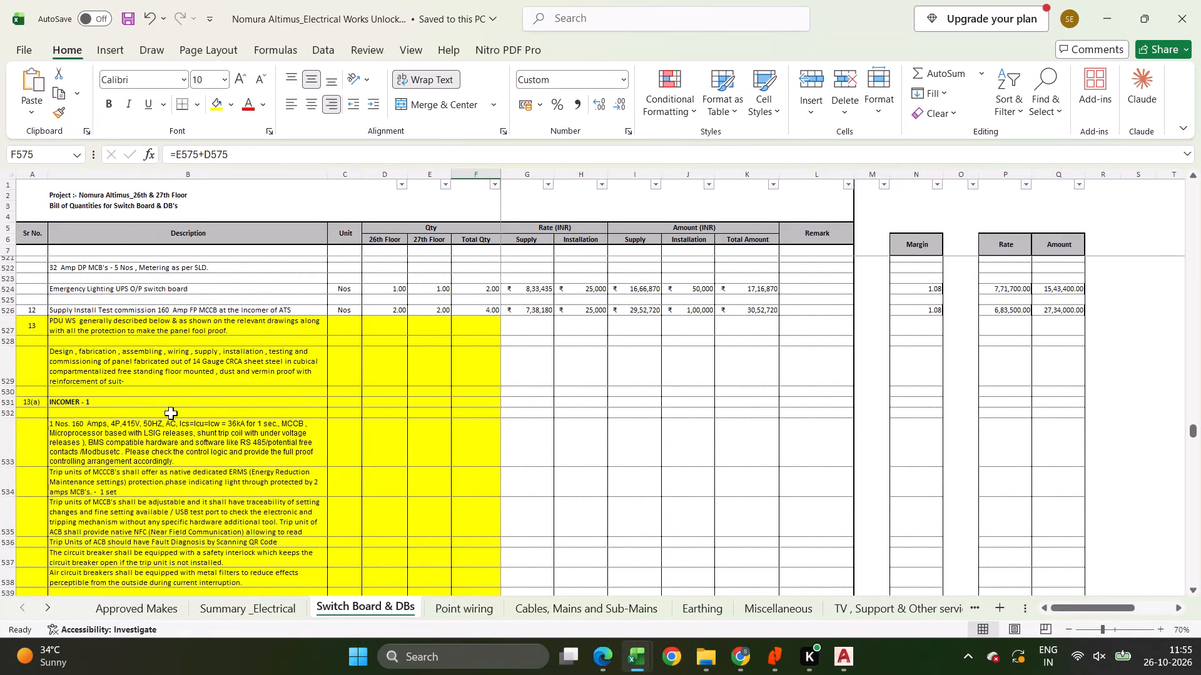
scroll(171, 413, down, 11)
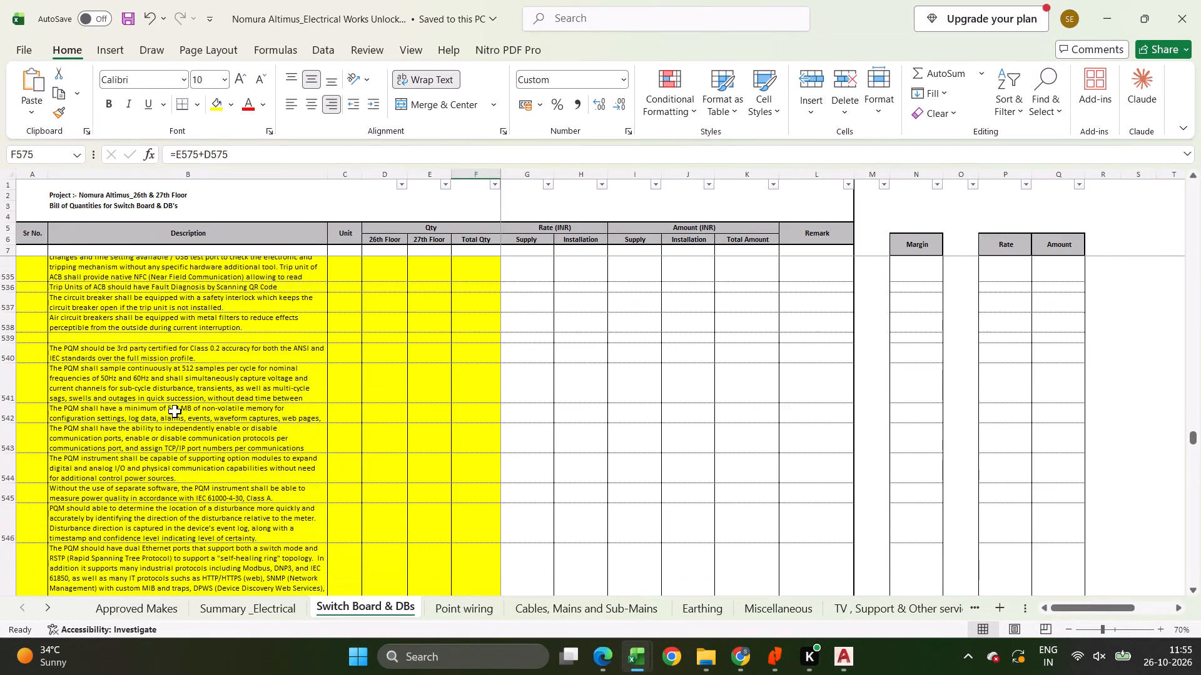
scroll(175, 411, down, 10)
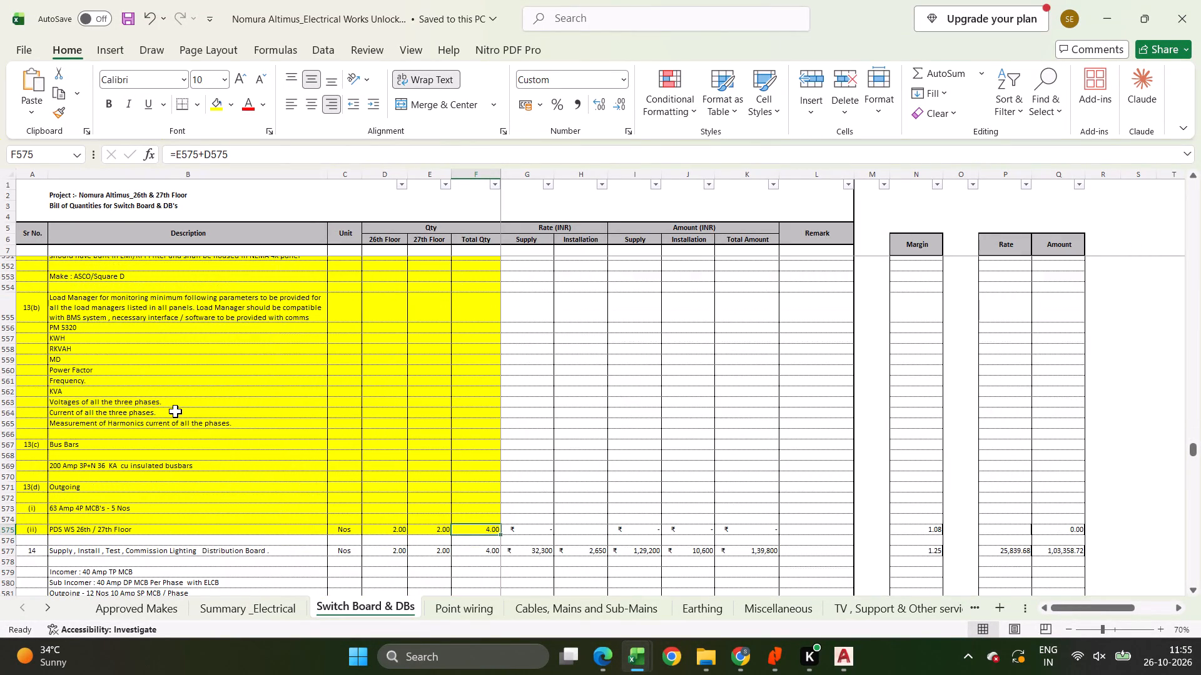
Switch to AutoCAD and examine the panels fed by the 160 AMP STS units in the Schedule 3 SLD drawing.
click(838, 659)
scroll(452, 331, down, 2)
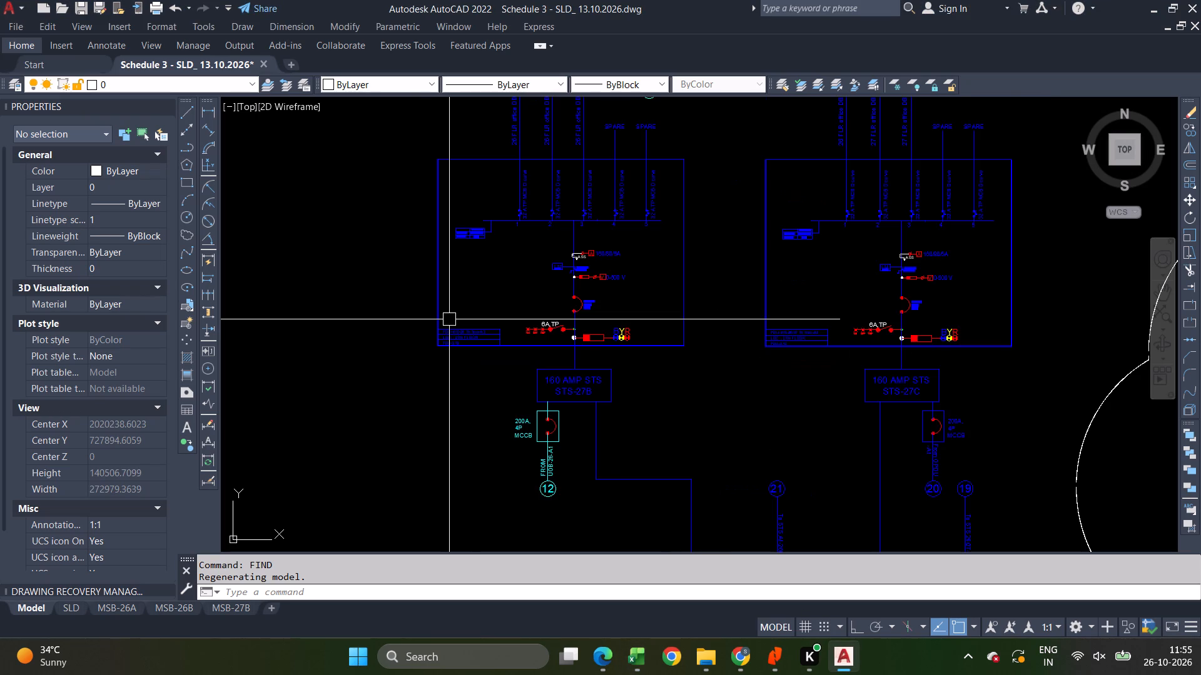
middle_drag(515, 277, 468, 441)
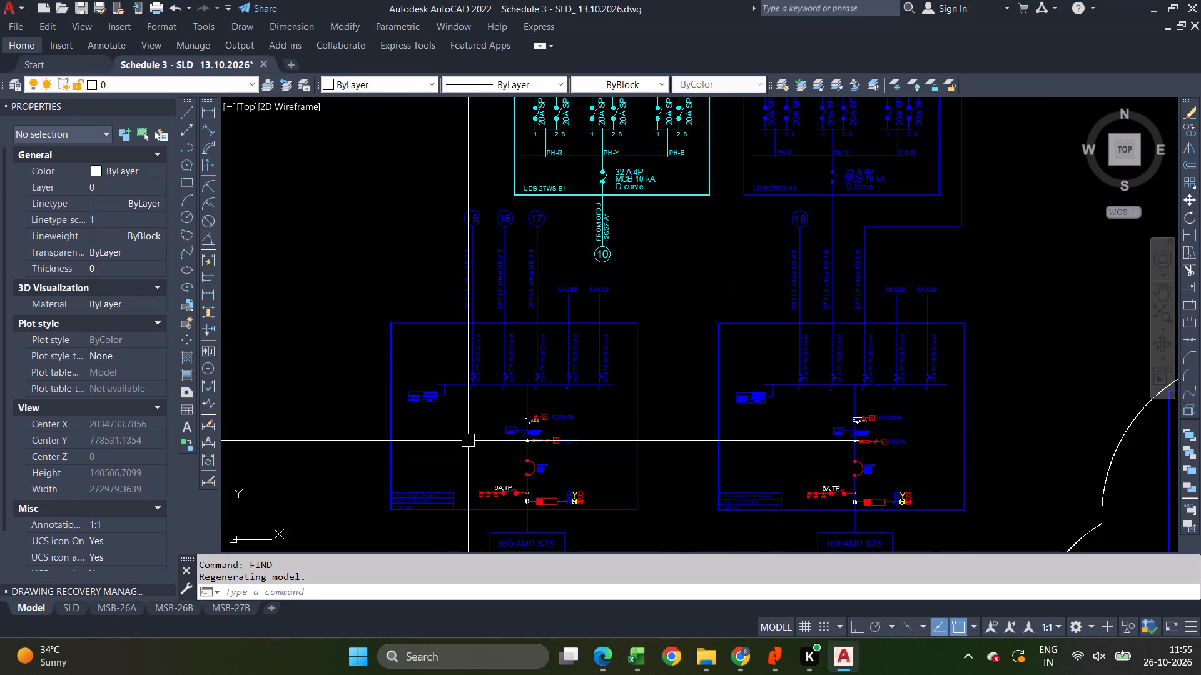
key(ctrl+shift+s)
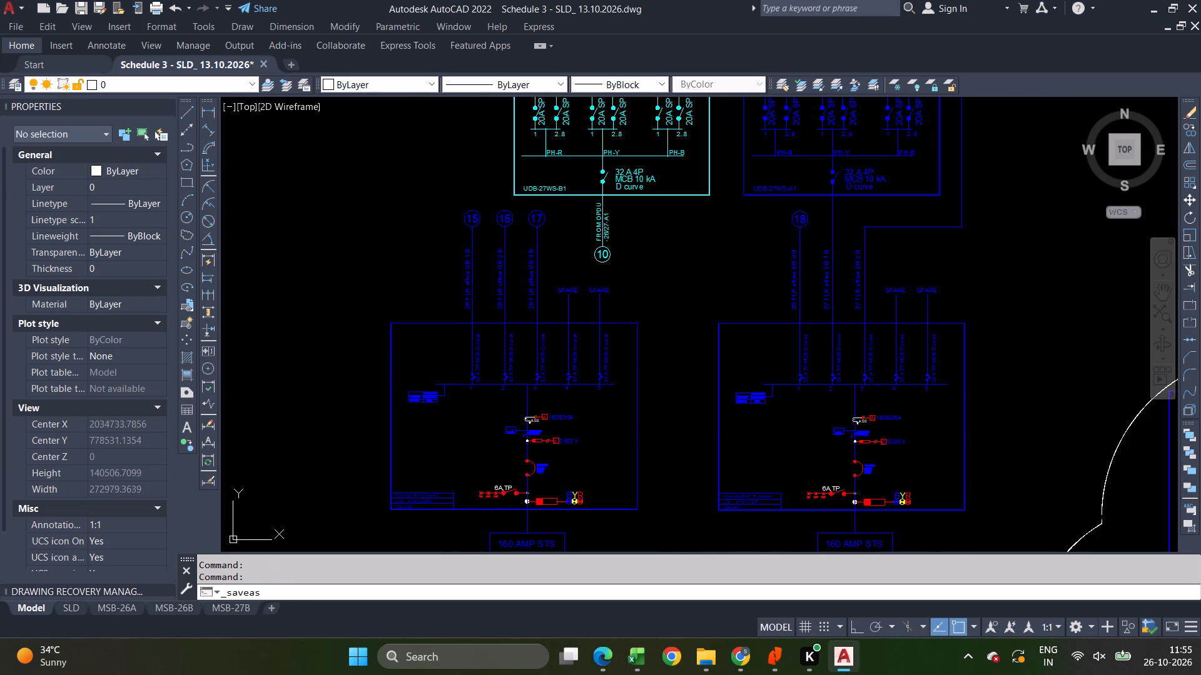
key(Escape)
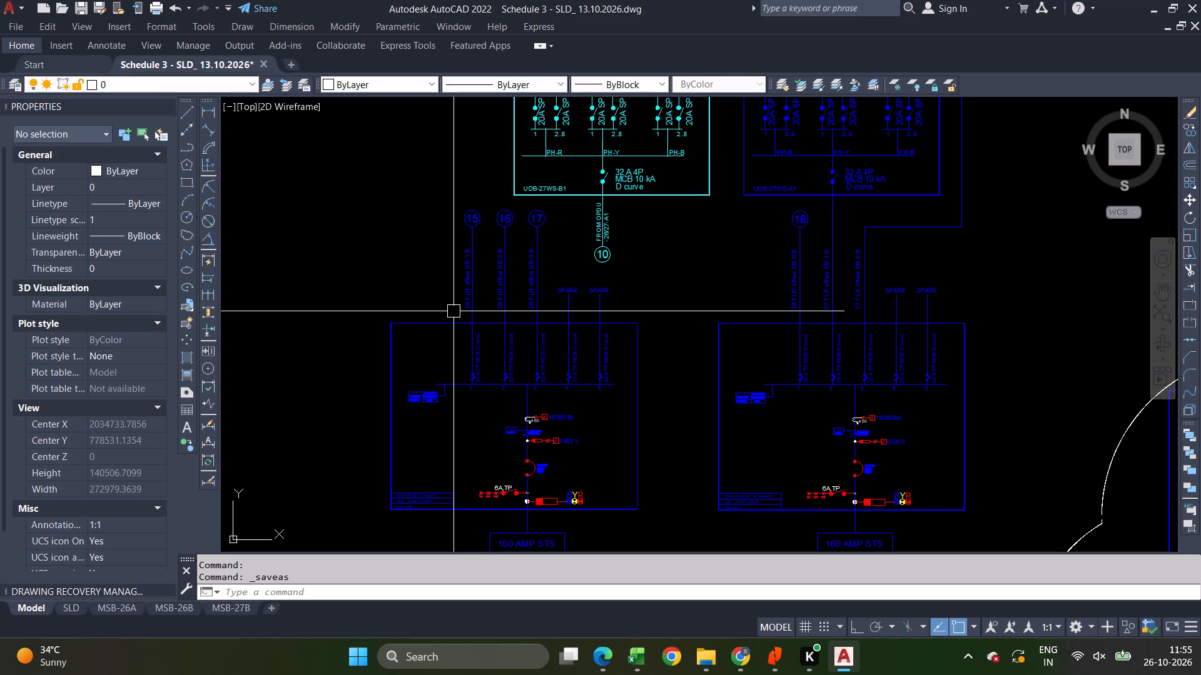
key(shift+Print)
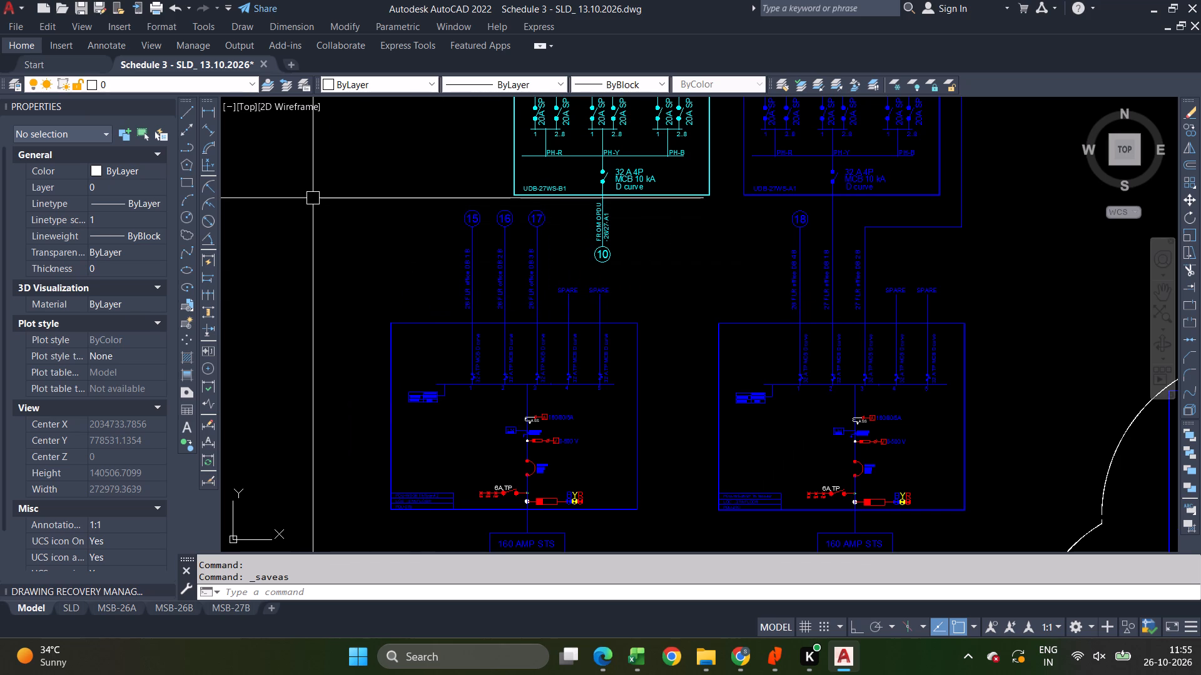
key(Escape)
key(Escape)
Trace the 160 AMP STS feeders down to the 27th floor Office UPS O/P switchboard in the single-line diagram.
middle_drag(454, 432, 441, 321)
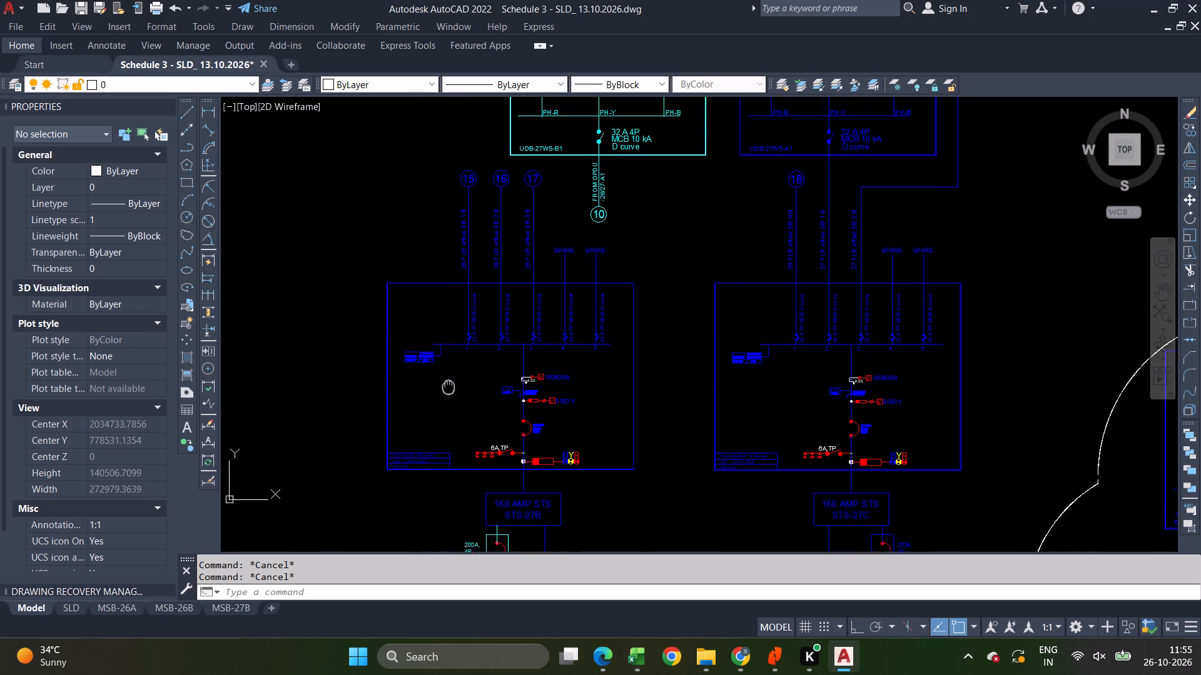
middle_drag(441, 321, 452, 211)
middle_drag(522, 411, 469, 204)
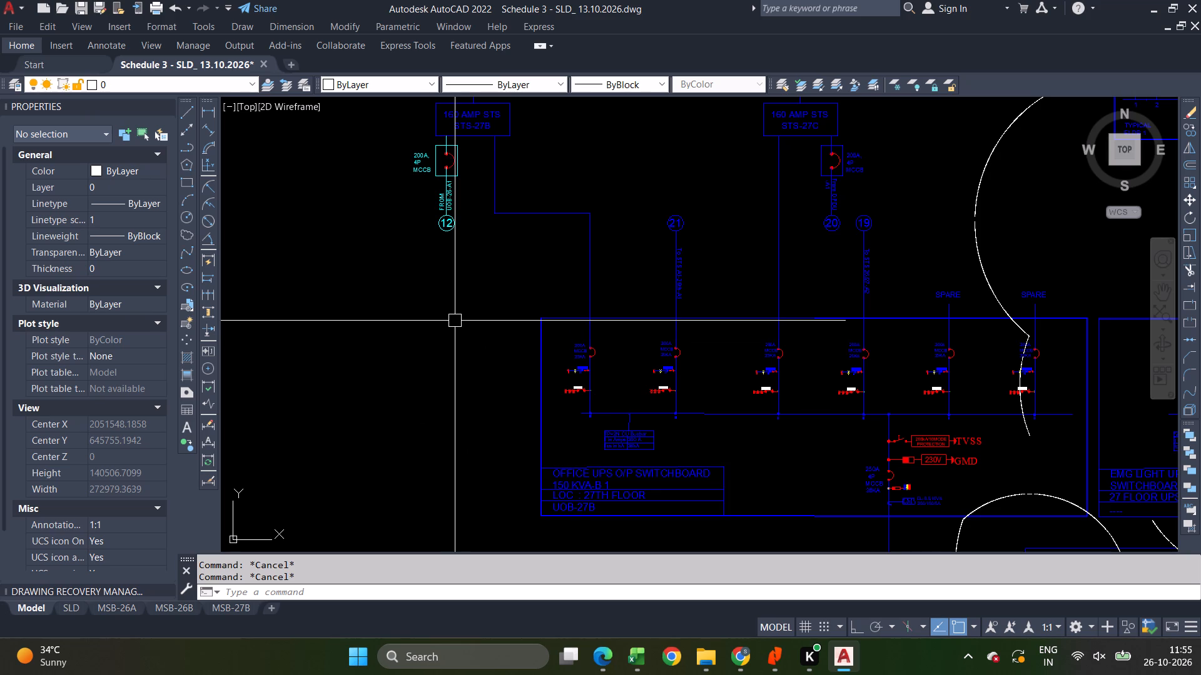
Switch to Excel and examine the yellow-highlighted item 13 PDU WS specification above the PDS WS 26th / 27th Floor line.
key(alt+Tab)
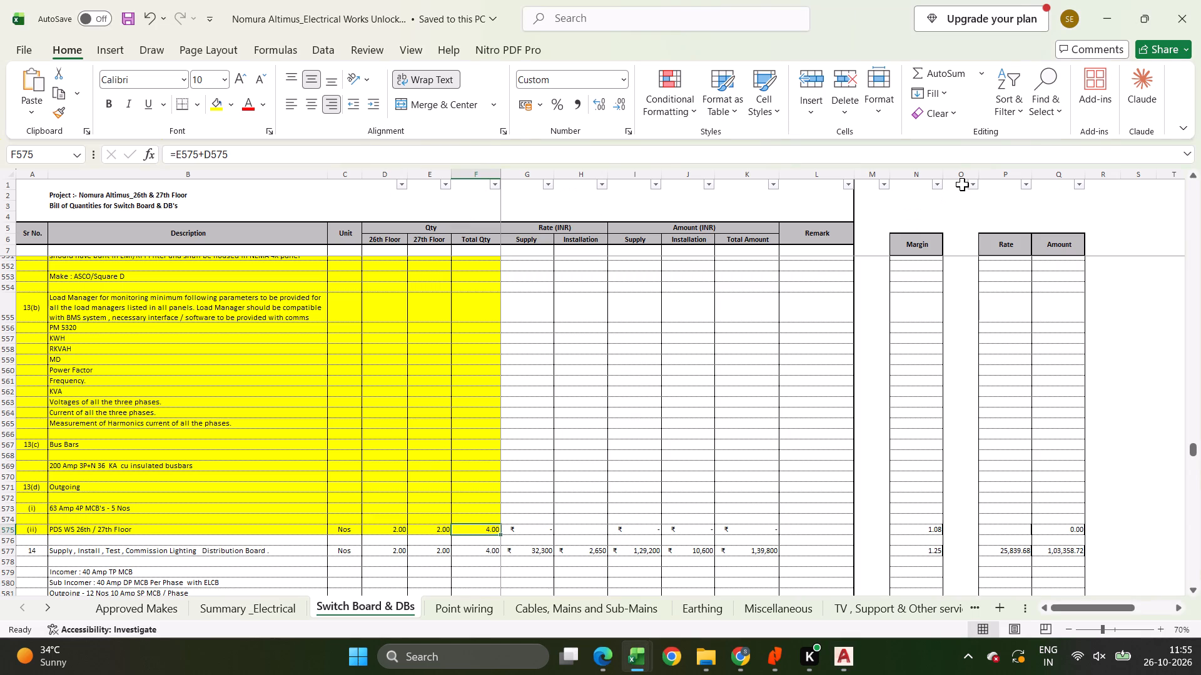
scroll(263, 504, up, 8)
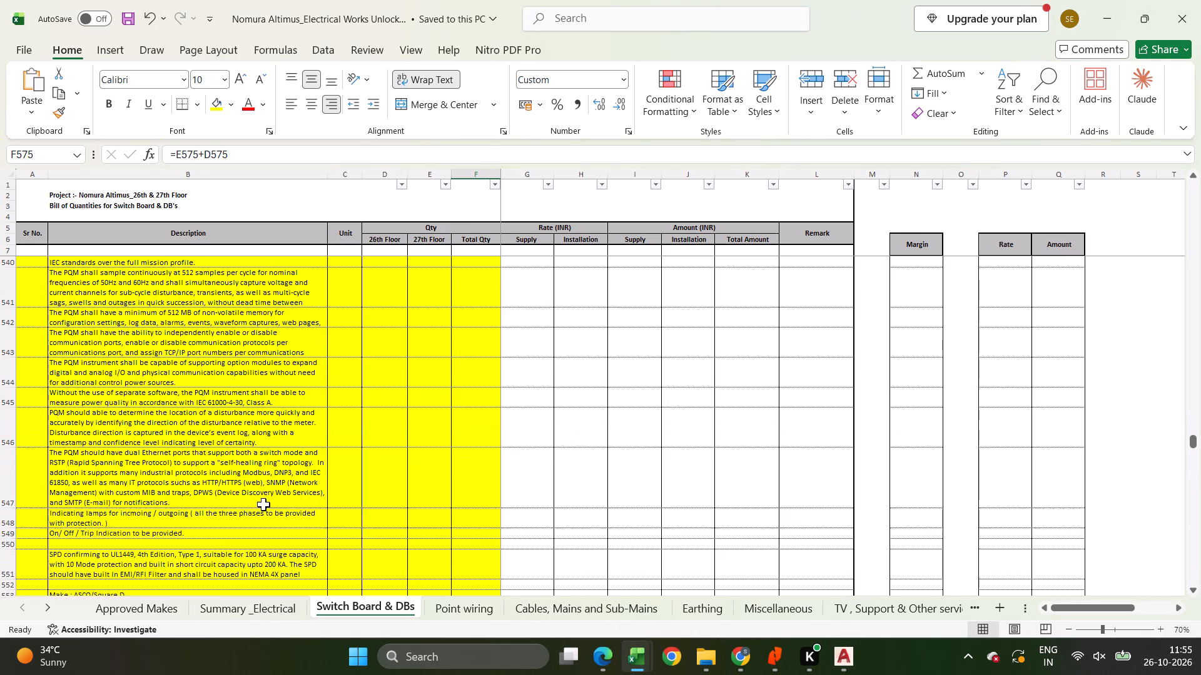
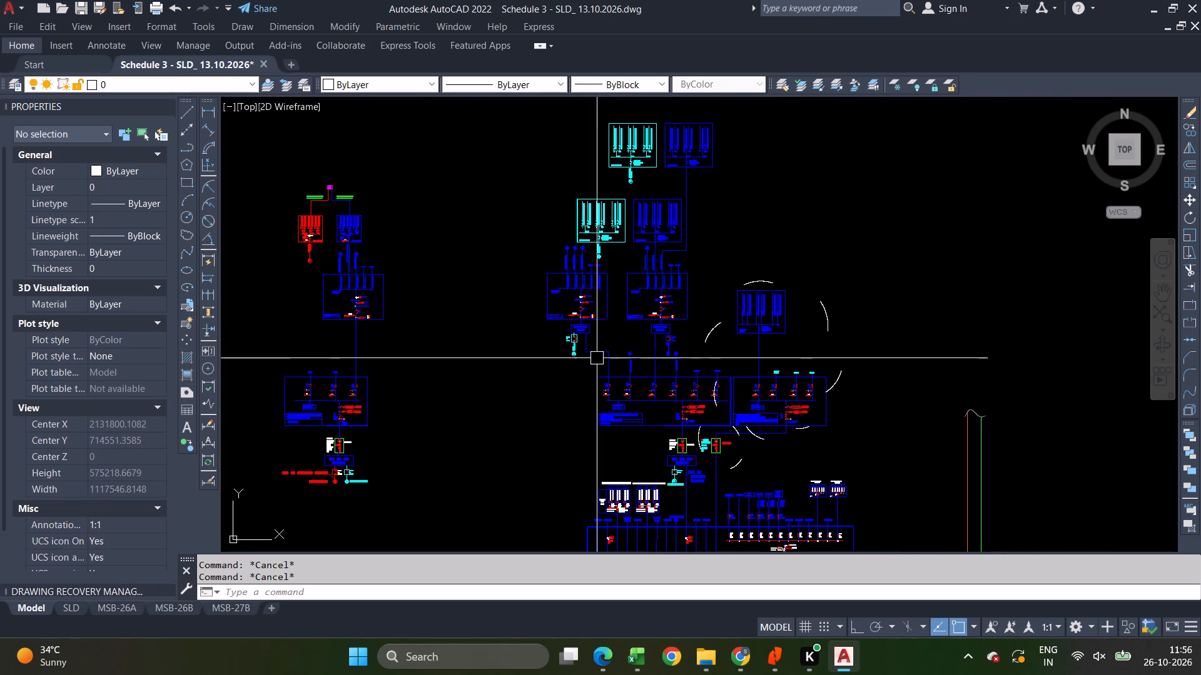
Examine the PDU-27B panel's label and incomer details, along with its STS-27B 160 AMP feed, in the single-line diagram.
scroll(544, 288, up, 3)
scroll(595, 378, up, 3)
scroll(544, 474, down, 1)
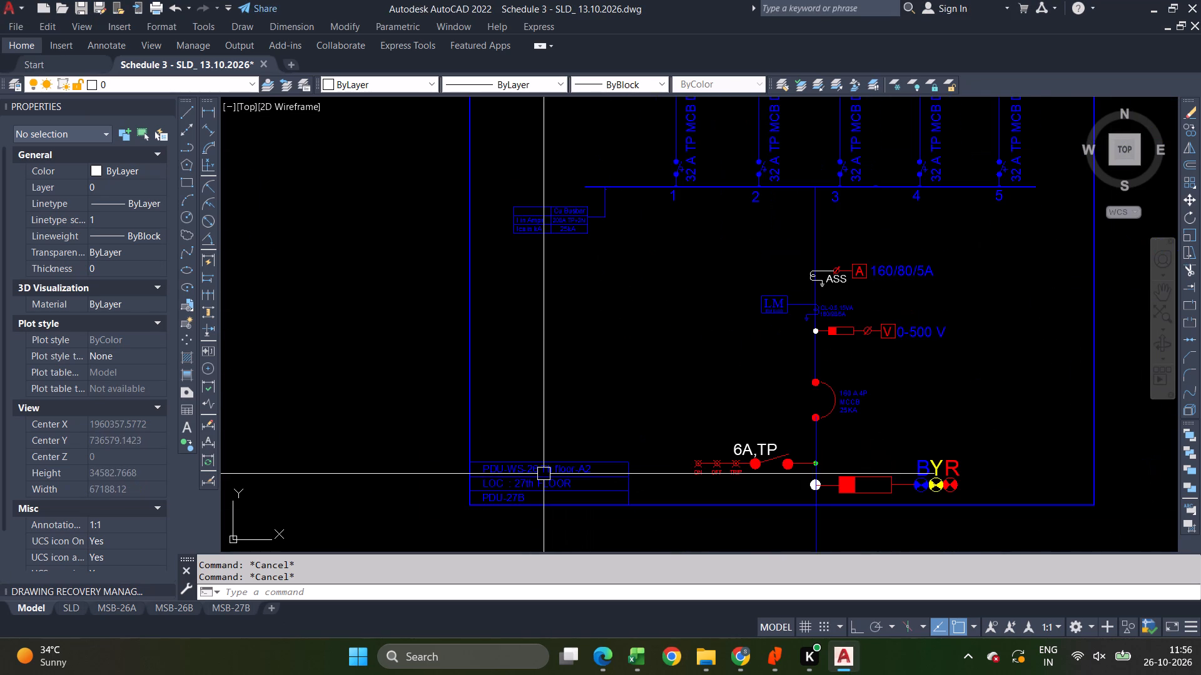
scroll(522, 481, up, 1)
scroll(522, 481, down, 2)
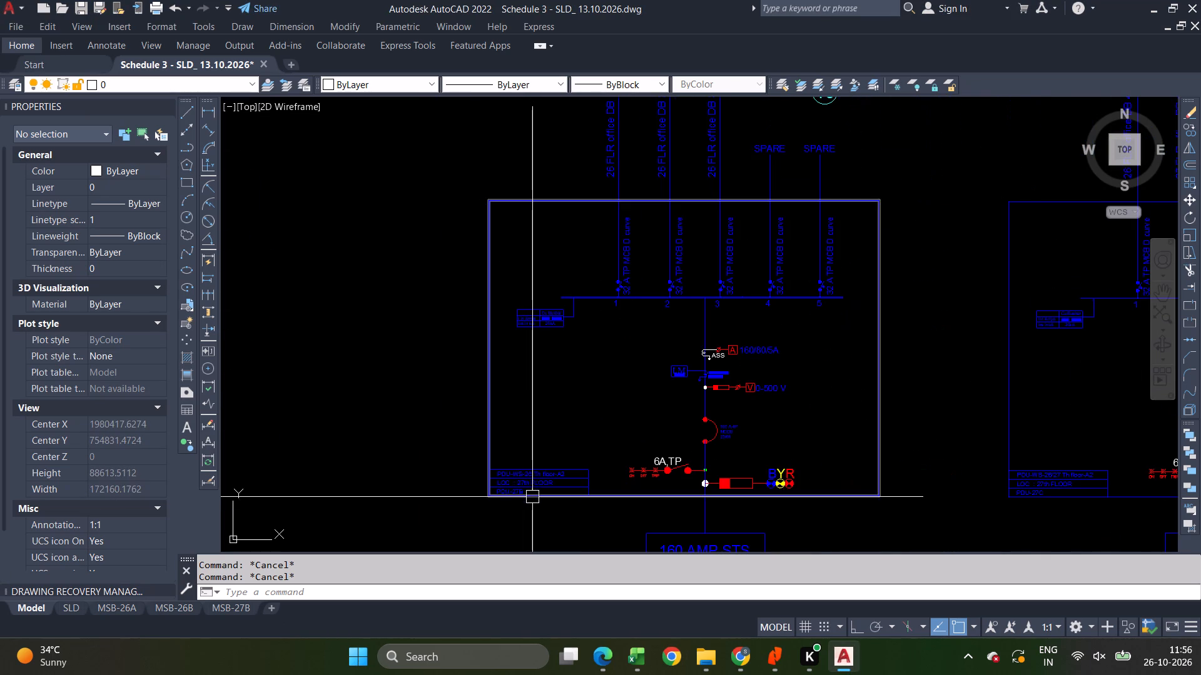
middle_drag(534, 499, 355, 404)
scroll(355, 404, up, 1)
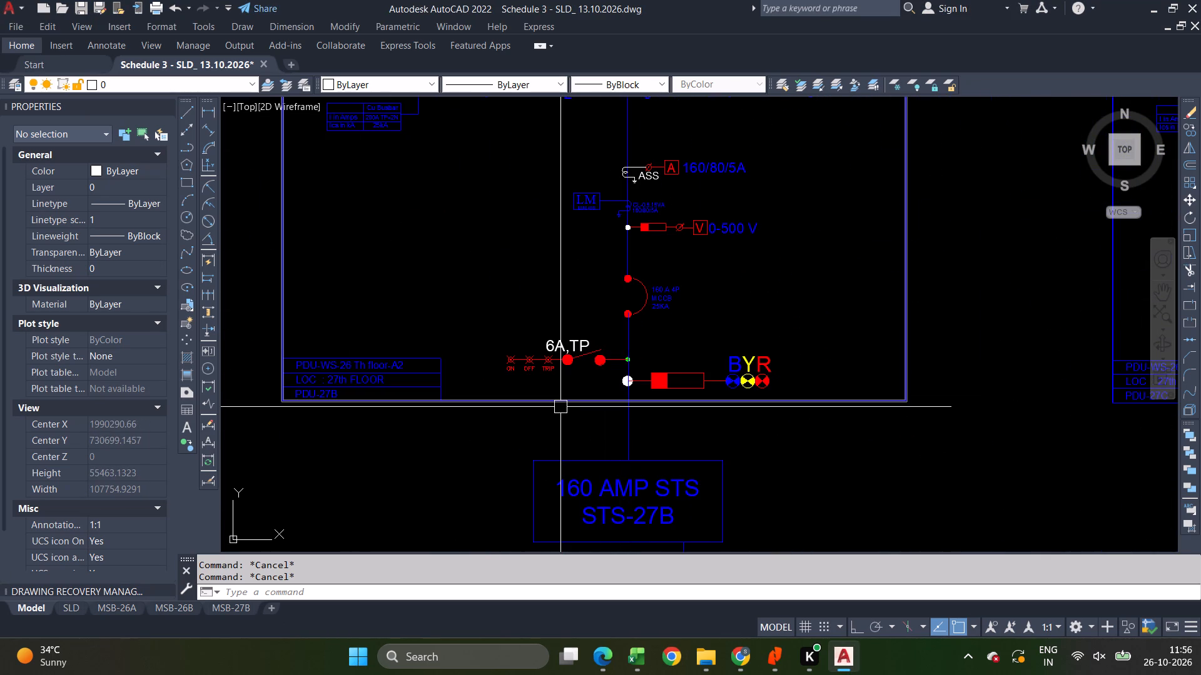
Examine the workstation PDU panels above the 160 AMP STS-27B and STS-27C units, including their incomers and outgoing office DB feeders.
scroll(555, 365, down, 1)
middle_drag(549, 276, 449, 379)
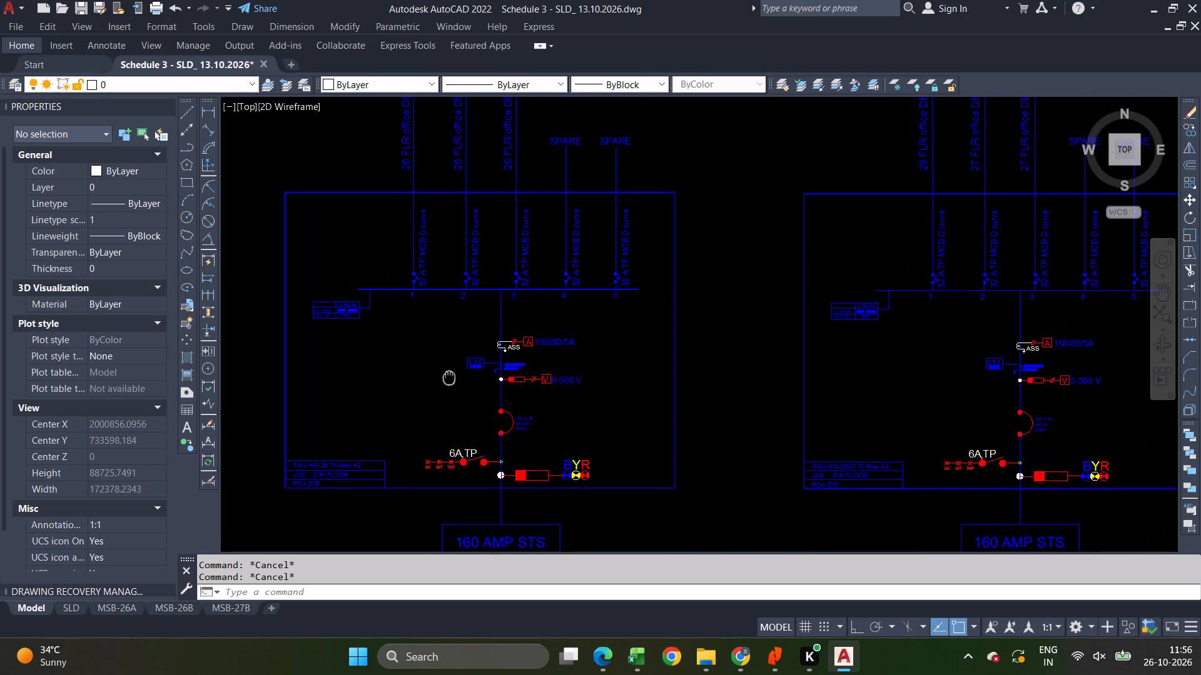
middle_drag(449, 379, 475, 479)
scroll(501, 459, down, 2)
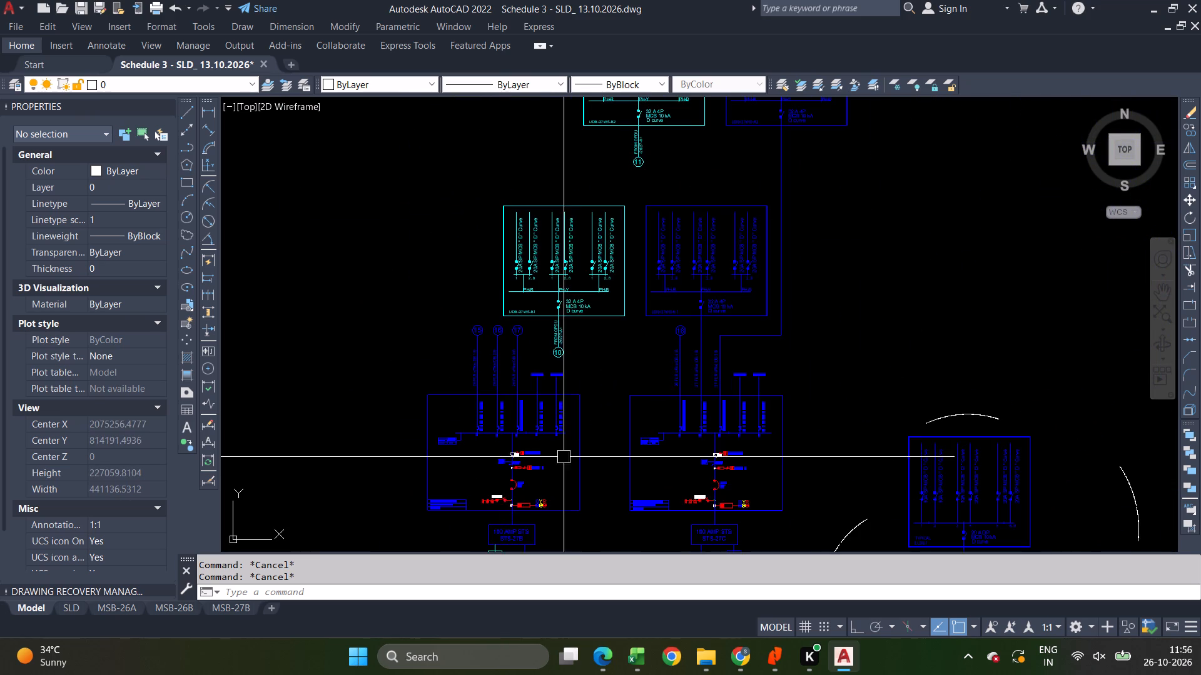
middle_drag(584, 456, 484, 387)
scroll(539, 459, up, 2)
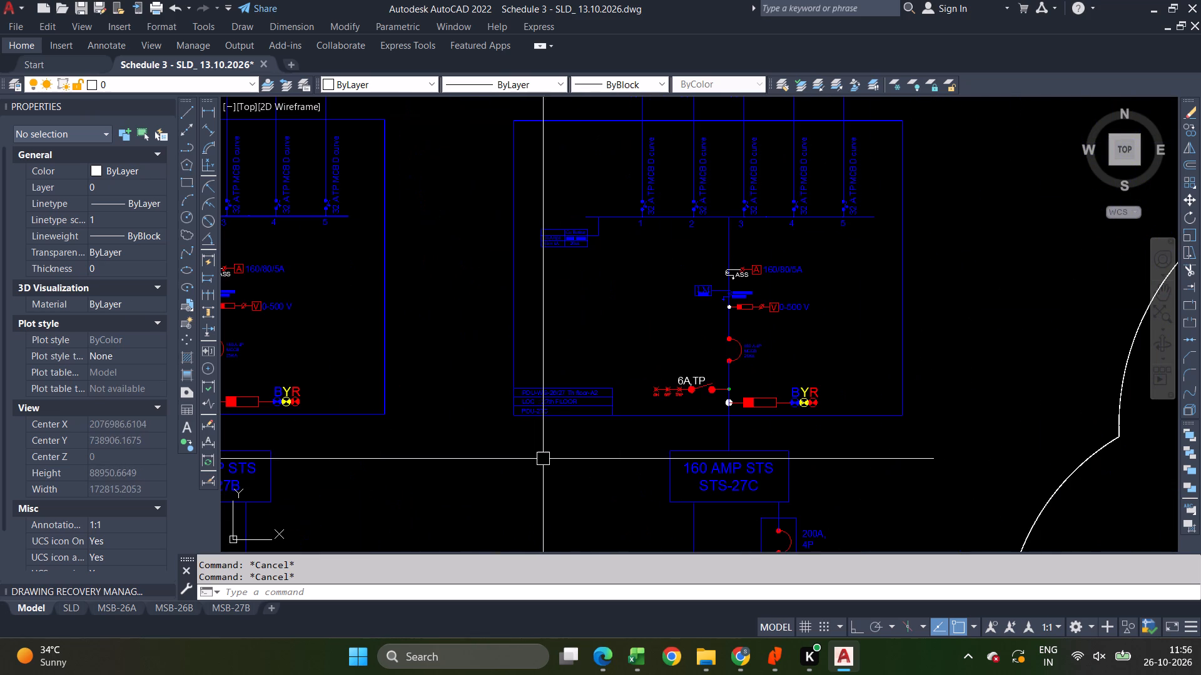
scroll(638, 462, down, 3)
scroll(637, 462, up, 3)
middle_drag(589, 319, 589, 318)
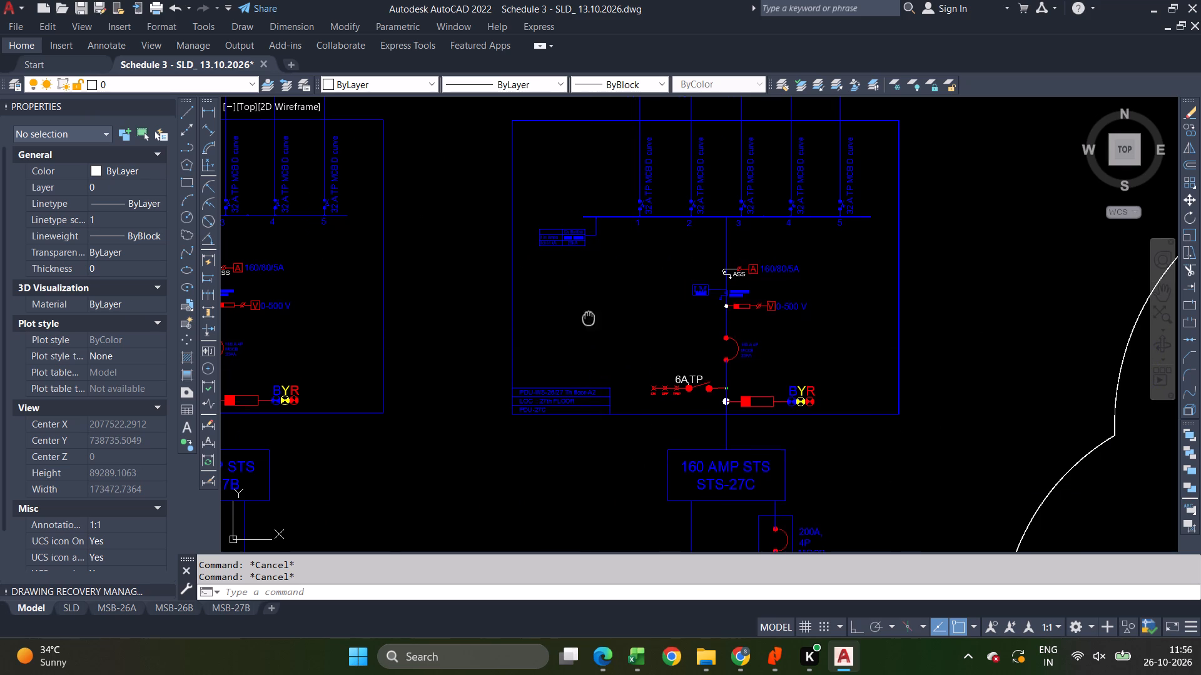
middle_drag(589, 318, 552, 356)
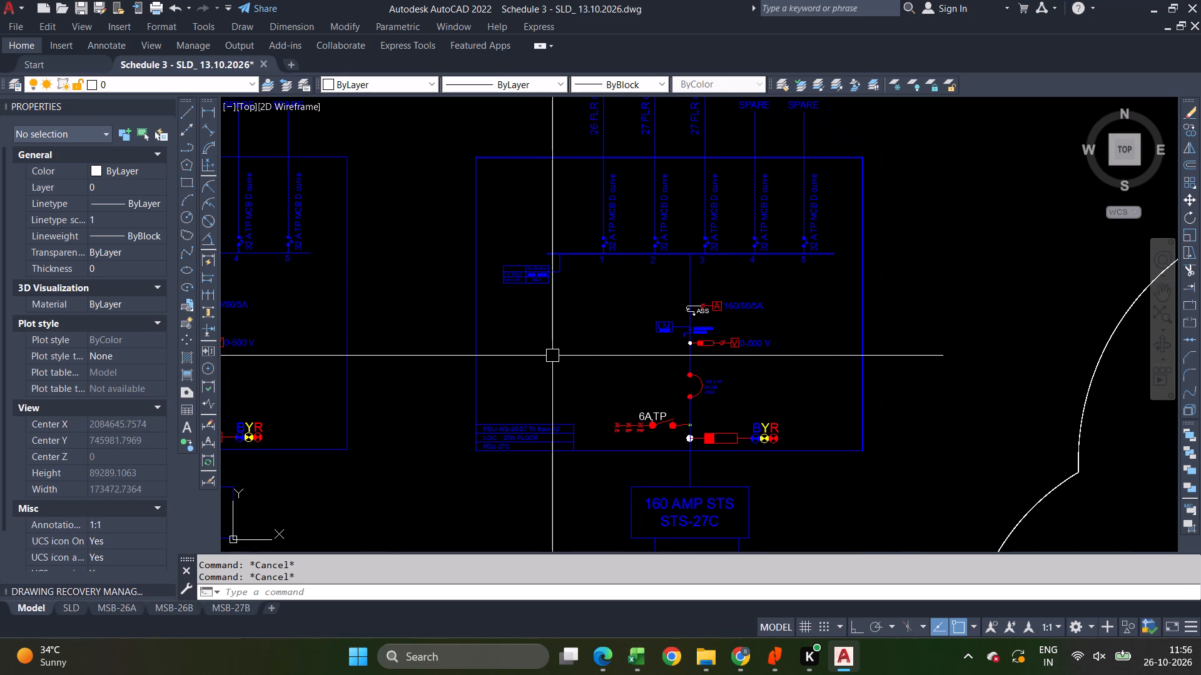
middle_drag(549, 347, 524, 379)
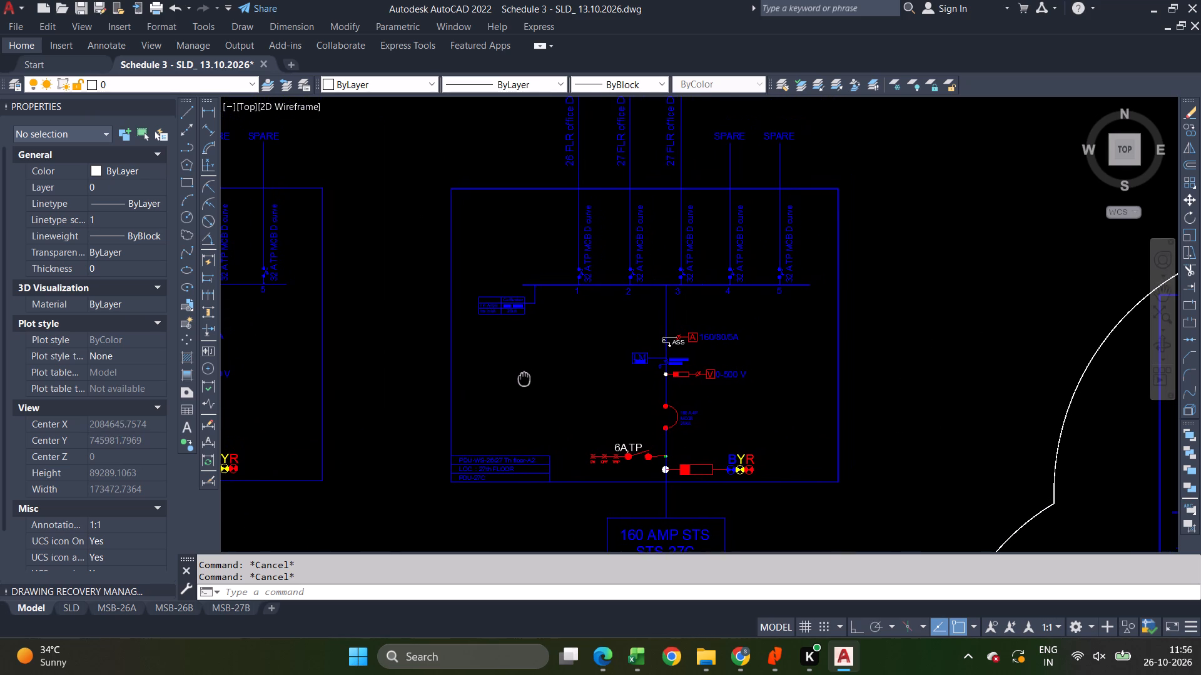
middle_drag(524, 379, 496, 409)
middle_drag(476, 227, 474, 237)
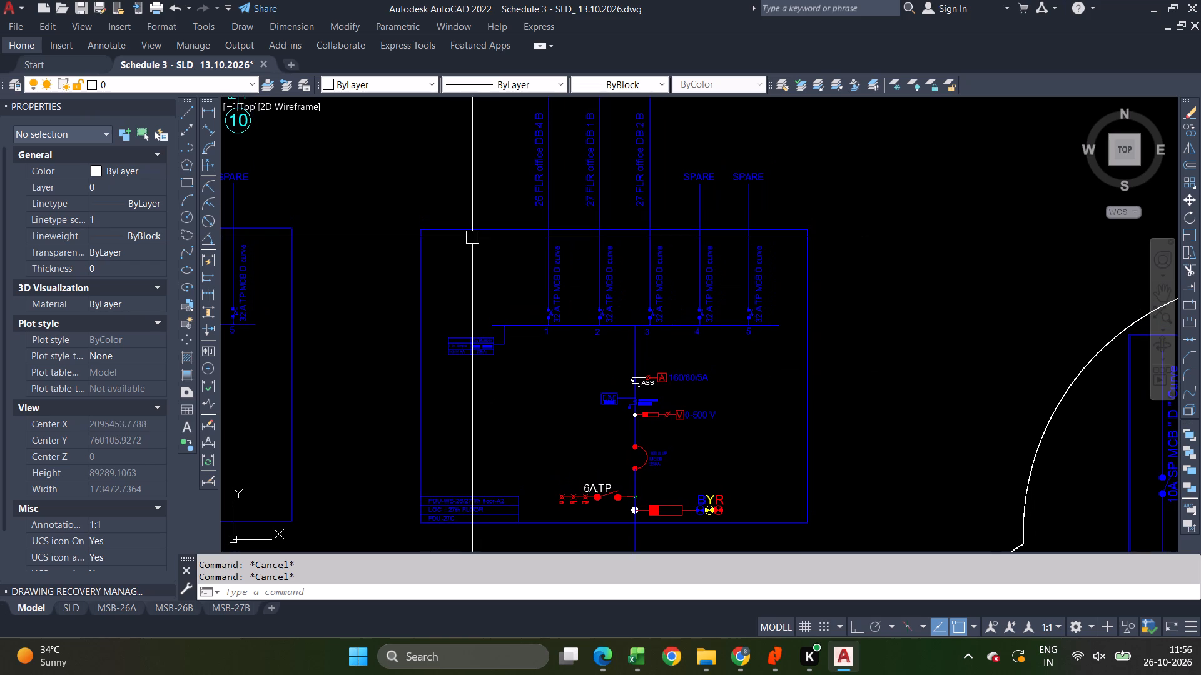
scroll(485, 399, up, 1)
middle_drag(558, 325, 454, 413)
scroll(454, 413, down, 3)
middle_drag(450, 455, 495, 356)
scroll(495, 356, up, 1)
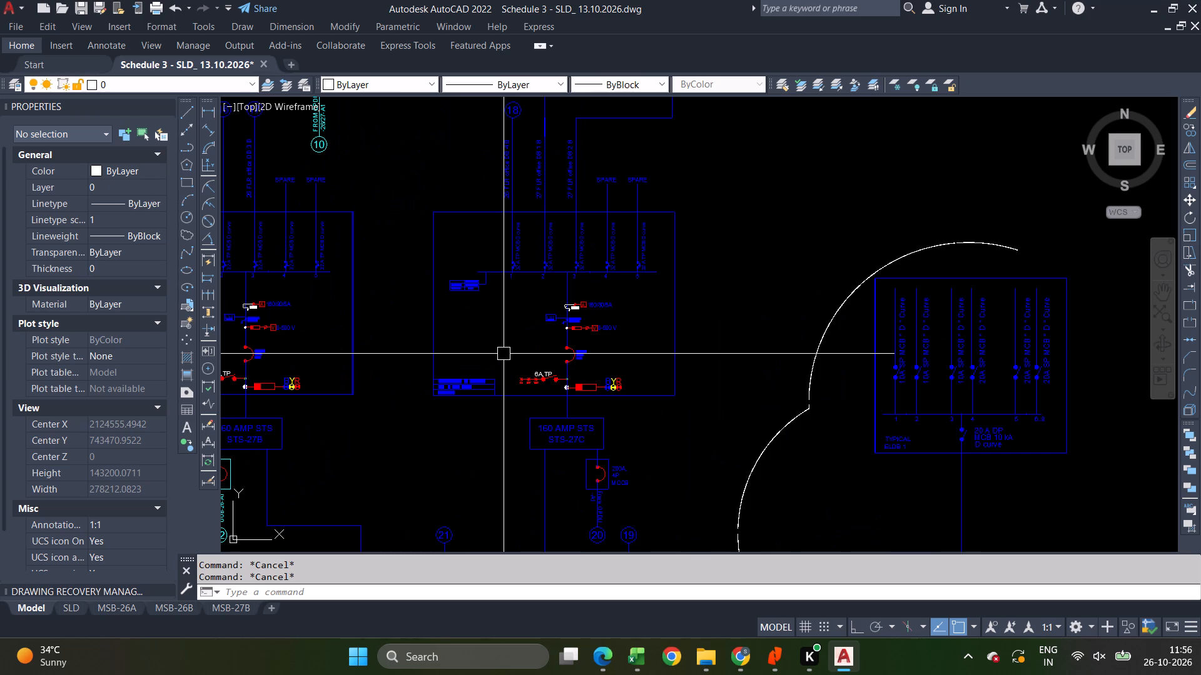
scroll(540, 316, up, 3)
scroll(540, 316, down, 4)
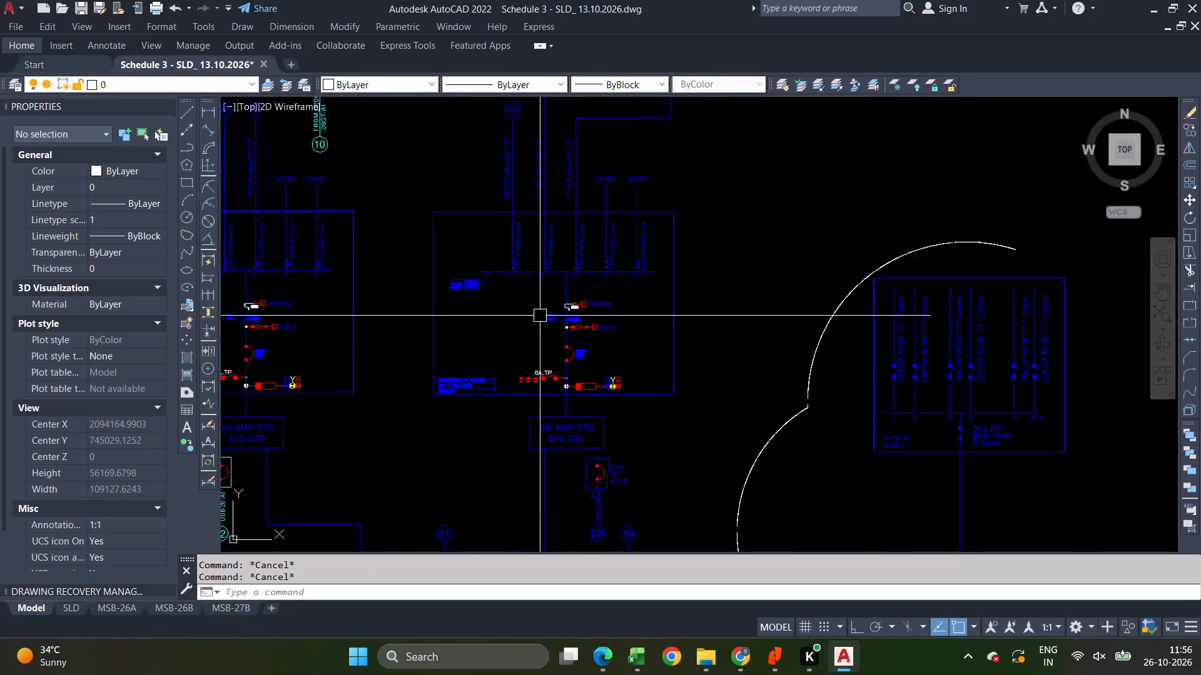
middle_drag(500, 341, 587, 354)
middle_drag(564, 457, 601, 517)
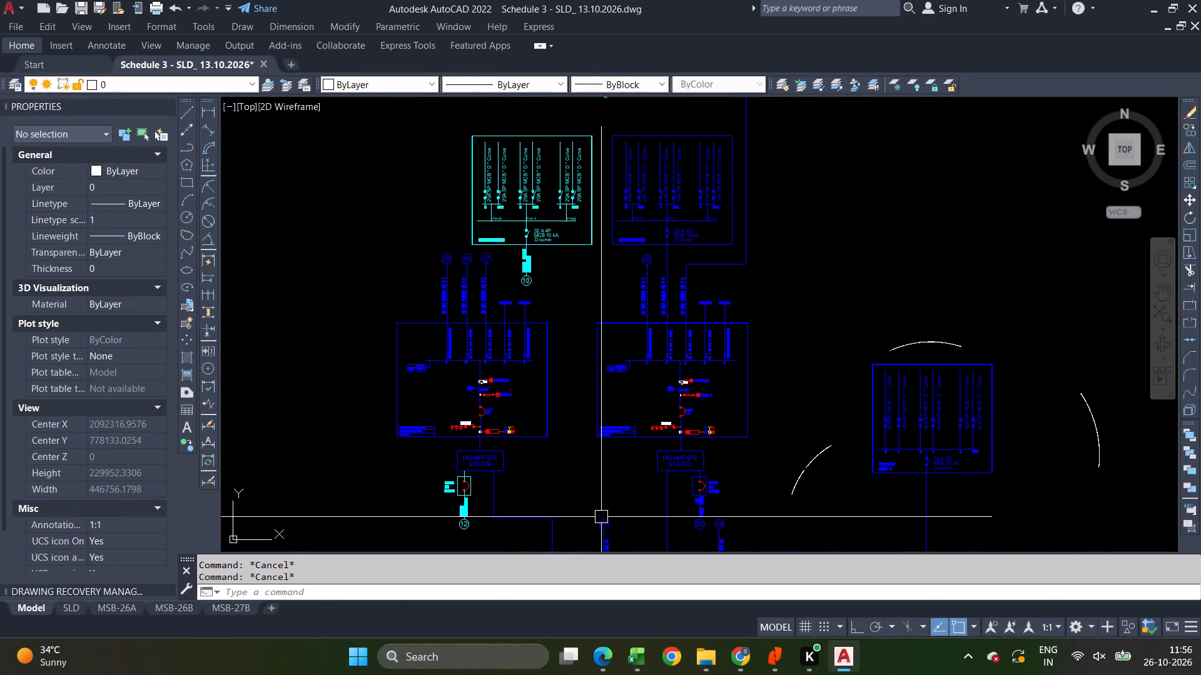
middle_drag(438, 331, 451, 267)
scroll(410, 335, up, 1)
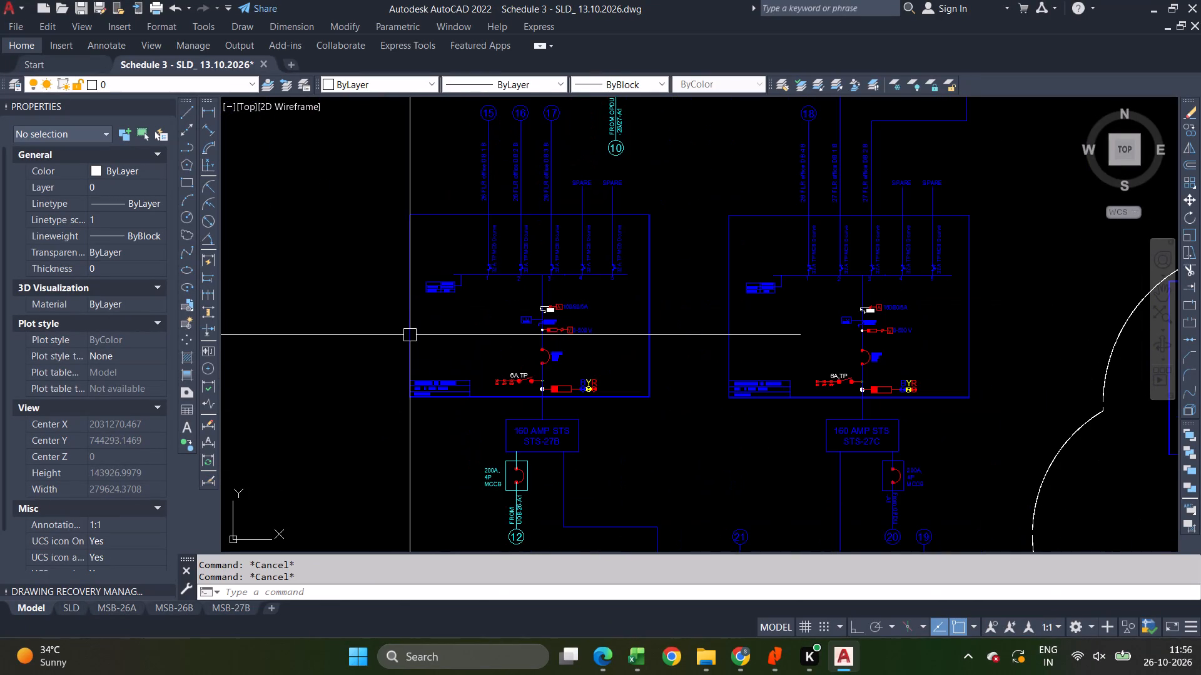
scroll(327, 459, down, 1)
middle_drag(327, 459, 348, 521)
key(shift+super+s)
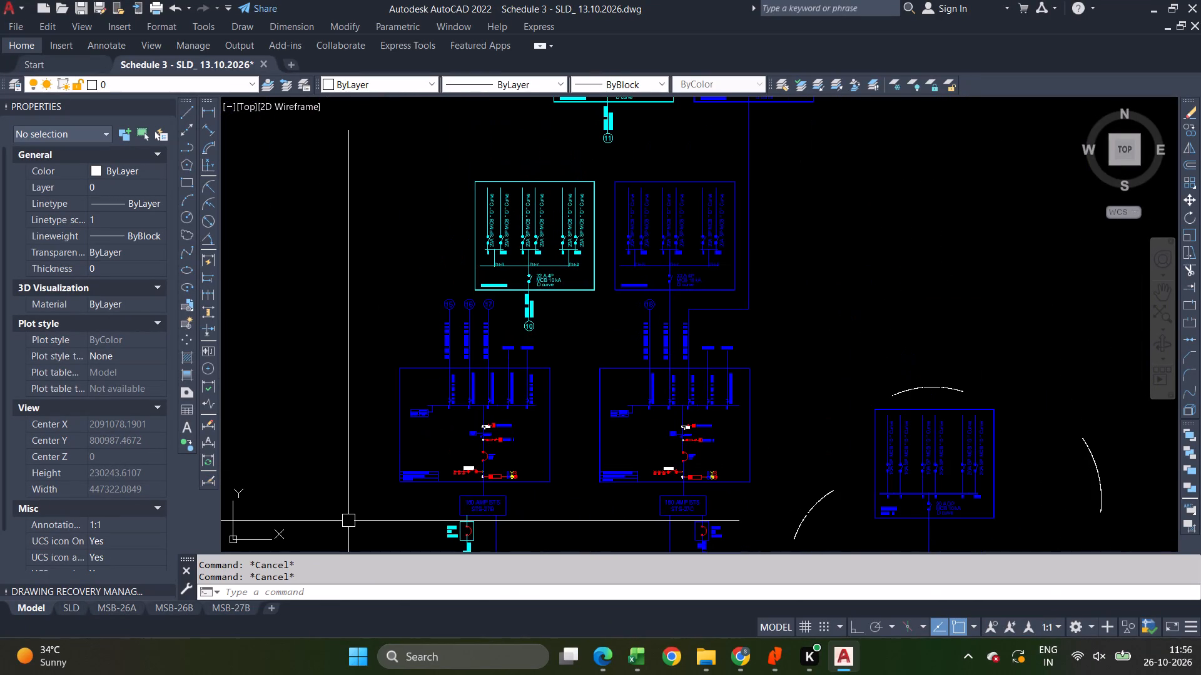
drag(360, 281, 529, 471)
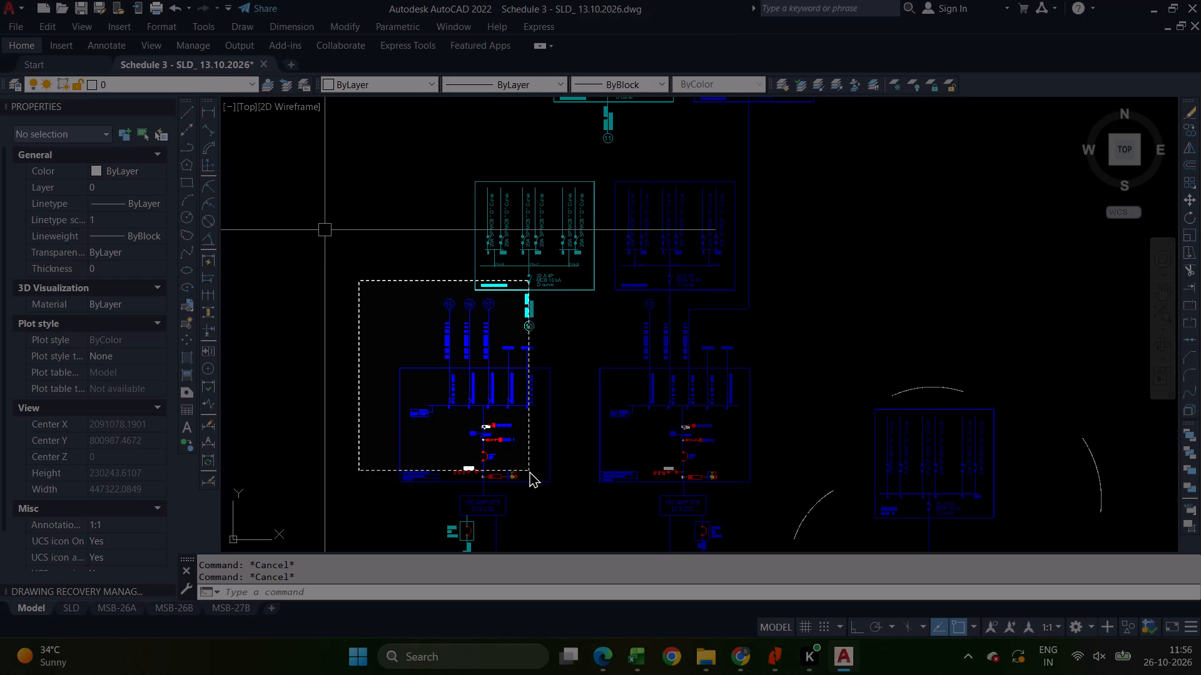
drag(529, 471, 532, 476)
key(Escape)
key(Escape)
Examine the PDU-27B panel above STS-27B, from its 32 A TP MCB outgoing feeders down to the incomer and metering.
scroll(473, 400, up, 2)
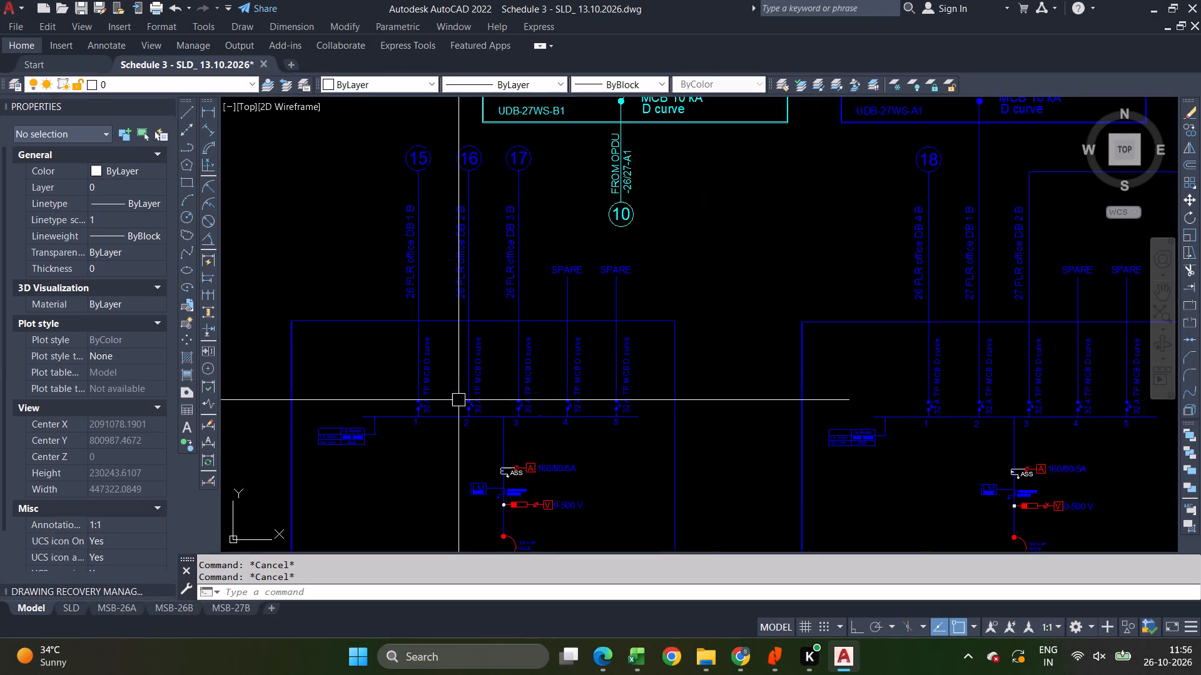
scroll(451, 403, down, 1)
middle_drag(451, 403, 500, 303)
scroll(474, 311, up, 1)
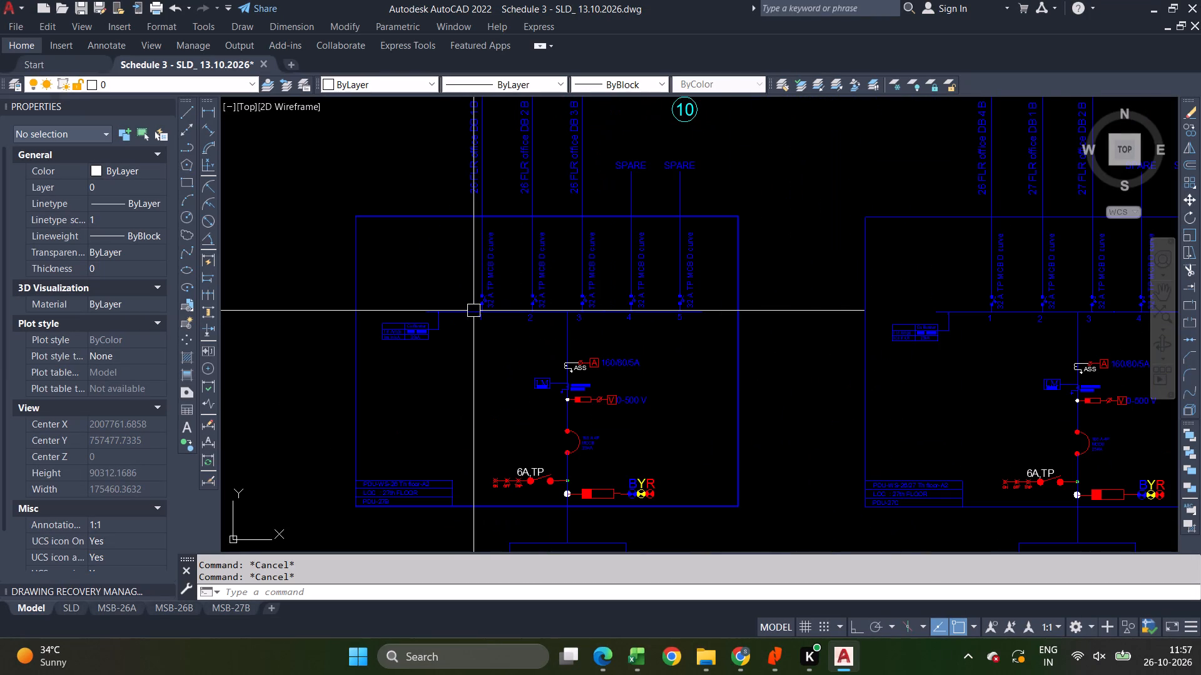
middle_drag(464, 326, 460, 254)
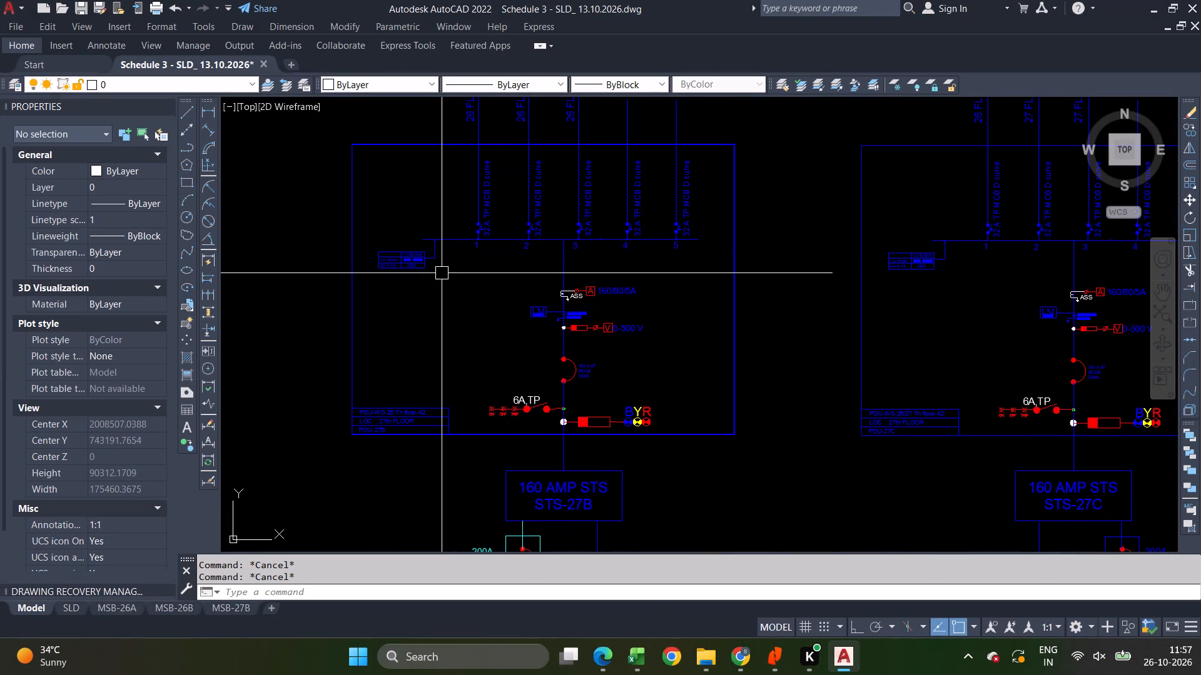
middle_drag(452, 332, 452, 332)
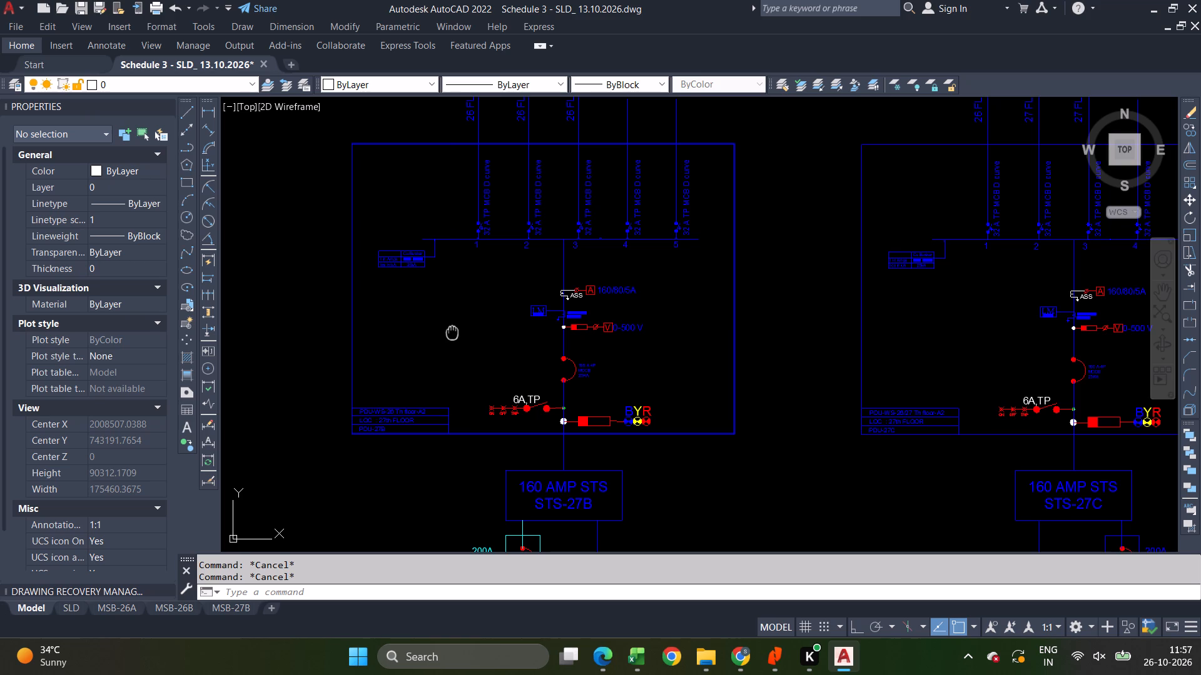
middle_drag(452, 332, 451, 340)
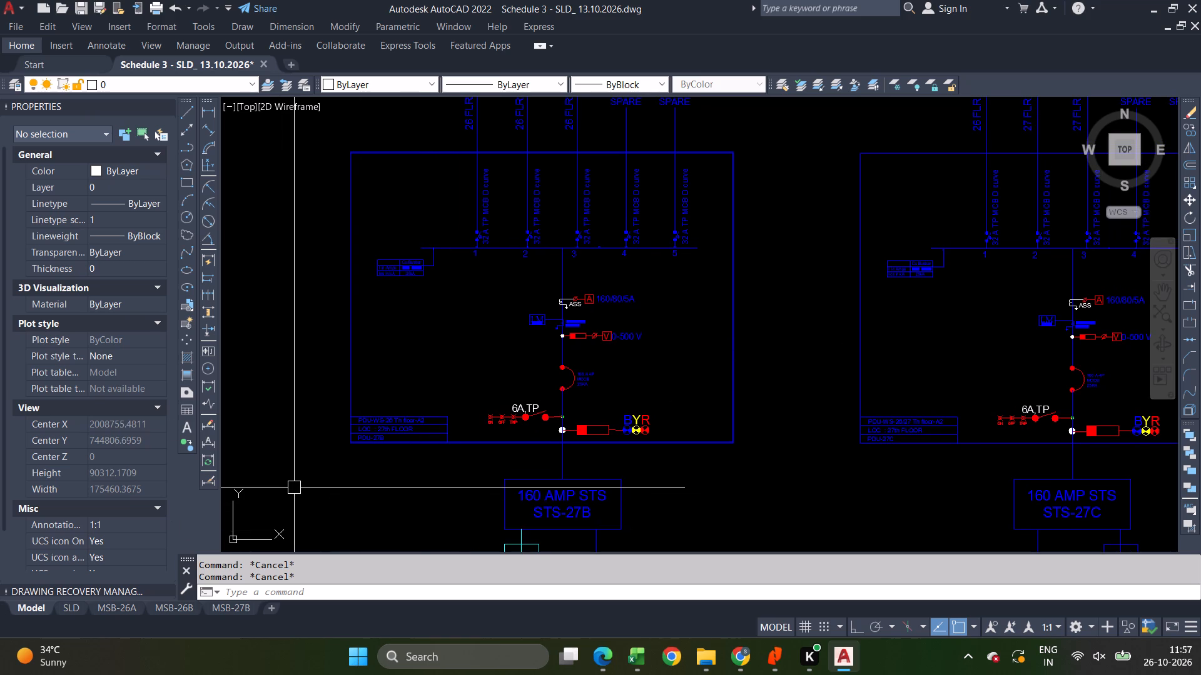
Capture a screen snip of the PDU-27B panel area above the 160 AMP STS-27B unit in the single-line diagram.
key(shift+super+s)
drag(333, 139, 609, 317)
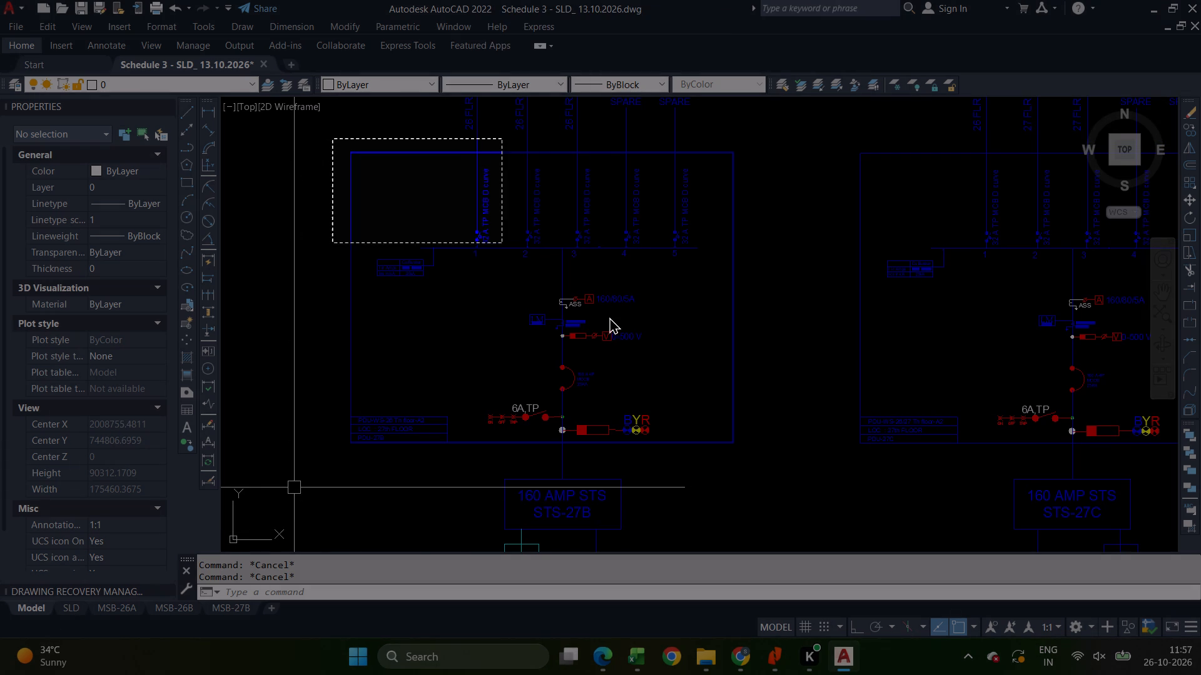
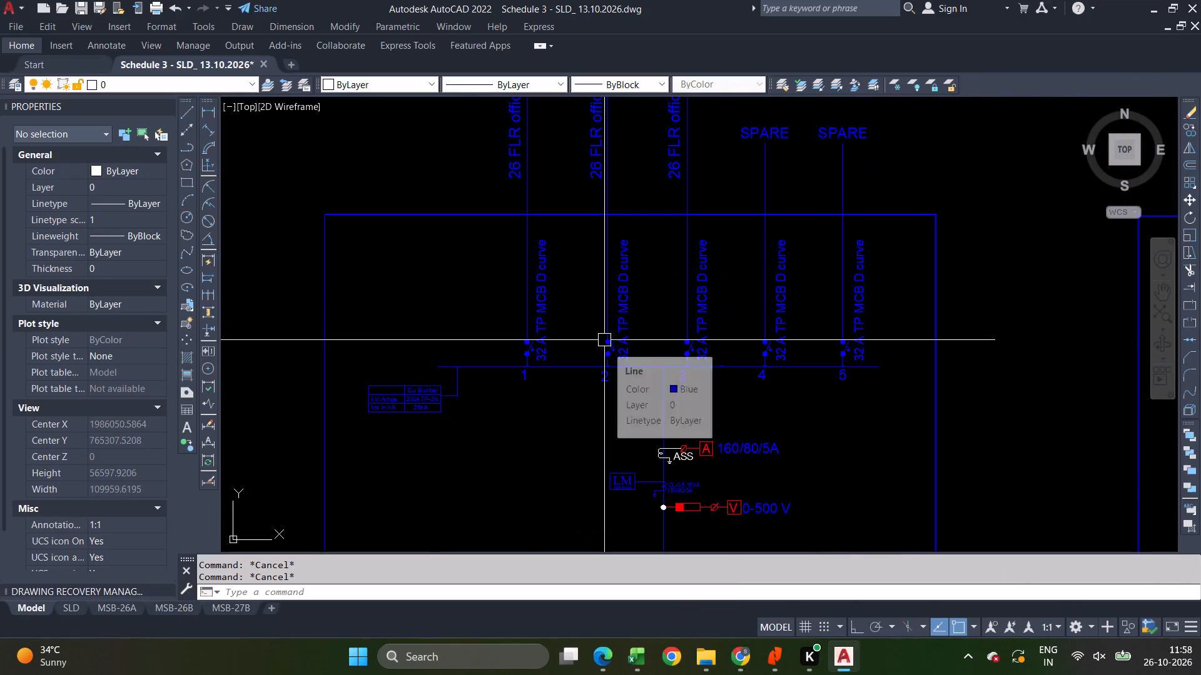
Examine the supply side of the PDU panels, including the 160 AMP STS-27C unit and its 200A 4P MCCB.
scroll(604, 340, down, 2)
middle_drag(580, 405, 453, 229)
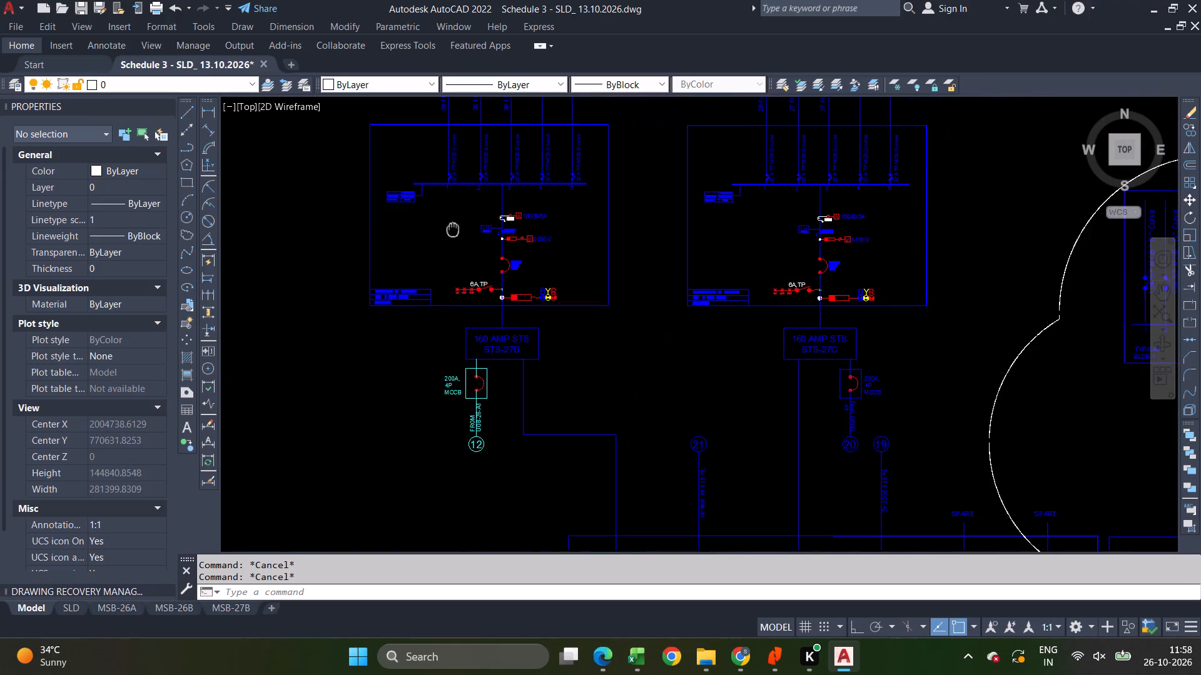
scroll(470, 244, down, 2)
scroll(654, 269, up, 3)
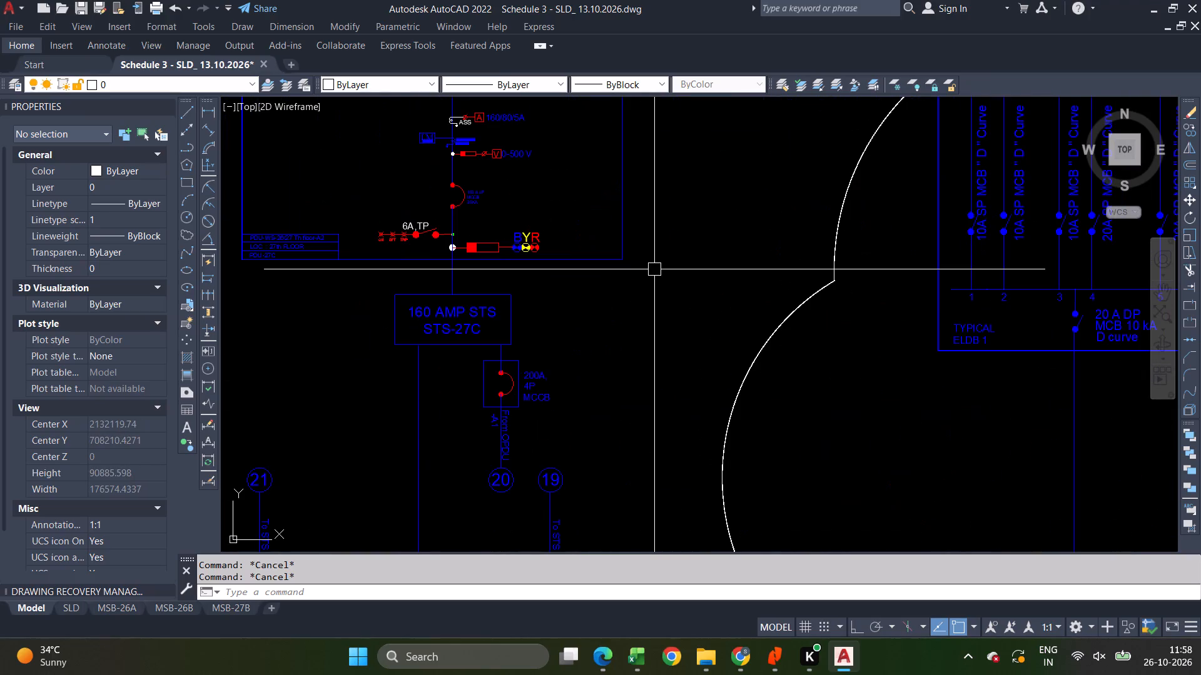